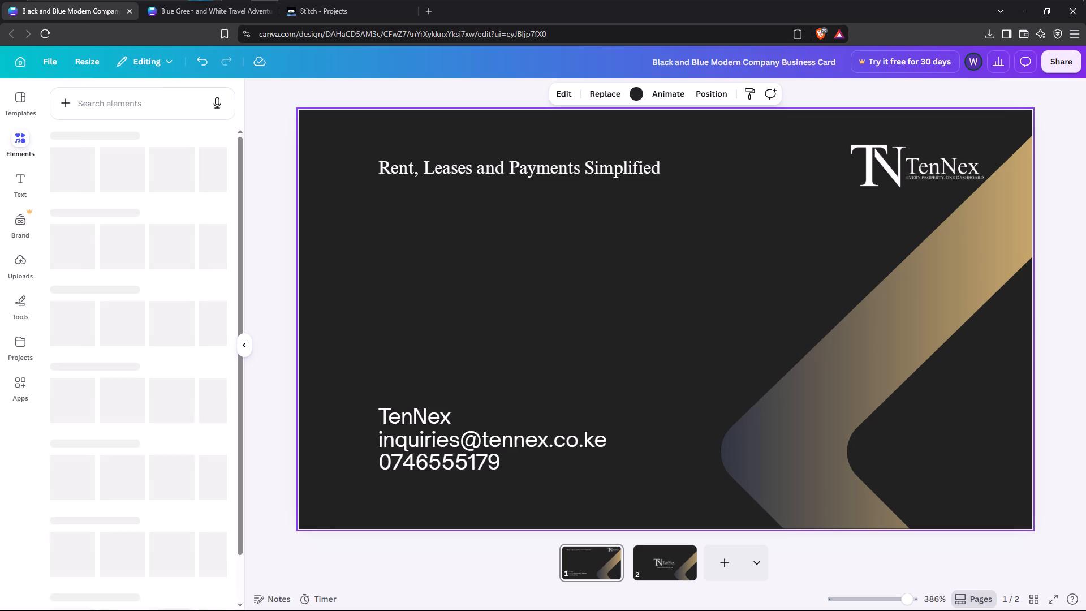
{"action": "left_click", "coordinate": [122, 107]}
{"action": "key", "text": "d"}
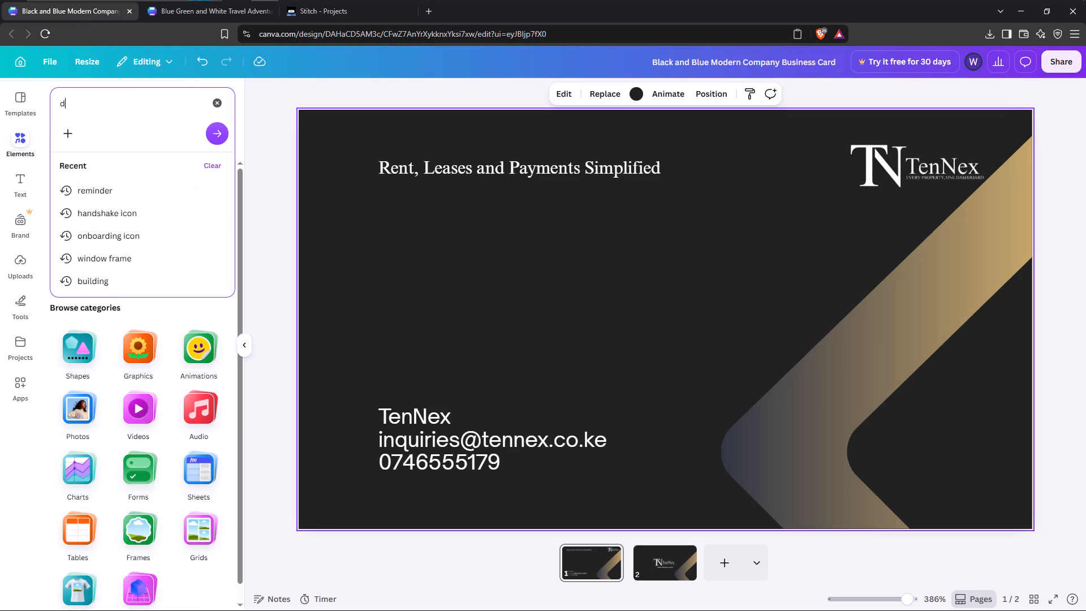
{"action": "type", "text": "ot"}
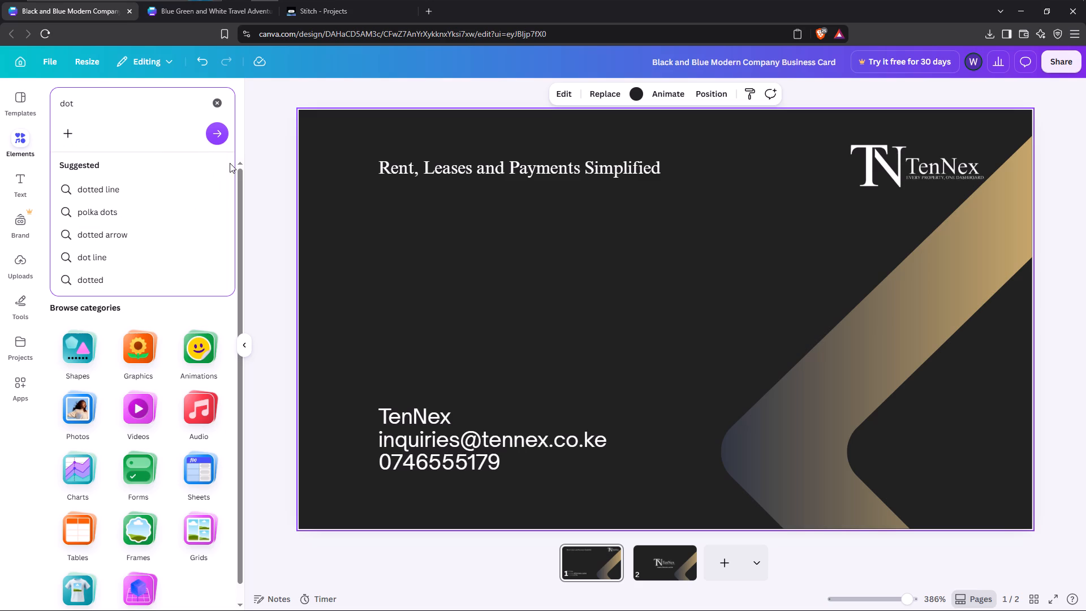
{"action": "left_click", "coordinate": [205, 137]}
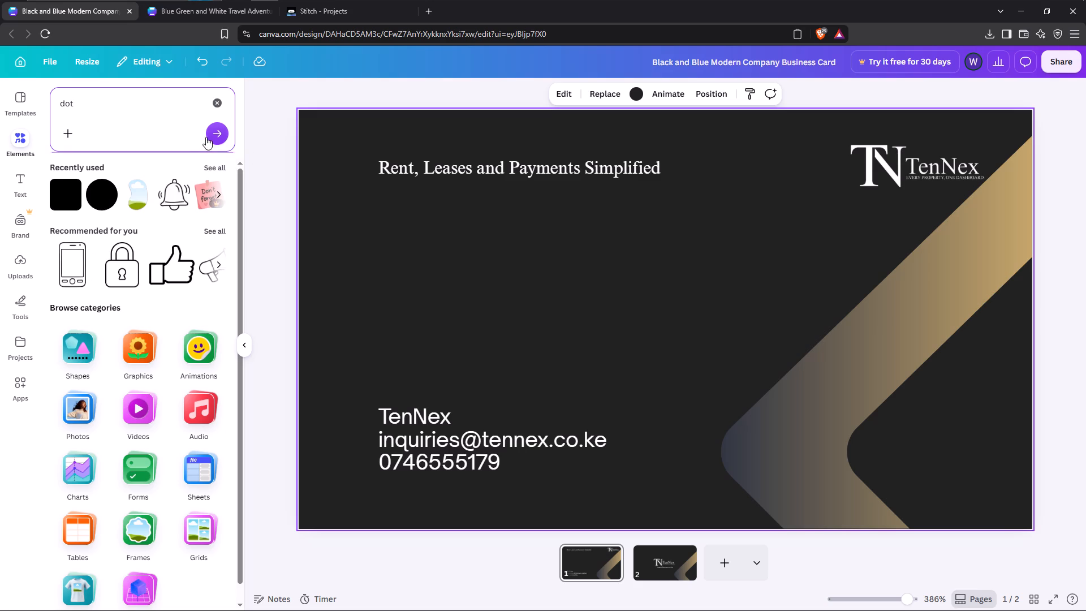
{"action": "left_click", "coordinate": [216, 137]}
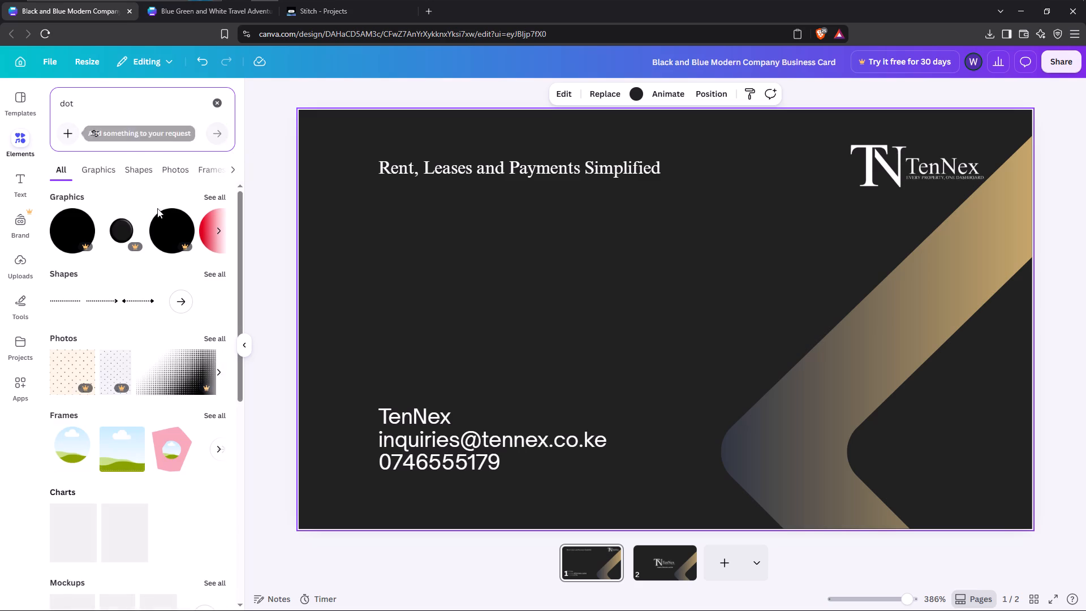
Browse the dot results and add the solid teal circle graphic to page 1 of the card.
{"action": "left_click", "coordinate": [221, 237]}
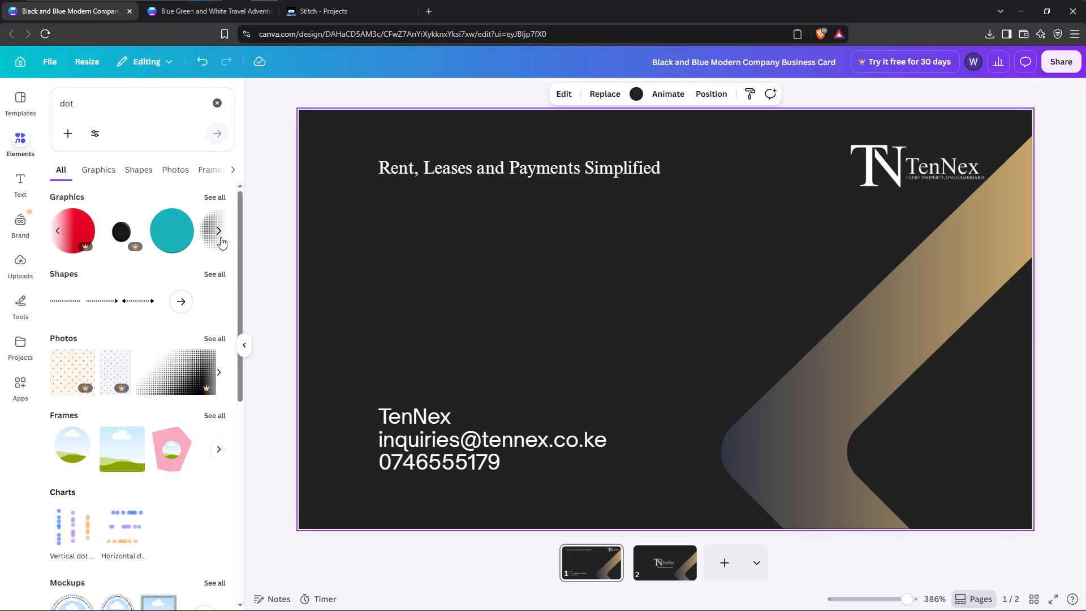
{"action": "left_click", "coordinate": [221, 237]}
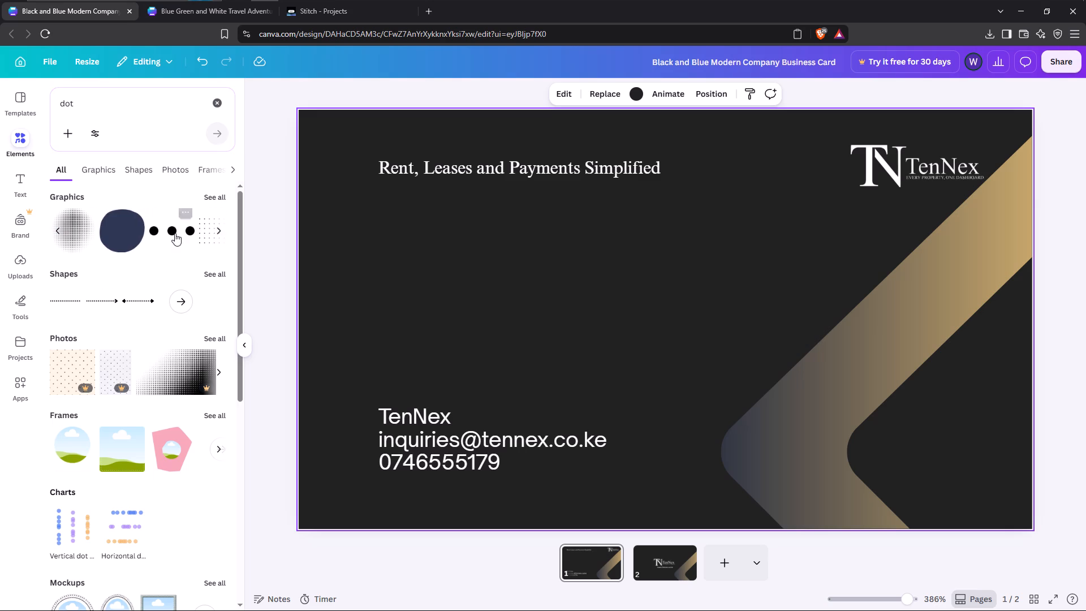
{"action": "left_click", "coordinate": [215, 236]}
{"action": "left_click", "coordinate": [215, 236]}
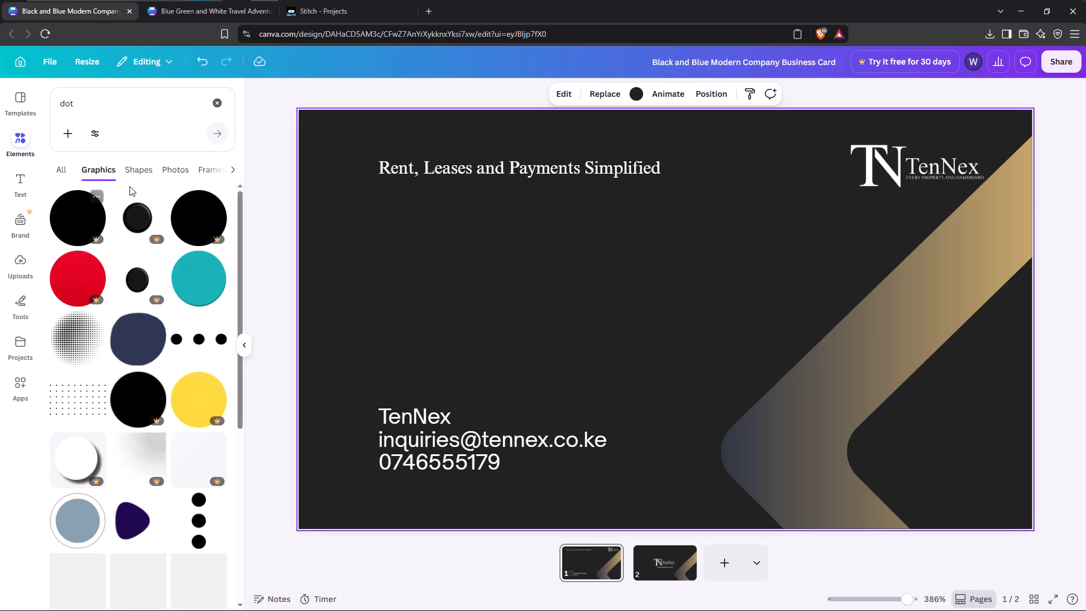
{"action": "left_click", "coordinate": [143, 174]}
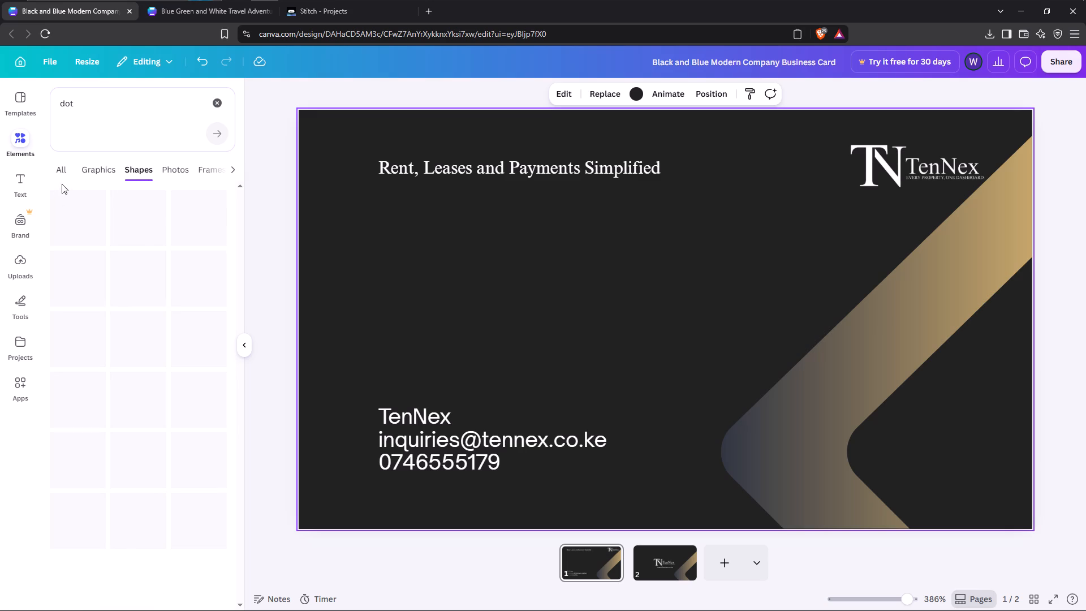
{"action": "left_click", "coordinate": [58, 173]}
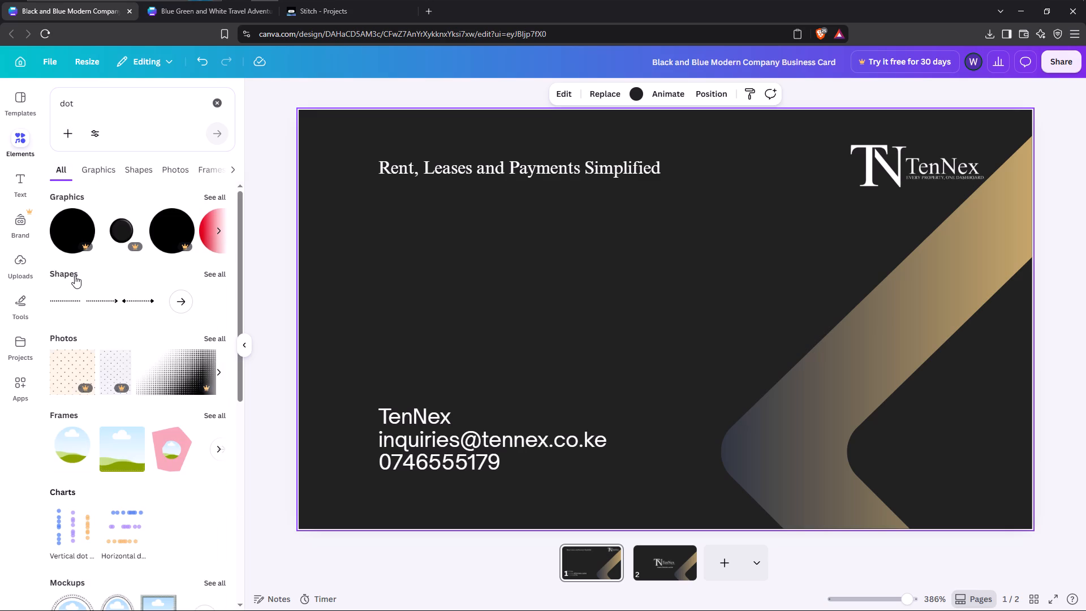
{"action": "scroll", "coordinate": [100, 308], "scroll_direction": "down", "scroll_amount": 3}
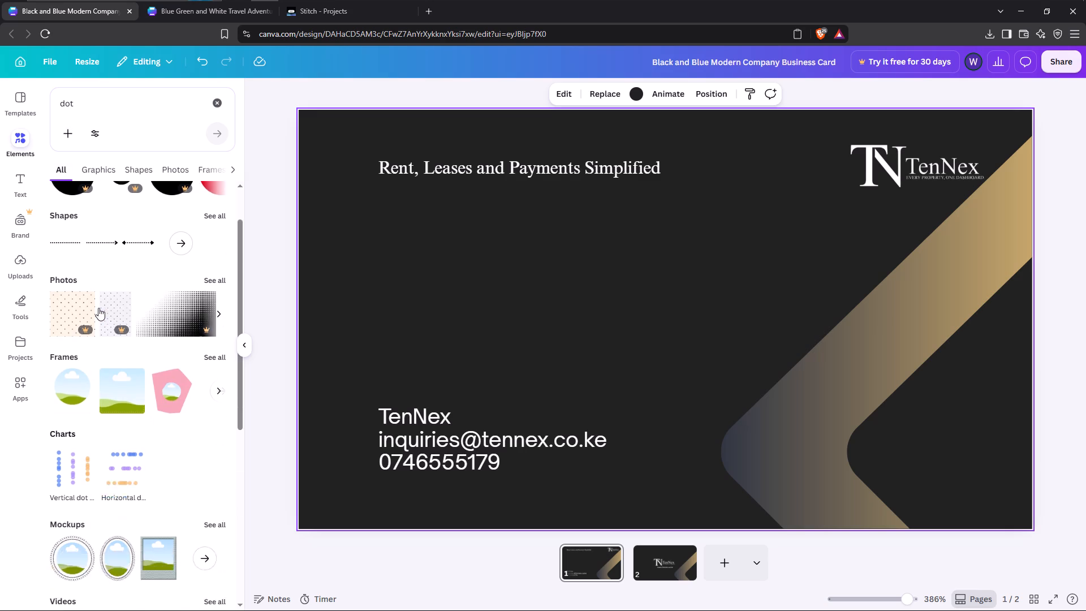
{"action": "scroll", "coordinate": [98, 308], "scroll_direction": "up", "scroll_amount": 3}
{"action": "left_click", "coordinate": [221, 234]}
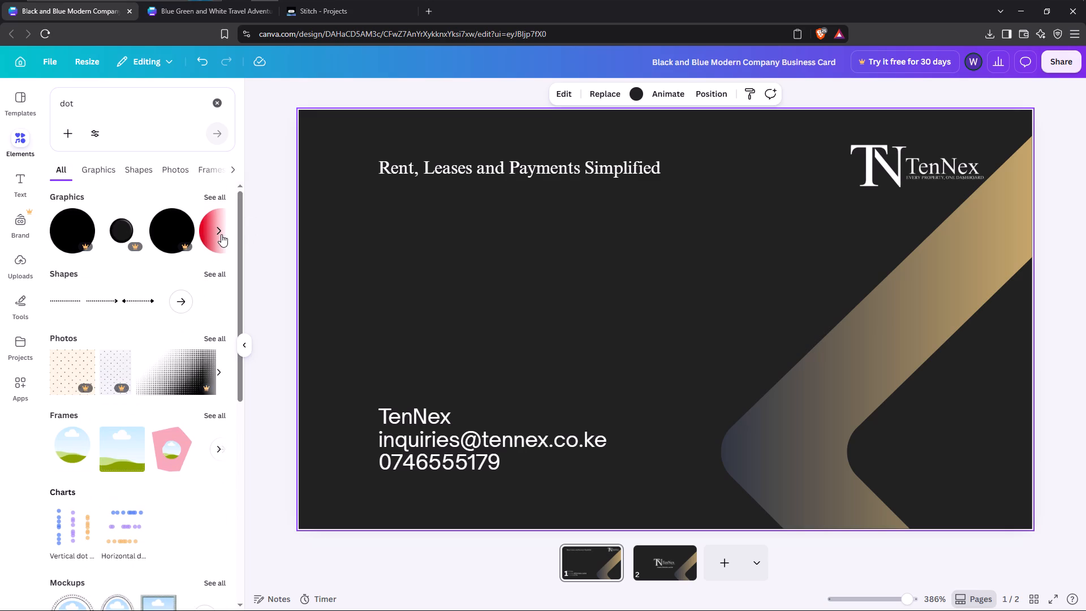
{"action": "left_click", "coordinate": [183, 233]}
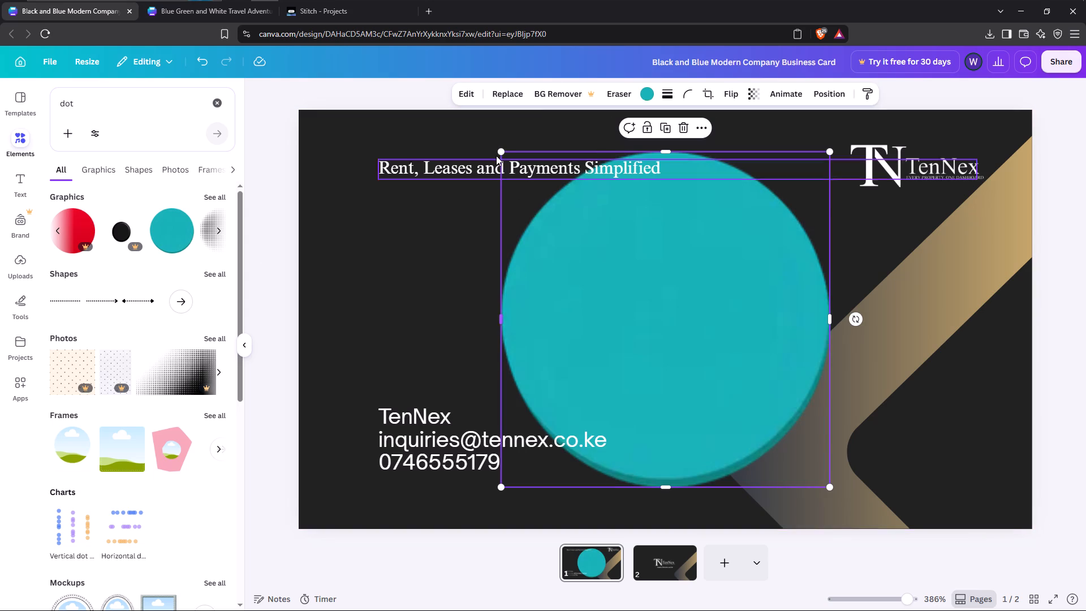
Scale the teal circle down to a small dot and place it just before the "Rent, Leases and Payments Simplified" tagline.
{"action": "left_click_drag", "start_coordinate": [505, 154], "coordinate": [578, 249]}
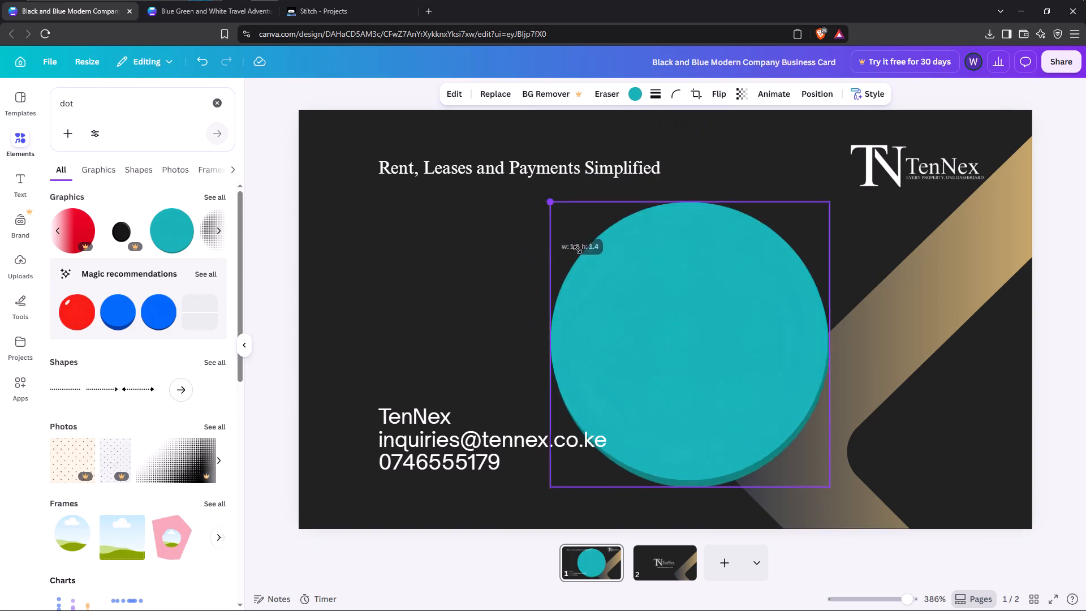
{"action": "left_click_drag", "start_coordinate": [578, 249], "coordinate": [831, 414]}
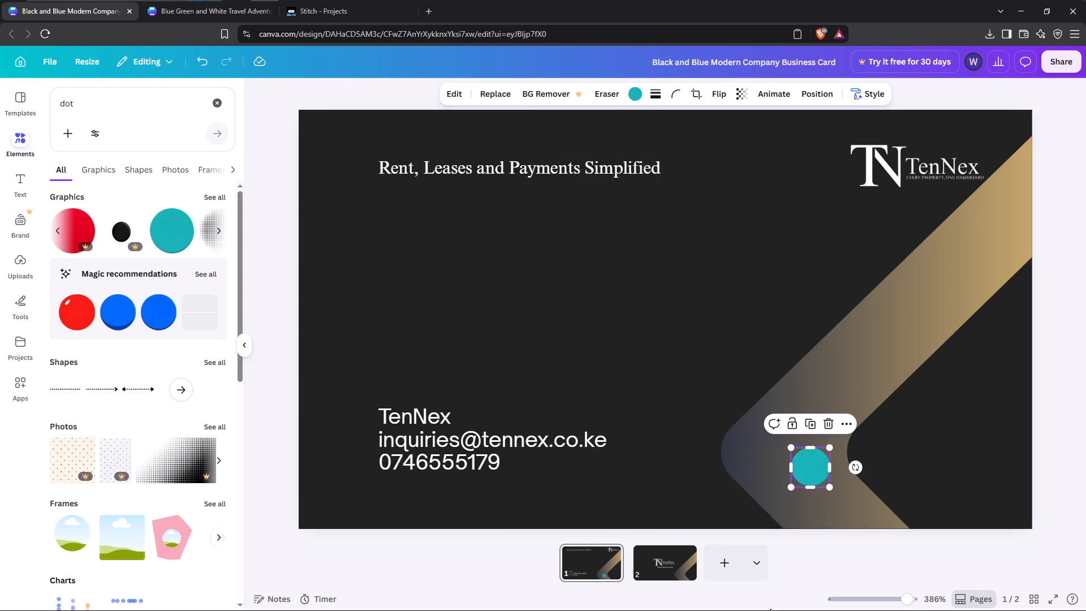
{"action": "left_click_drag", "start_coordinate": [815, 465], "coordinate": [365, 173]}
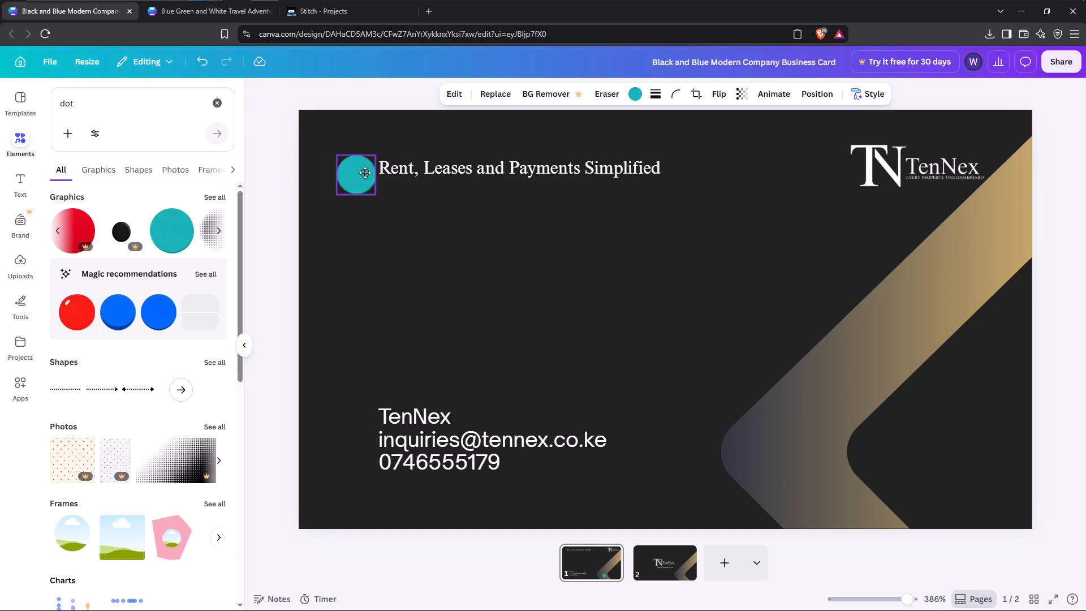
{"action": "left_click_drag", "start_coordinate": [365, 173], "coordinate": [357, 162]}
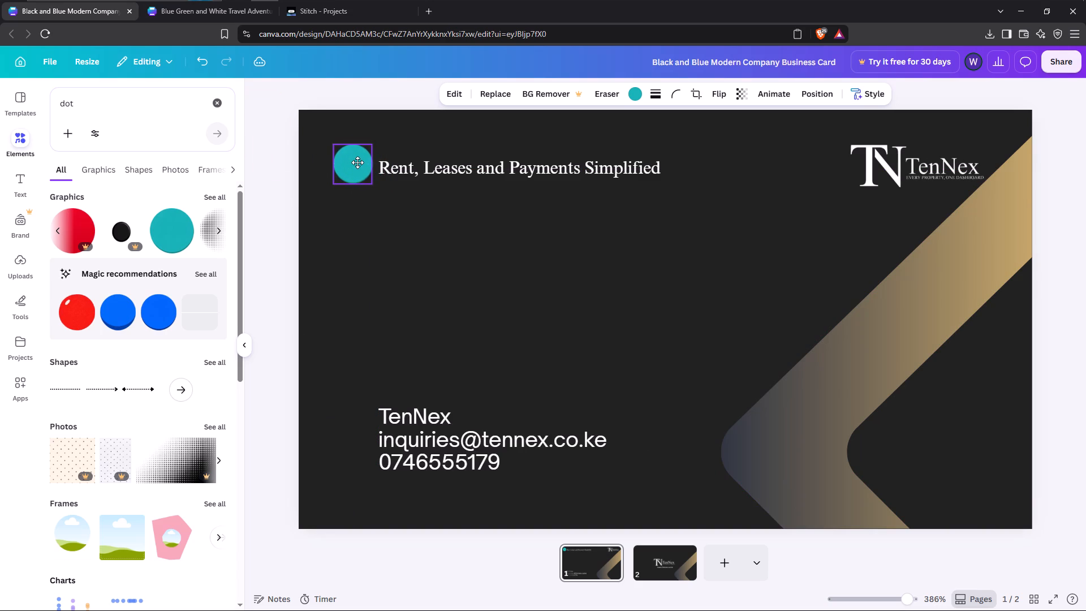
{"action": "left_click_drag", "start_coordinate": [357, 162], "coordinate": [359, 166]}
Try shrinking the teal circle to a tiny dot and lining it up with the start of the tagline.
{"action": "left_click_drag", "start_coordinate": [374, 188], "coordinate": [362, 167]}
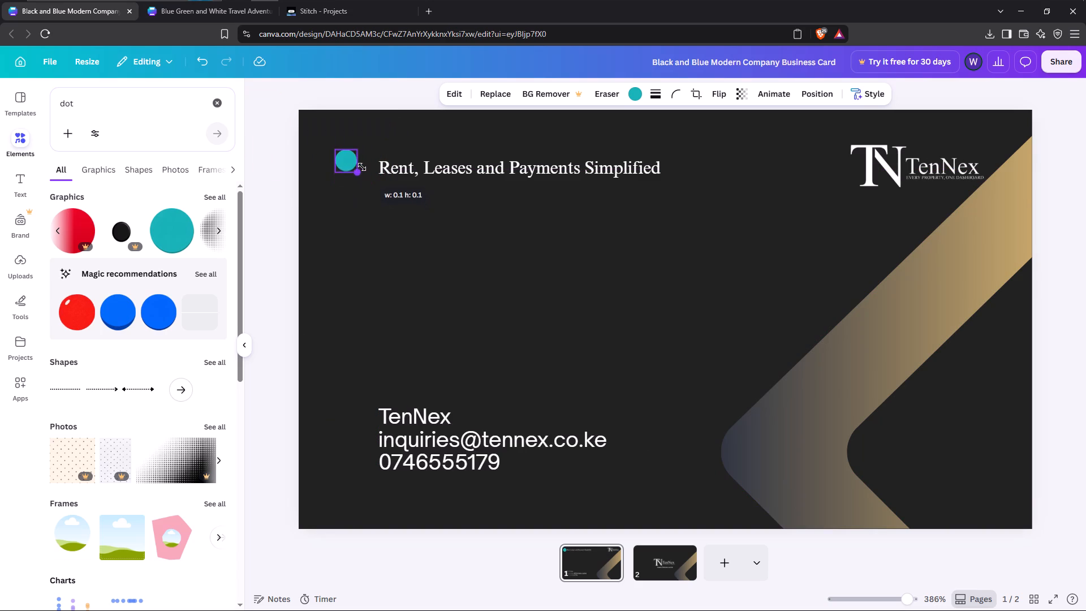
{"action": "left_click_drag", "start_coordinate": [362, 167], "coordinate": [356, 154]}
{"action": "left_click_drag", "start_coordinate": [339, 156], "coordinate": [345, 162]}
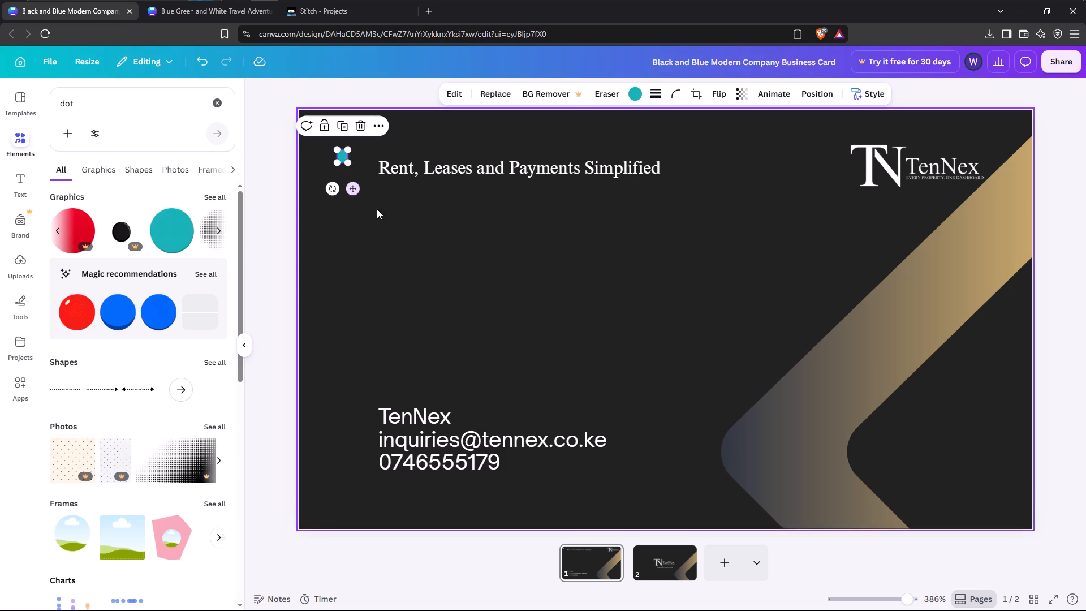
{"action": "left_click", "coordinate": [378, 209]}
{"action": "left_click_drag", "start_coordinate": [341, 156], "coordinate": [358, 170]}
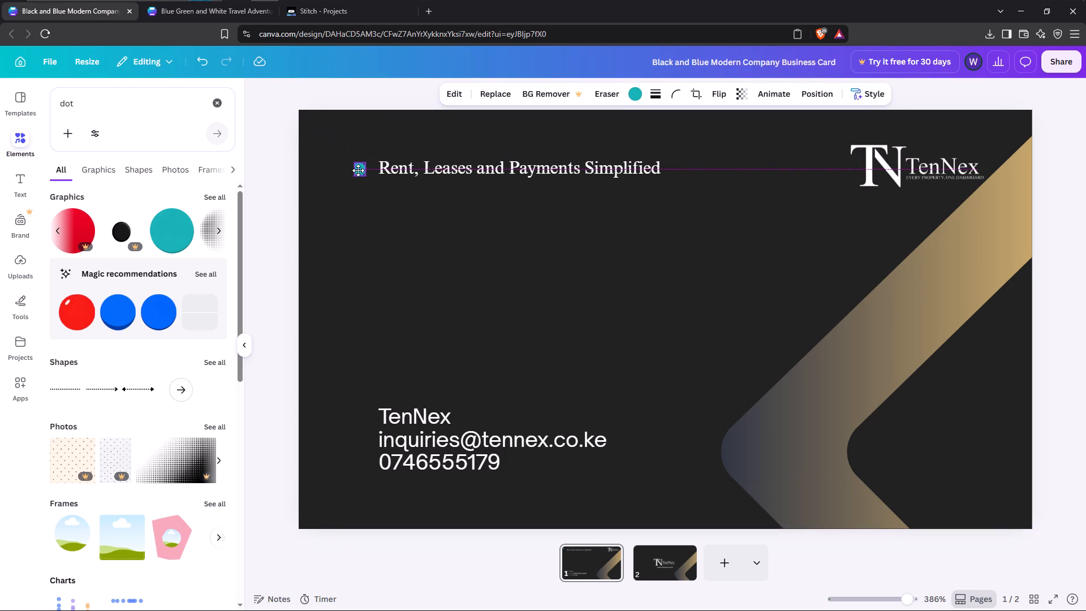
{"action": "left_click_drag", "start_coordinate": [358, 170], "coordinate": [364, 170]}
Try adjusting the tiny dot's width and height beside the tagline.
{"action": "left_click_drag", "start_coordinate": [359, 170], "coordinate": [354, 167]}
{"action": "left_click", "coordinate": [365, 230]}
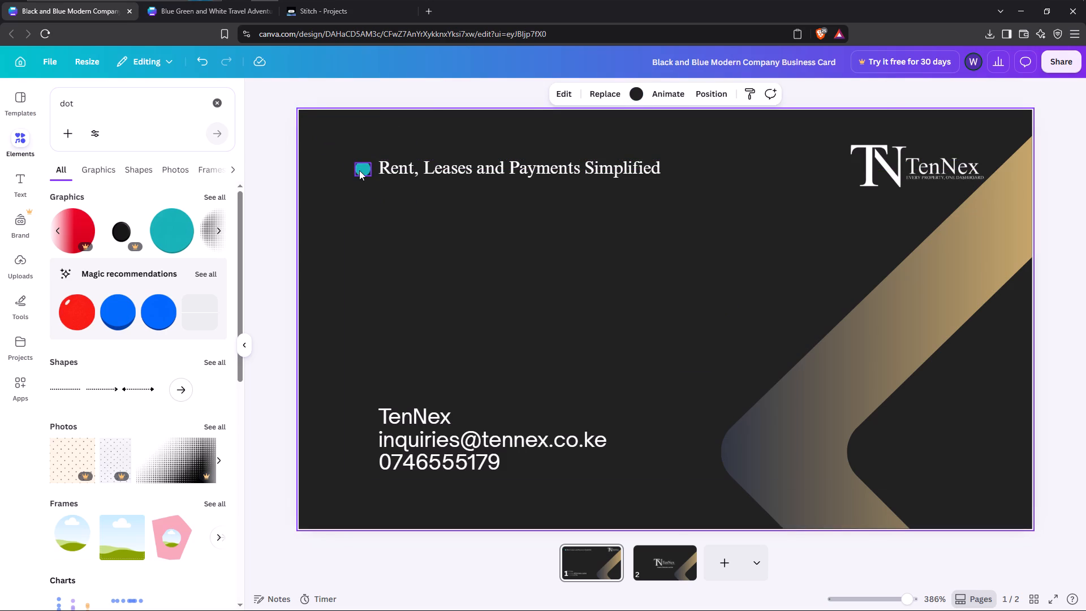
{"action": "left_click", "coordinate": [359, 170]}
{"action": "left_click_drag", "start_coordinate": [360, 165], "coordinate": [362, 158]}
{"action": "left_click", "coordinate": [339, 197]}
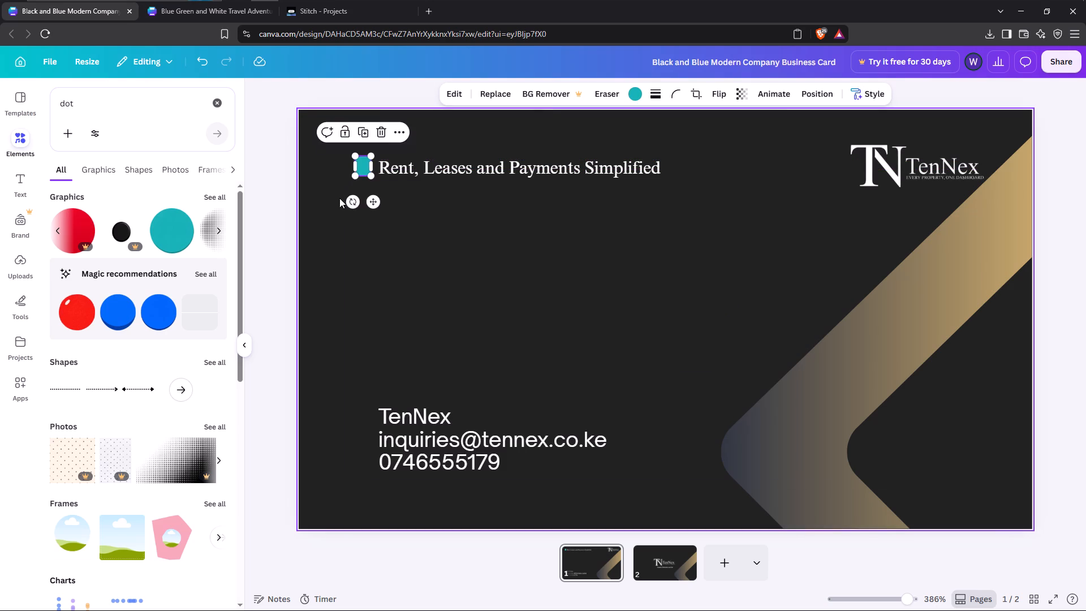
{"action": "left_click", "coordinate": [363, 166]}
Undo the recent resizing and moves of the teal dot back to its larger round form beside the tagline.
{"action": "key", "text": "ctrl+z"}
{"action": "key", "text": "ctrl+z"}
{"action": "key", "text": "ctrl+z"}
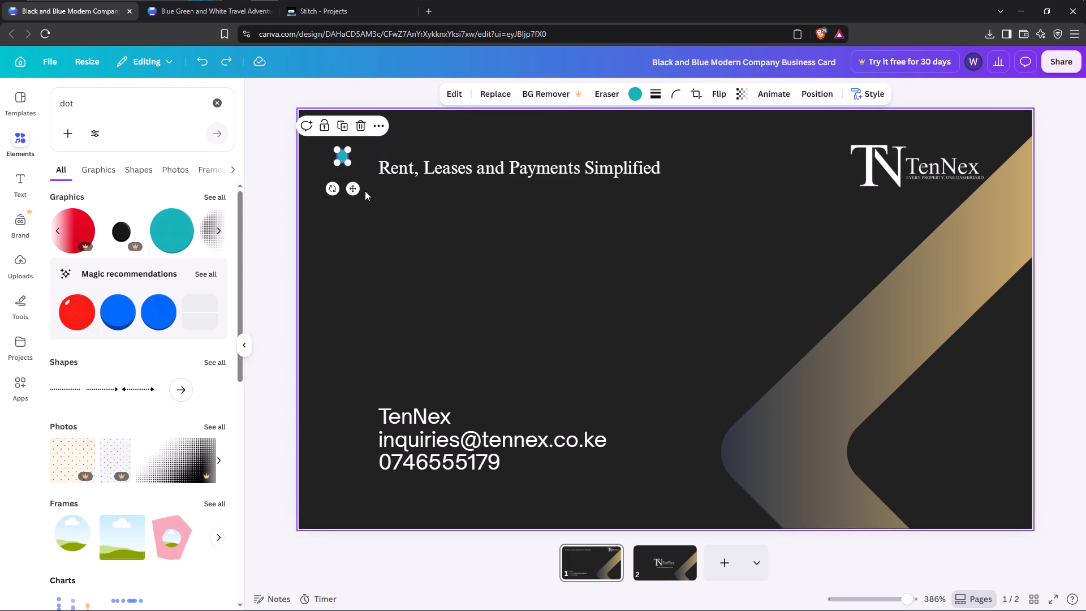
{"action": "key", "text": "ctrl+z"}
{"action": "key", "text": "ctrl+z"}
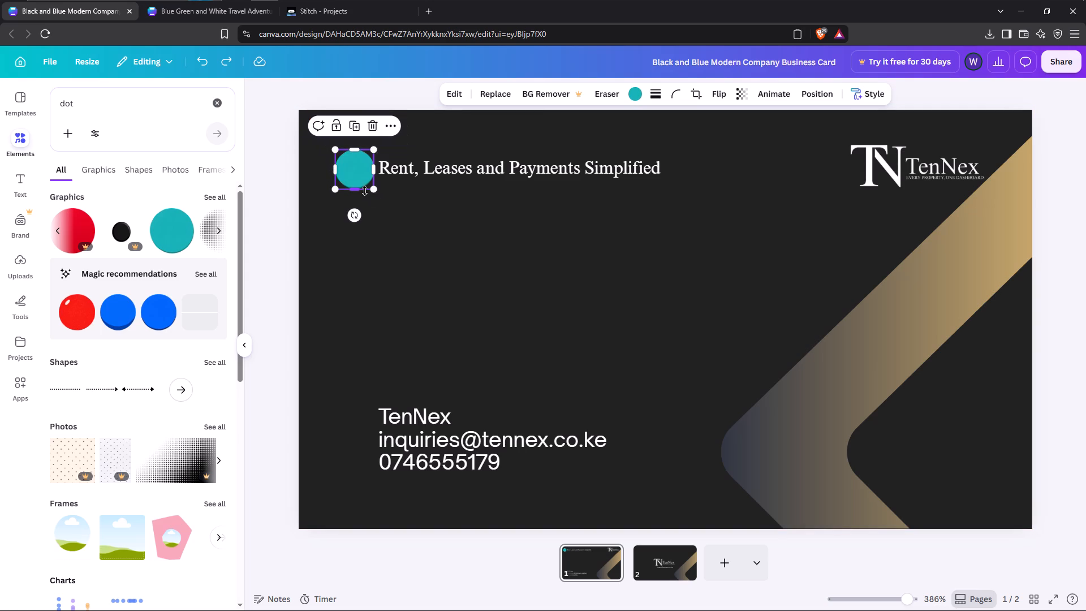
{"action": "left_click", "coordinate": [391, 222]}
Shrink the teal circle proportionally to about 0.1 by 0.1.
{"action": "left_click", "coordinate": [351, 160]}
{"action": "left_click_drag", "start_coordinate": [372, 189], "coordinate": [358, 150]}
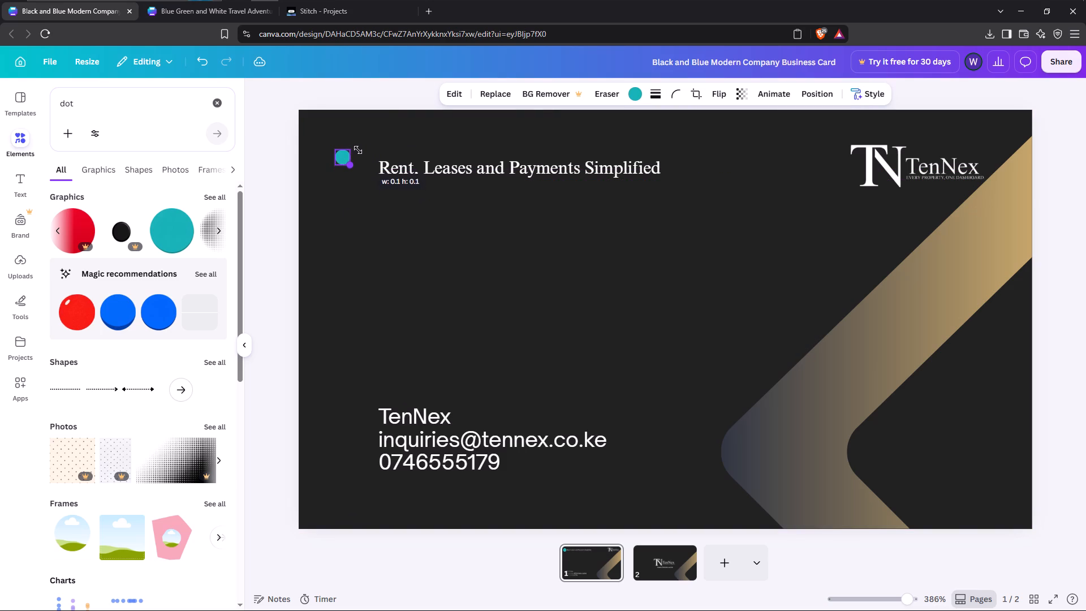
{"action": "left_click_drag", "start_coordinate": [358, 150], "coordinate": [360, 157]}
{"action": "left_click", "coordinate": [360, 206]}
{"action": "left_click", "coordinate": [373, 218]}
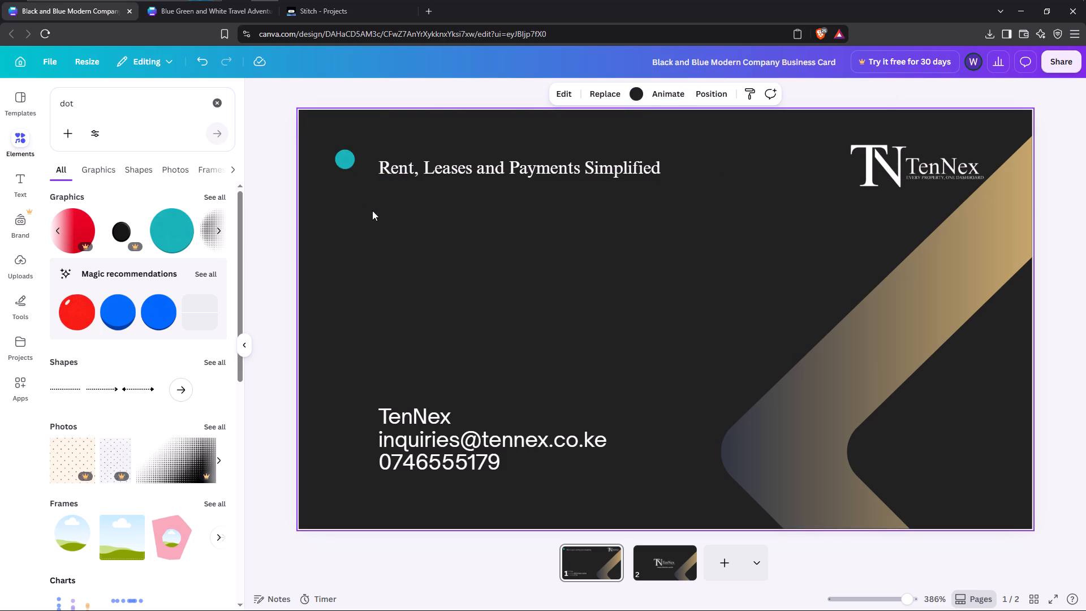
Move the teal circle right in front of the tagline "Rent, Leases and Payments Simplified", level with its text.
{"action": "left_click_drag", "start_coordinate": [343, 160], "coordinate": [365, 169]}
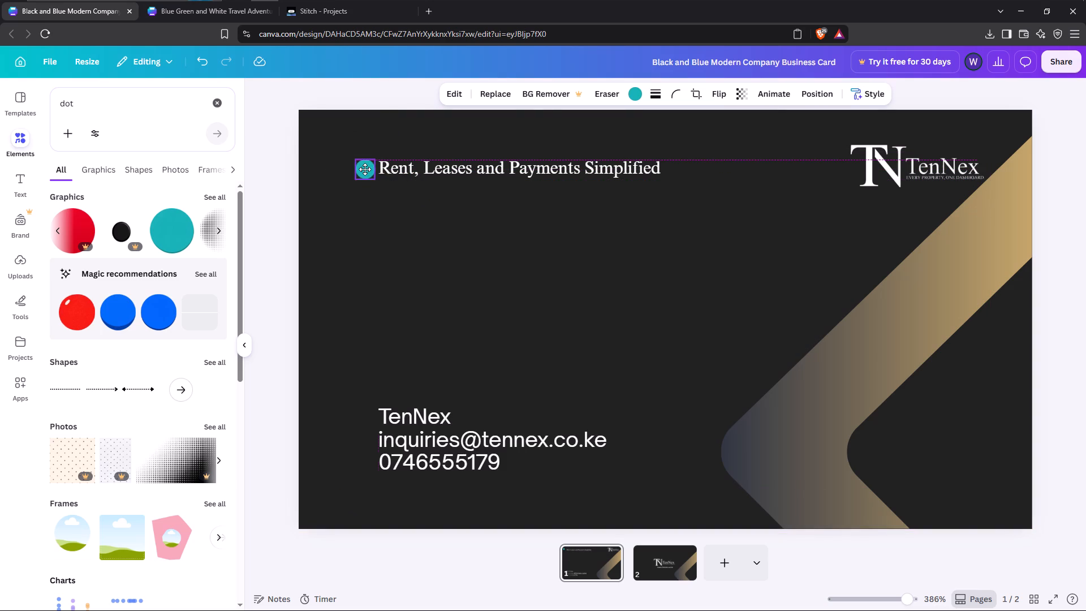
{"action": "left_click_drag", "start_coordinate": [365, 169], "coordinate": [364, 166]}
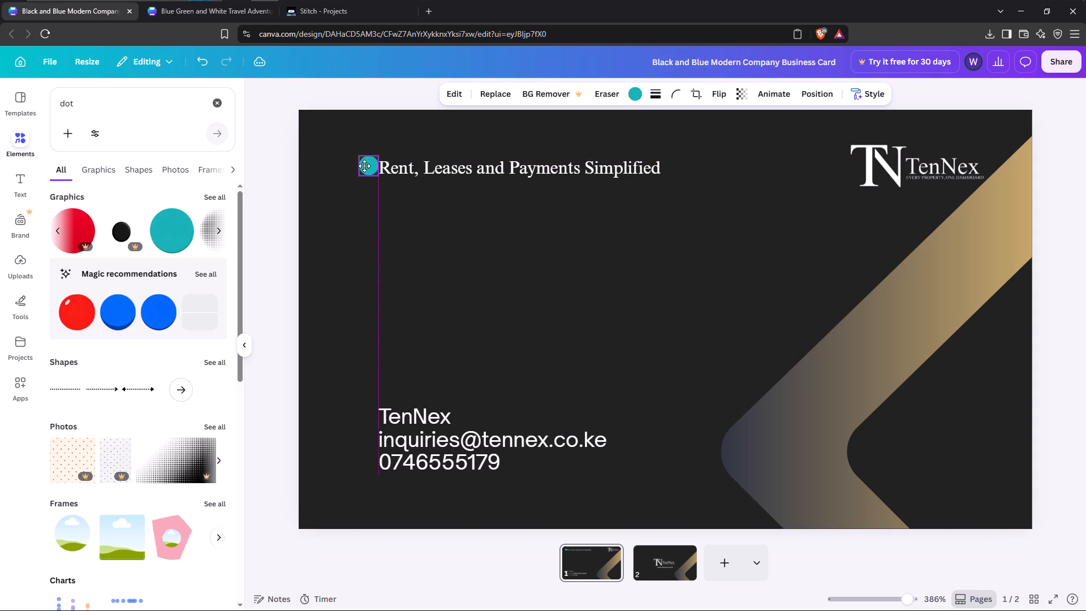
{"action": "left_click_drag", "start_coordinate": [364, 166], "coordinate": [363, 166]}
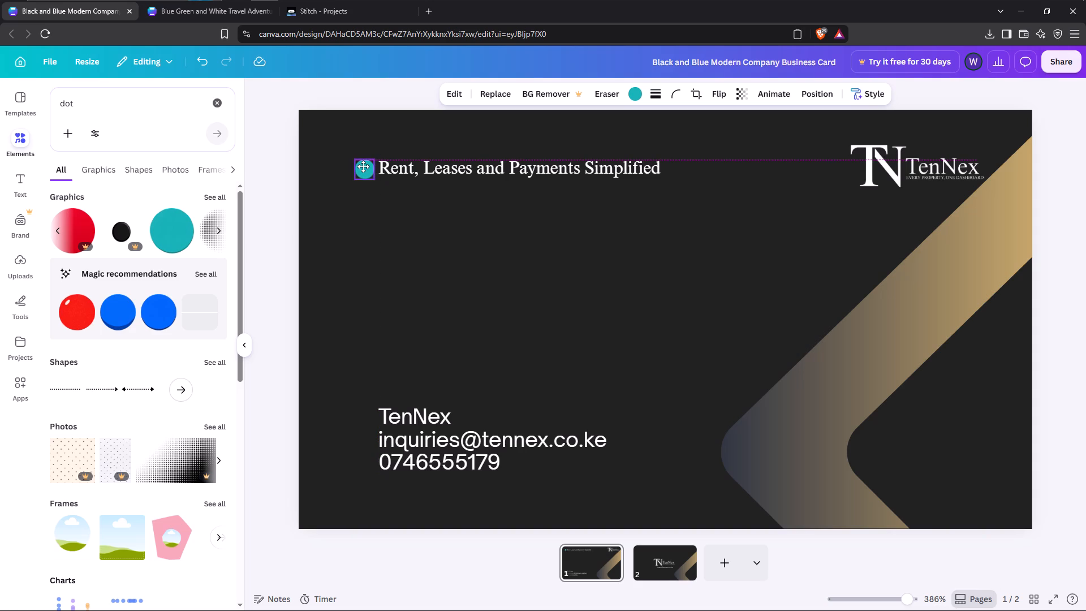
{"action": "left_click_drag", "start_coordinate": [363, 166], "coordinate": [365, 166]}
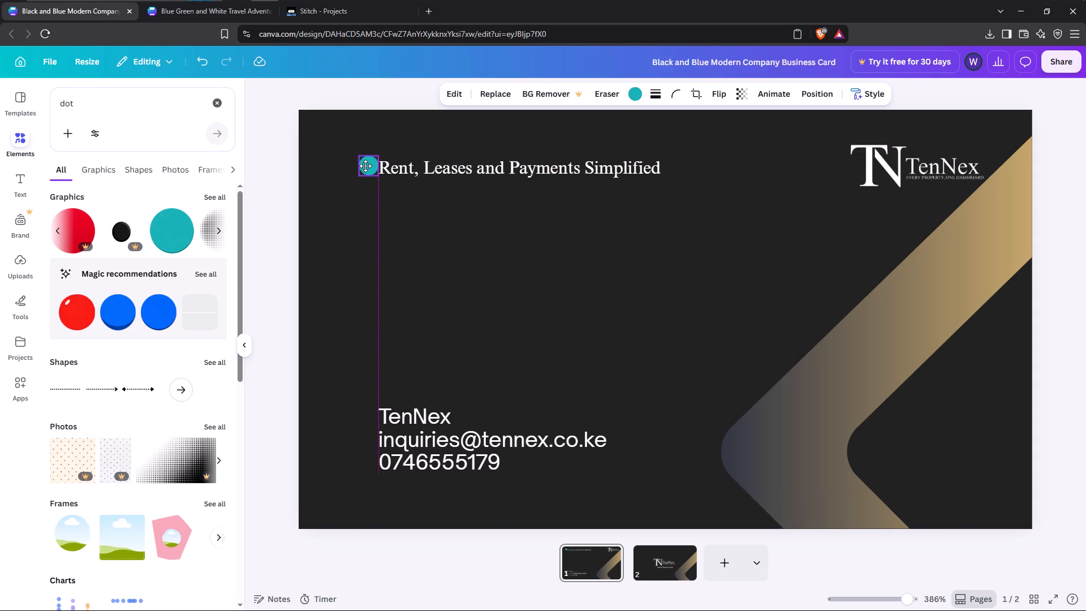
{"action": "left_click_drag", "start_coordinate": [365, 166], "coordinate": [362, 166]}
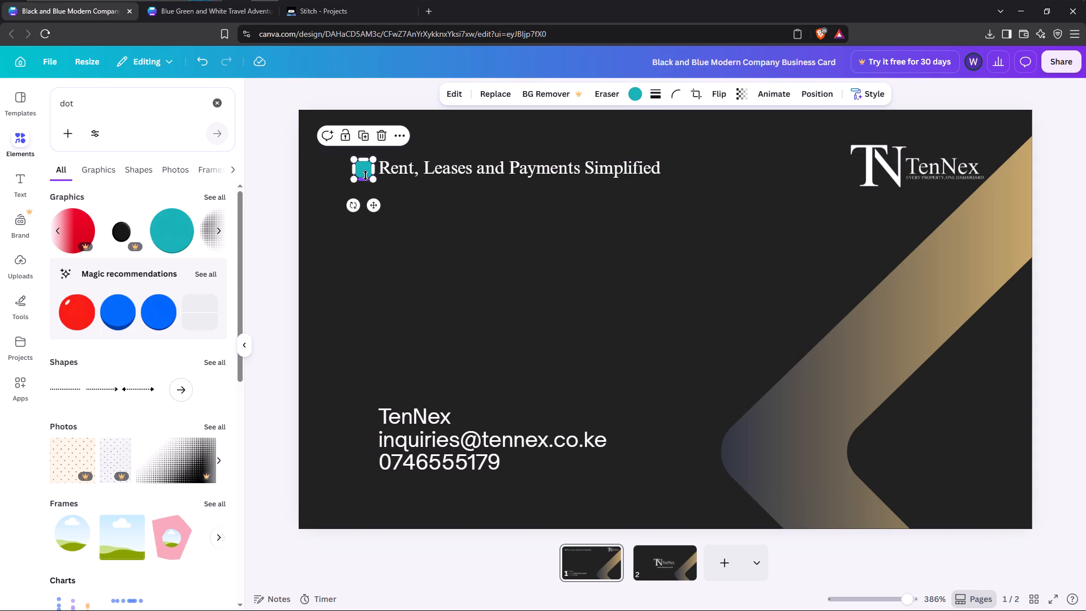
Shrink the teal circle to slightly less than the tagline's text height and realign it just before the first word.
{"action": "left_click_drag", "start_coordinate": [374, 178], "coordinate": [368, 173]}
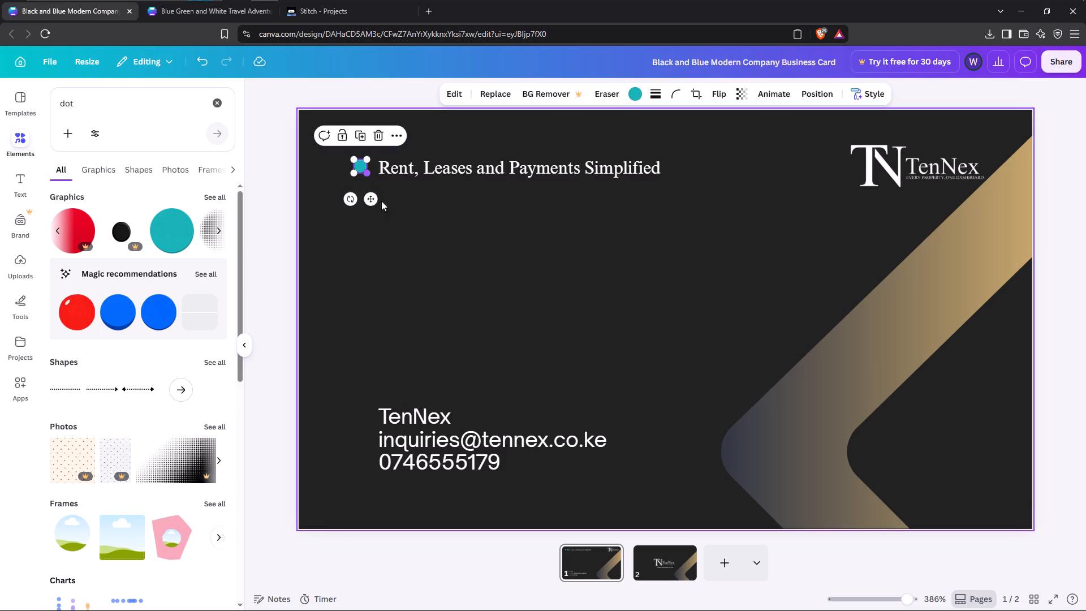
{"action": "left_click", "coordinate": [442, 213]}
{"action": "left_click_drag", "start_coordinate": [363, 167], "coordinate": [370, 171]}
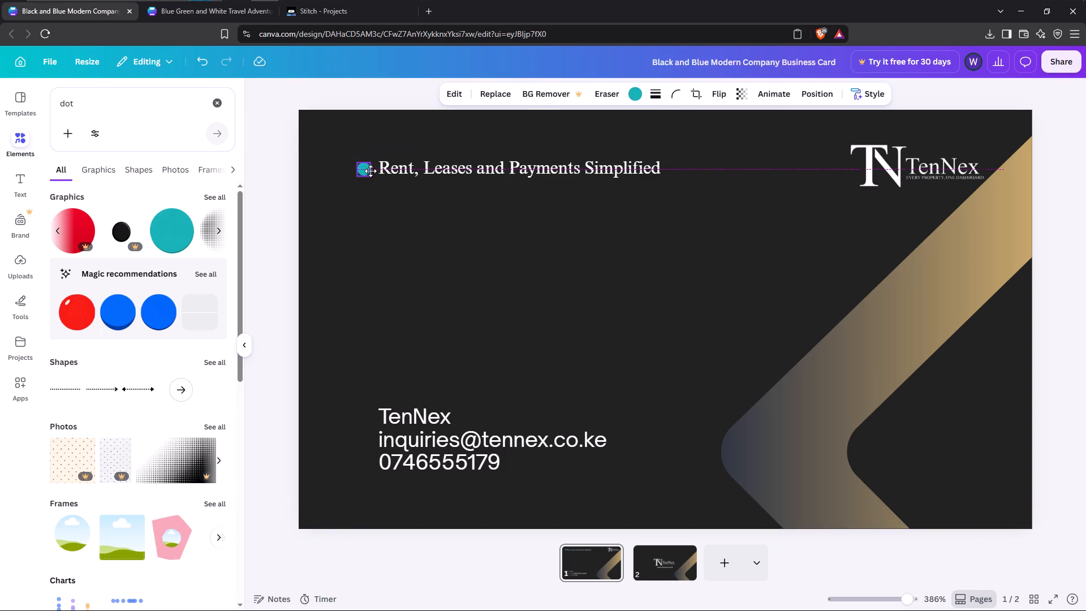
{"action": "left_click_drag", "start_coordinate": [370, 171], "coordinate": [368, 170]}
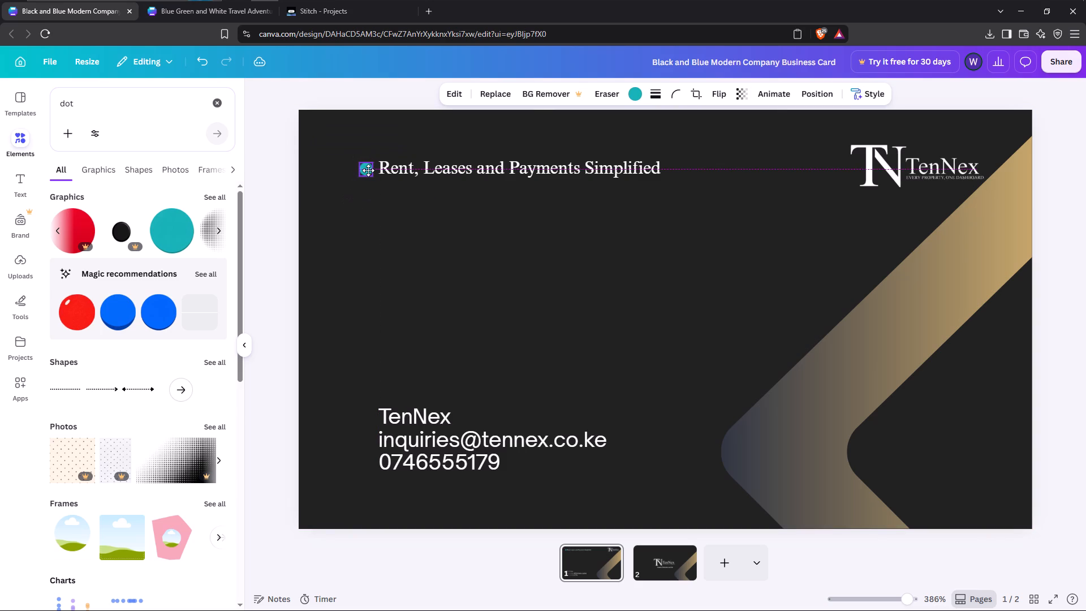
{"action": "left_click_drag", "start_coordinate": [368, 170], "coordinate": [370, 170]}
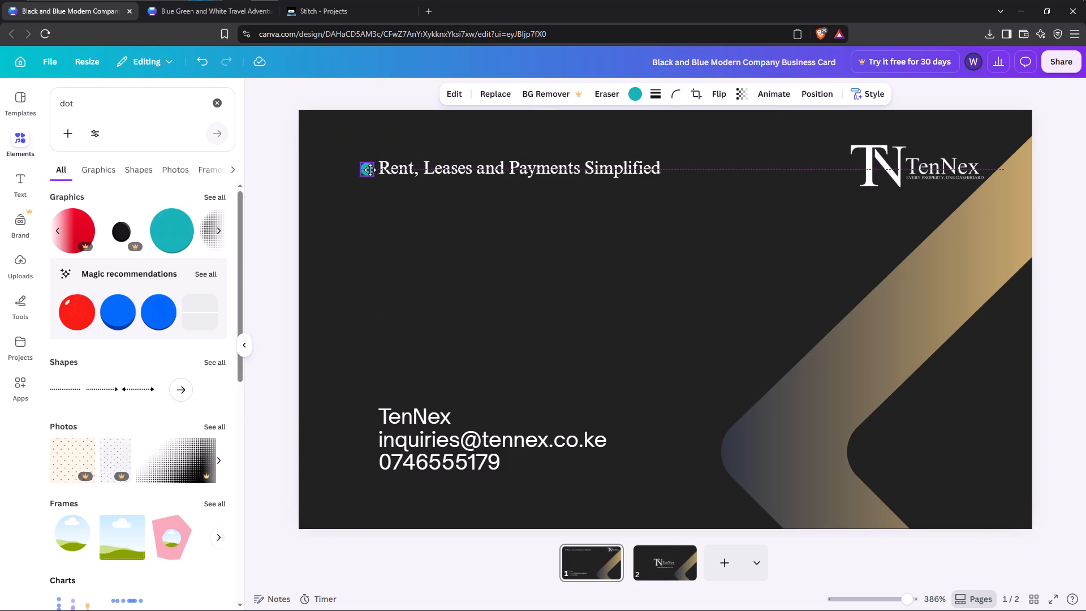
{"action": "left_click_drag", "start_coordinate": [370, 170], "coordinate": [369, 169]}
{"action": "right_click", "coordinate": [369, 170]}
{"action": "left_click", "coordinate": [549, 207]}
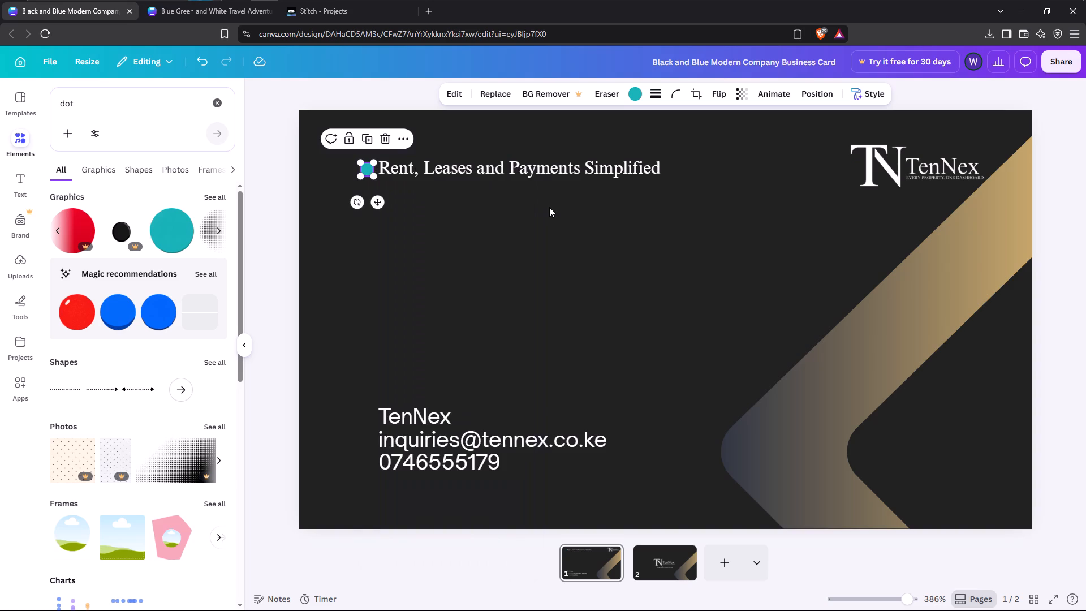
{"action": "left_click", "coordinate": [535, 234]}
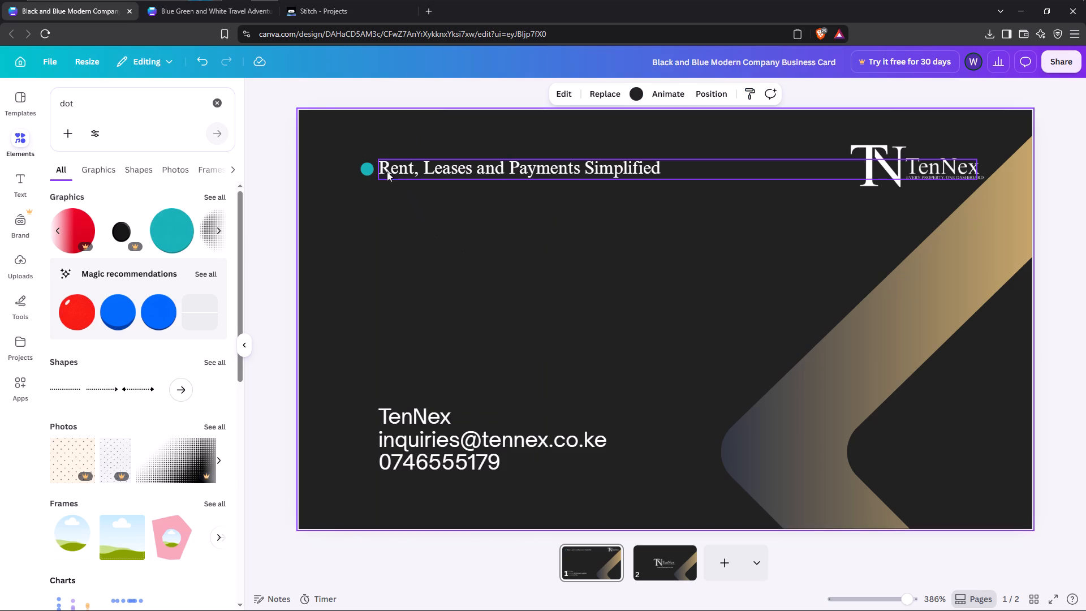
Bring the teal dot to the front of the layer order and nudge it slightly away from the tagline.
{"action": "left_click", "coordinate": [368, 171]}
{"action": "left_click", "coordinate": [400, 144]}
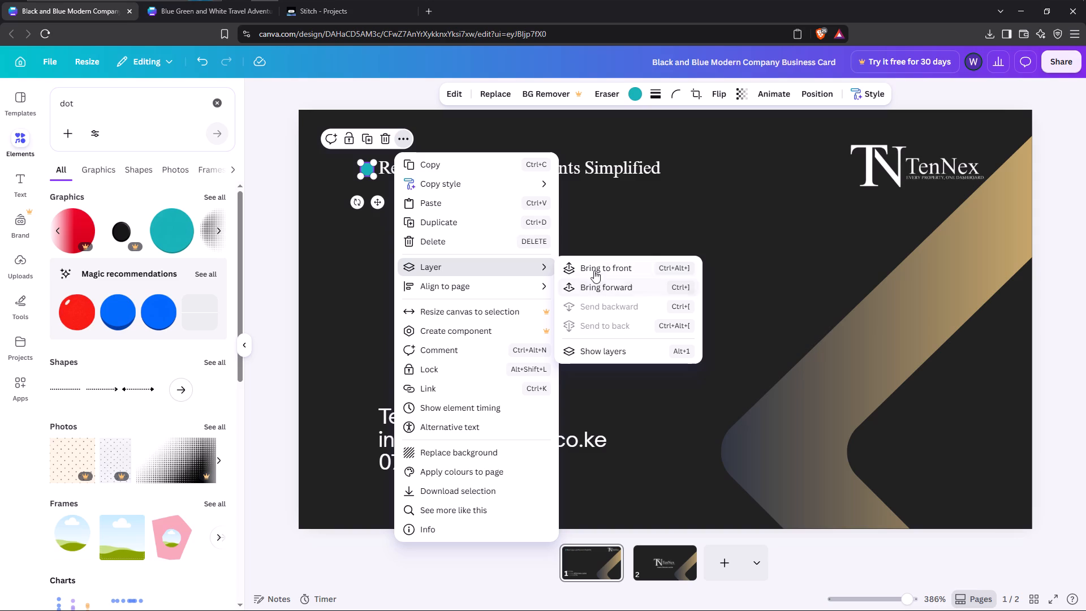
{"action": "left_click", "coordinate": [593, 264]}
{"action": "left_click", "coordinate": [625, 241]}
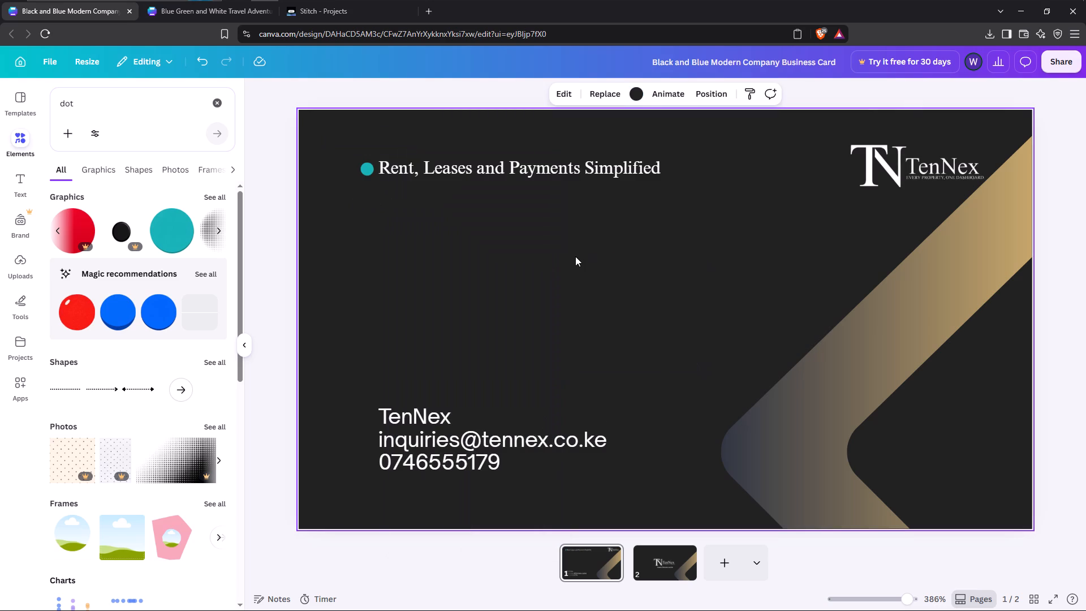
{"action": "left_click", "coordinate": [364, 172]}
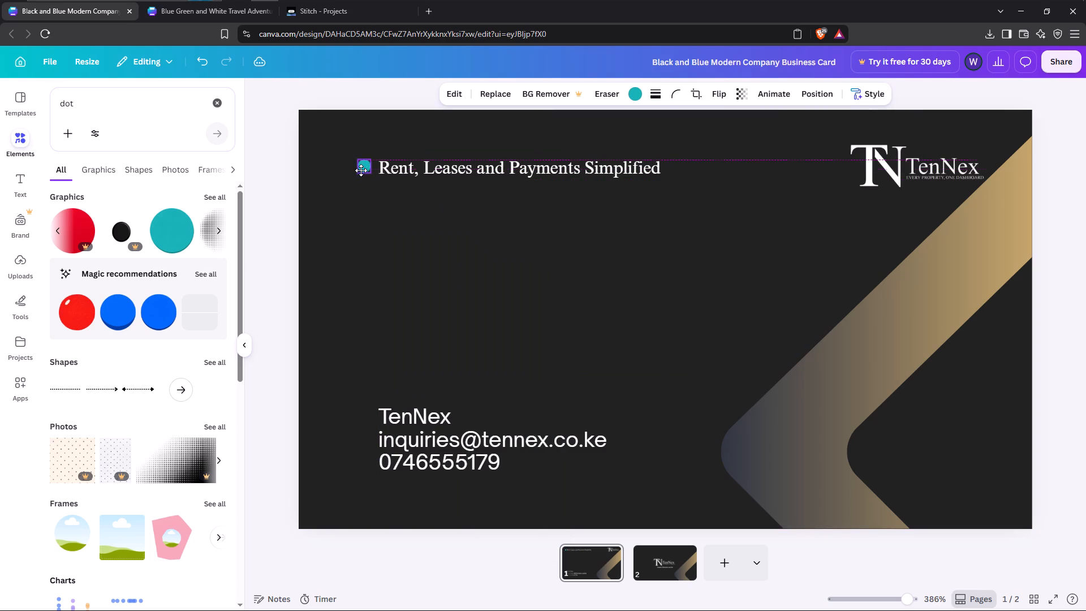
Check the gold gradient shape's colours and recolour the teal dot with the bright orange default solid colour.
{"action": "left_click", "coordinate": [1003, 248]}
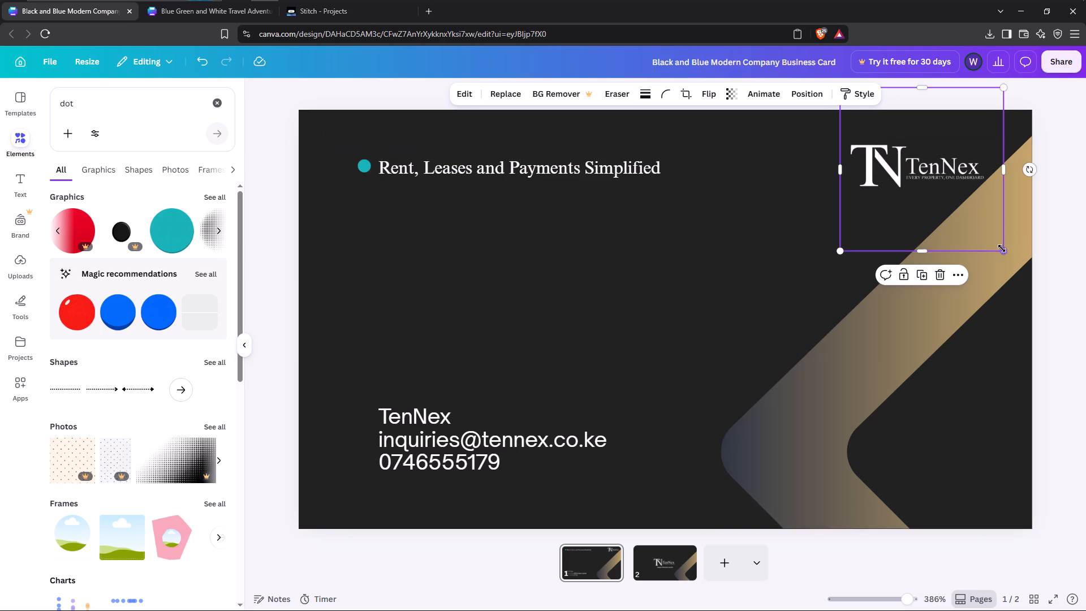
{"action": "left_click", "coordinate": [953, 303]}
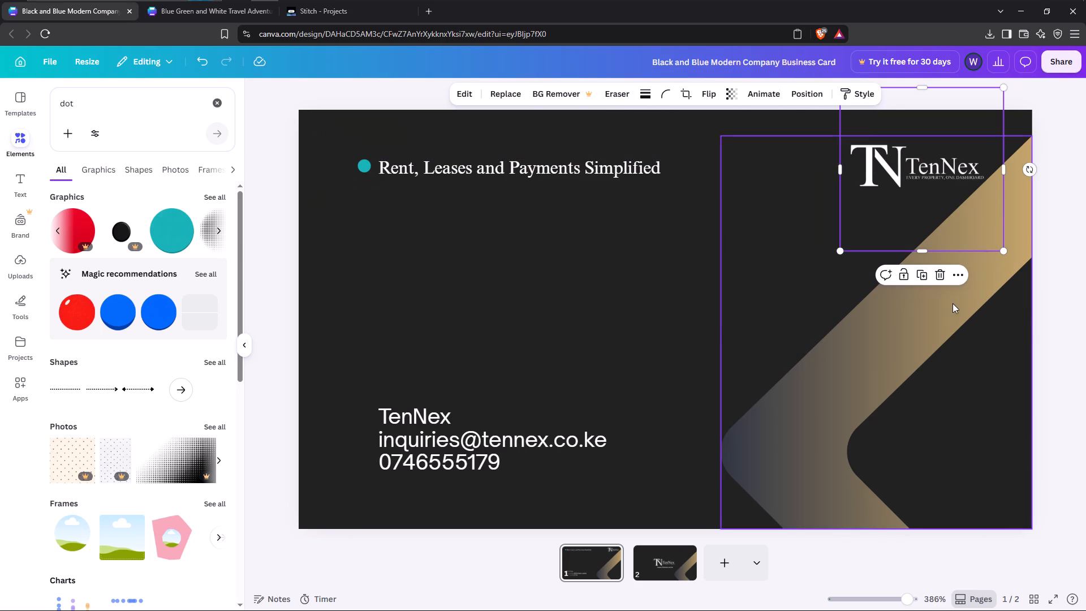
{"action": "left_click", "coordinate": [579, 93]}
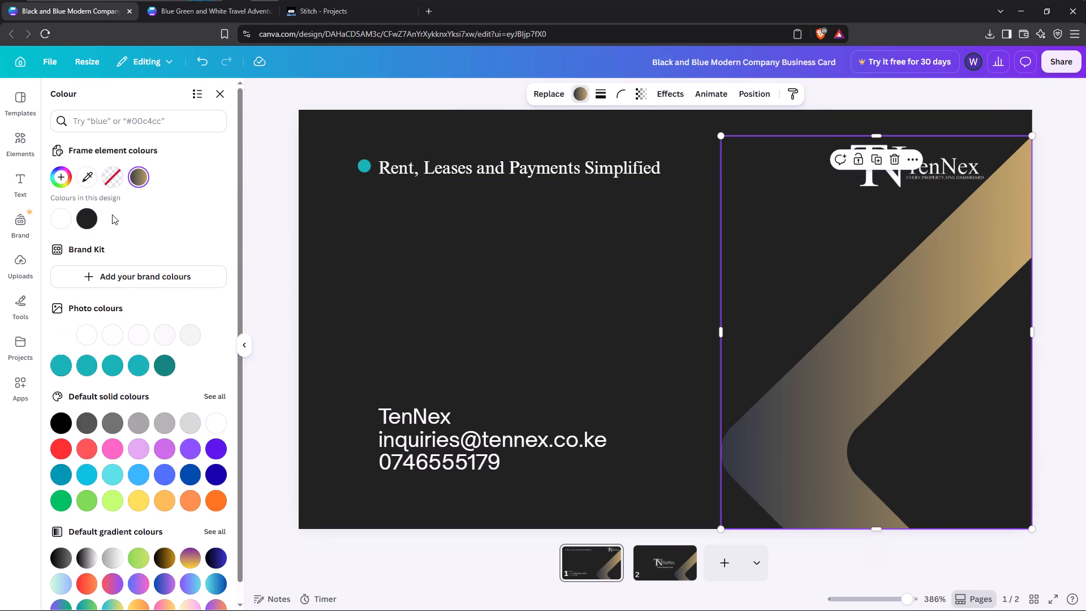
{"action": "left_click", "coordinate": [364, 165]}
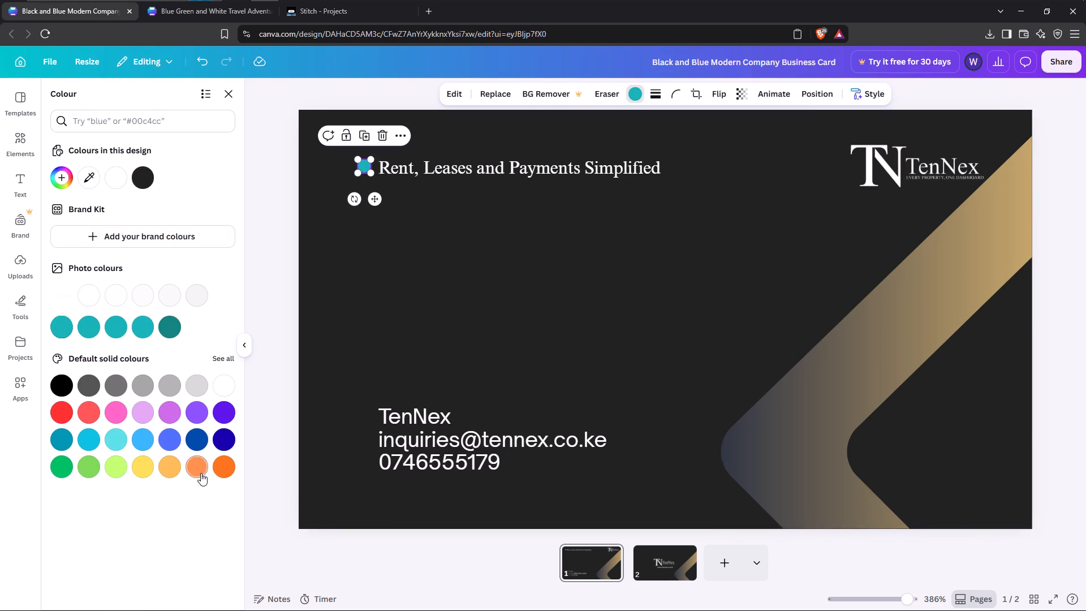
{"action": "left_click", "coordinate": [219, 471]}
{"action": "left_click", "coordinate": [419, 380]}
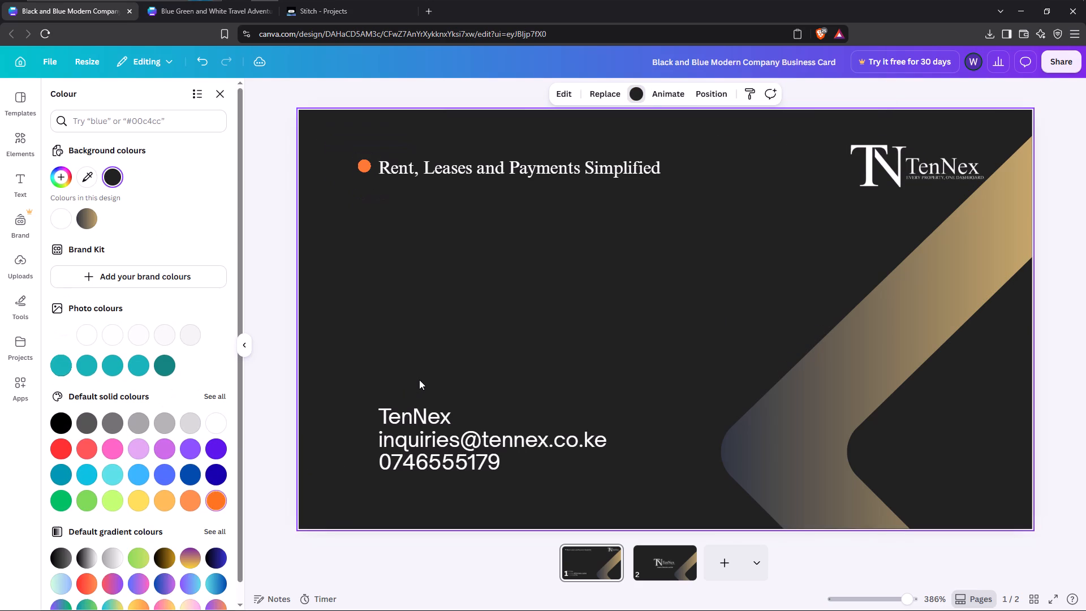
Move the orange dot closer to the start of the tagline, vertically centred on the text.
{"action": "left_click", "coordinate": [361, 163]}
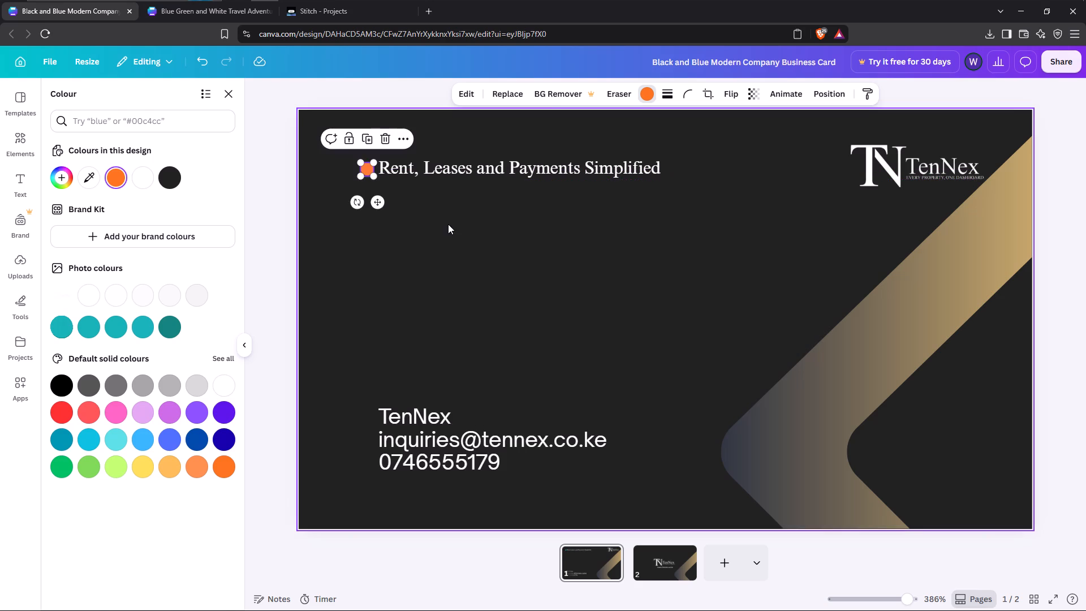
{"action": "left_click", "coordinate": [448, 224]}
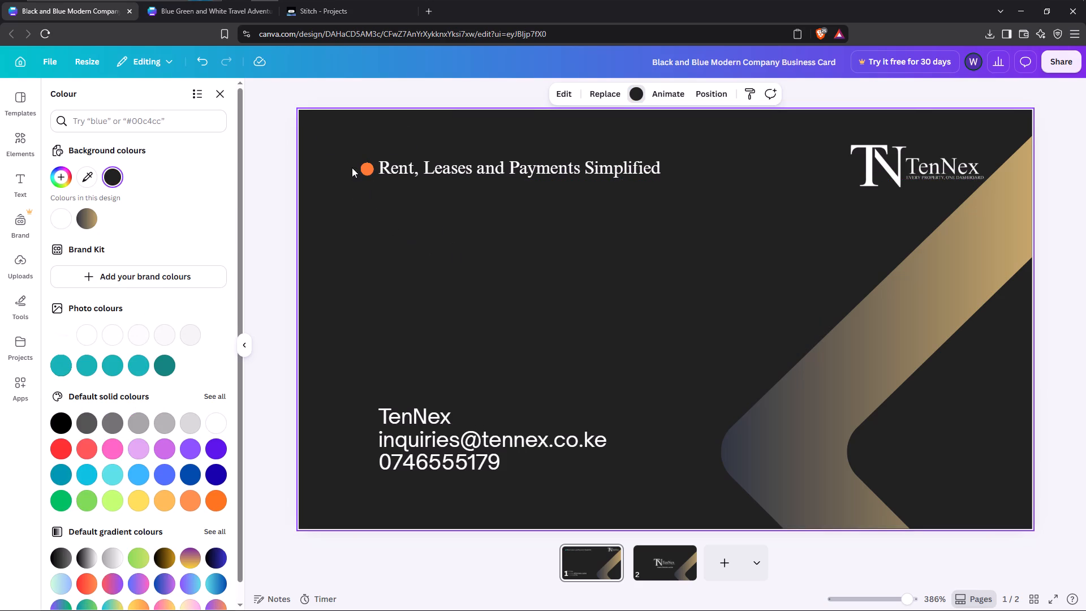
{"action": "left_click", "coordinate": [365, 169]}
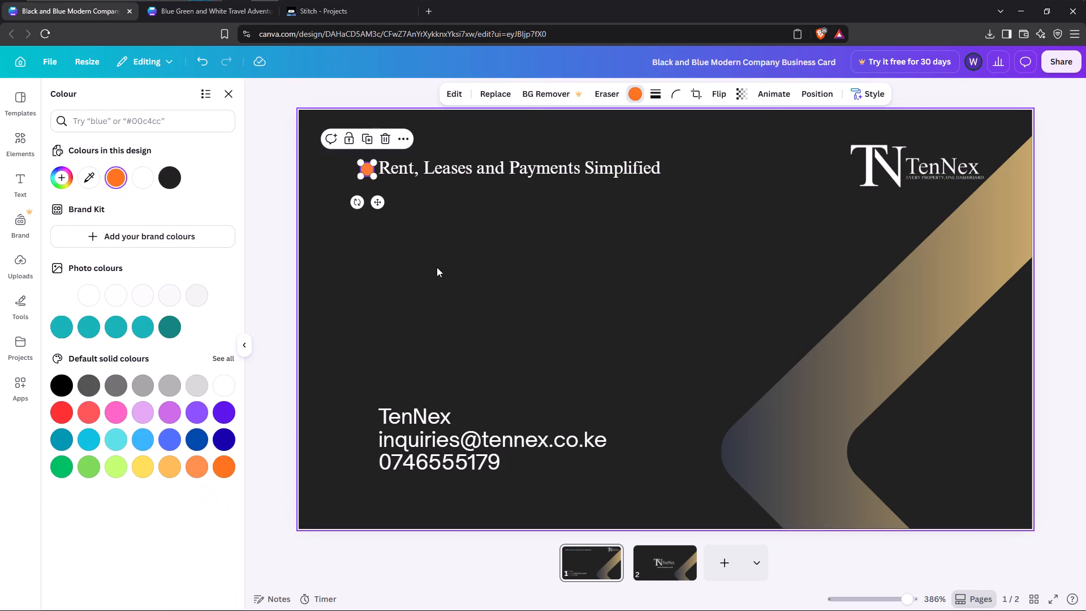
{"action": "left_click", "coordinate": [442, 267]}
Set the tagline's font size to 5.
{"action": "left_click", "coordinate": [426, 170]}
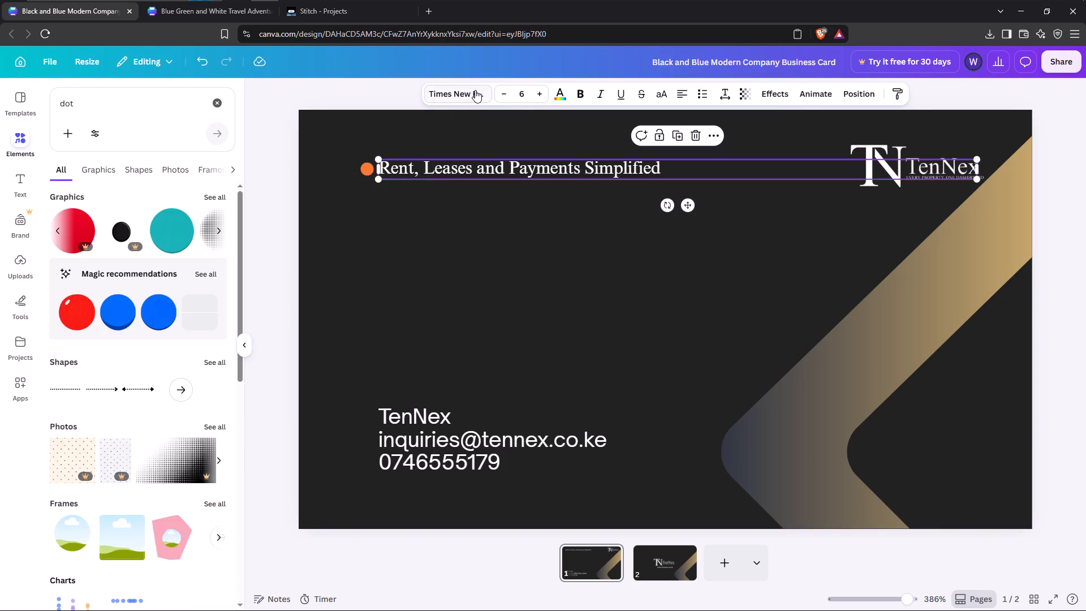
{"action": "left_click", "coordinate": [505, 93]}
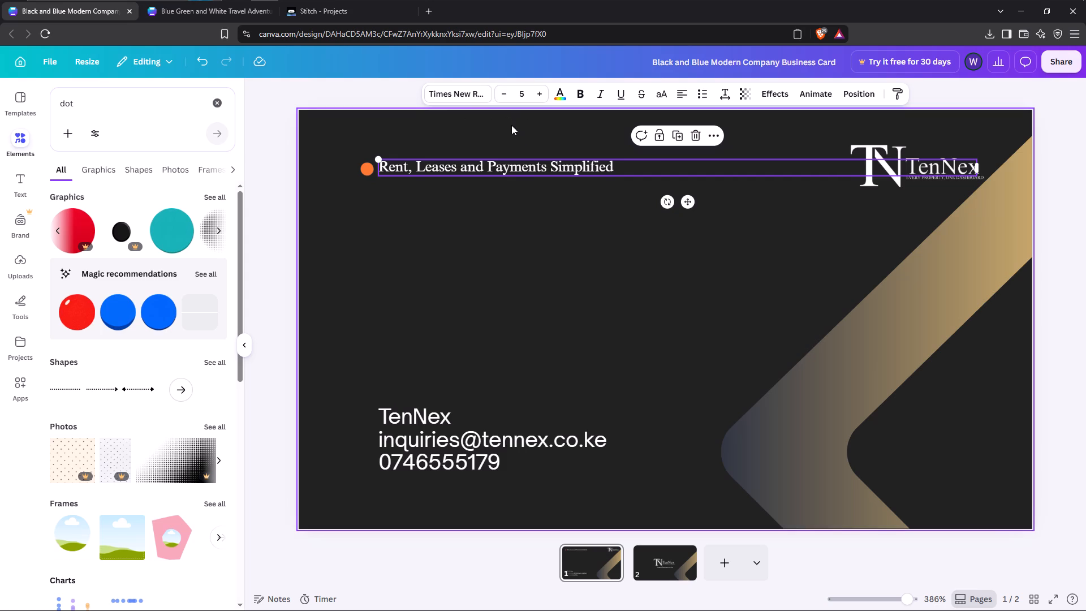
{"action": "left_click", "coordinate": [497, 94]}
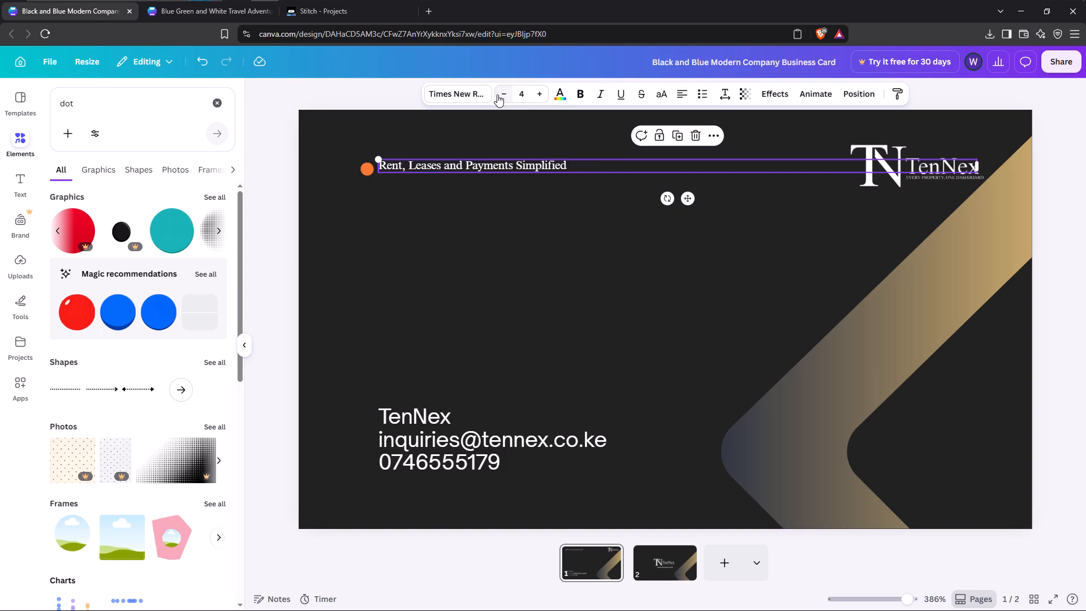
{"action": "left_click", "coordinate": [535, 91]}
{"action": "left_click", "coordinate": [407, 240]}
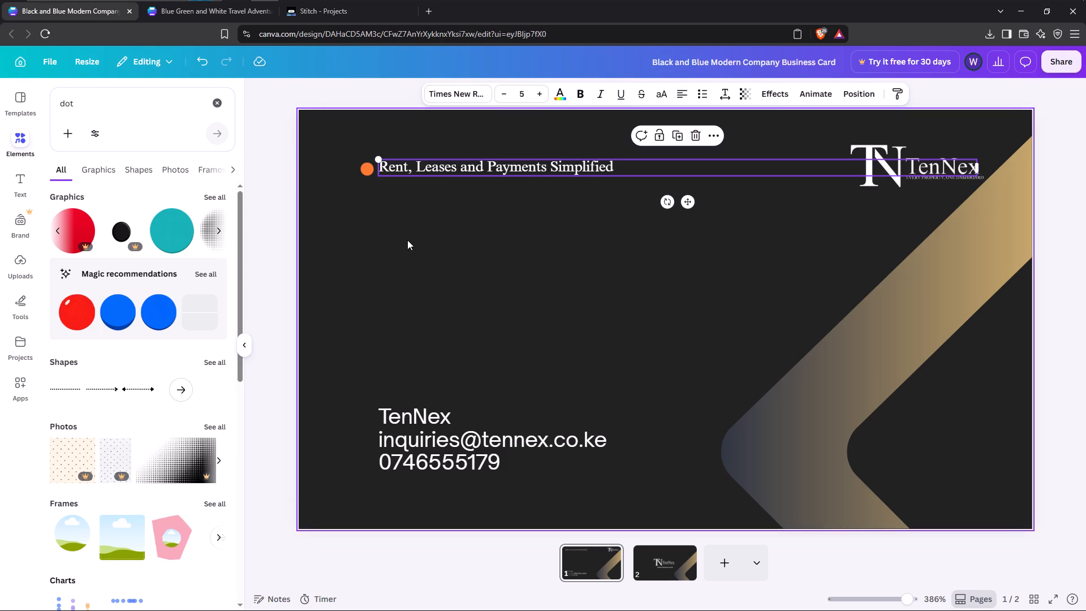
Realign the orange dot with the smaller tagline text, close to its first letter.
{"action": "left_click", "coordinate": [369, 171]}
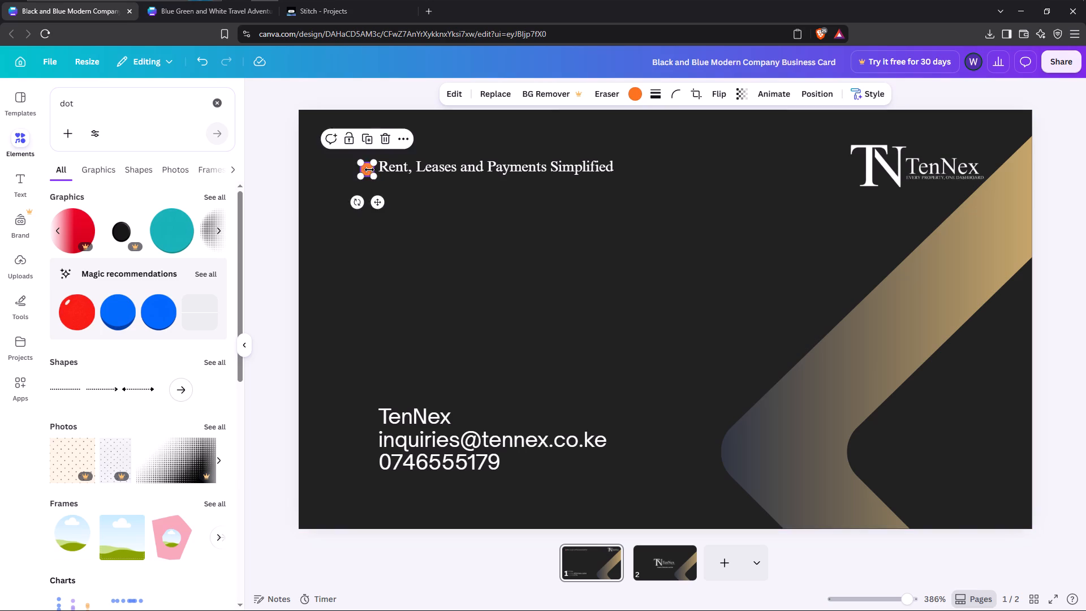
{"action": "left_click", "coordinate": [470, 181]}
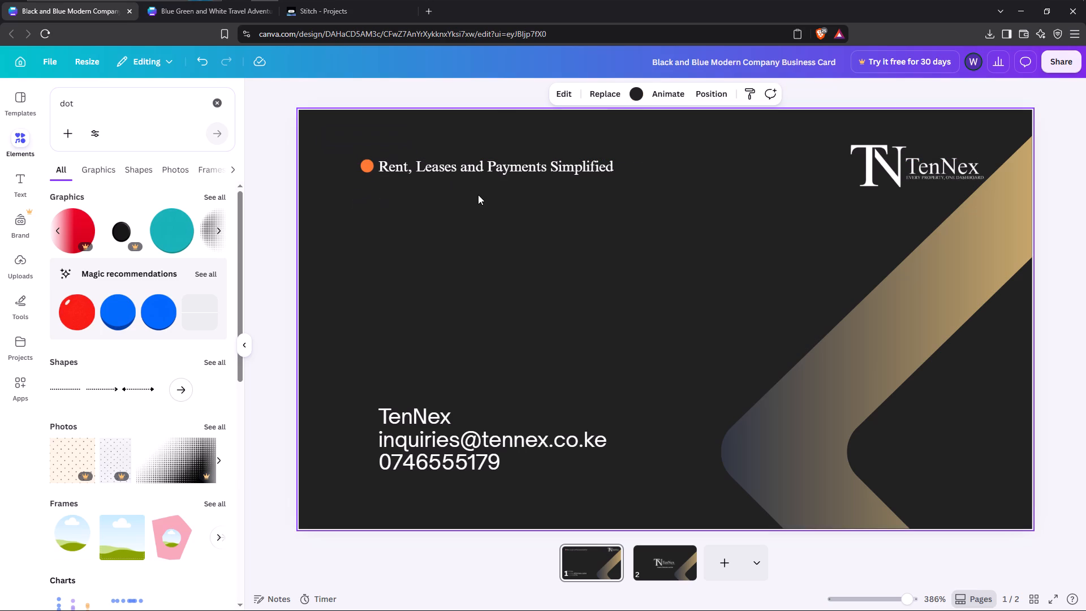
{"action": "left_click", "coordinate": [370, 166]}
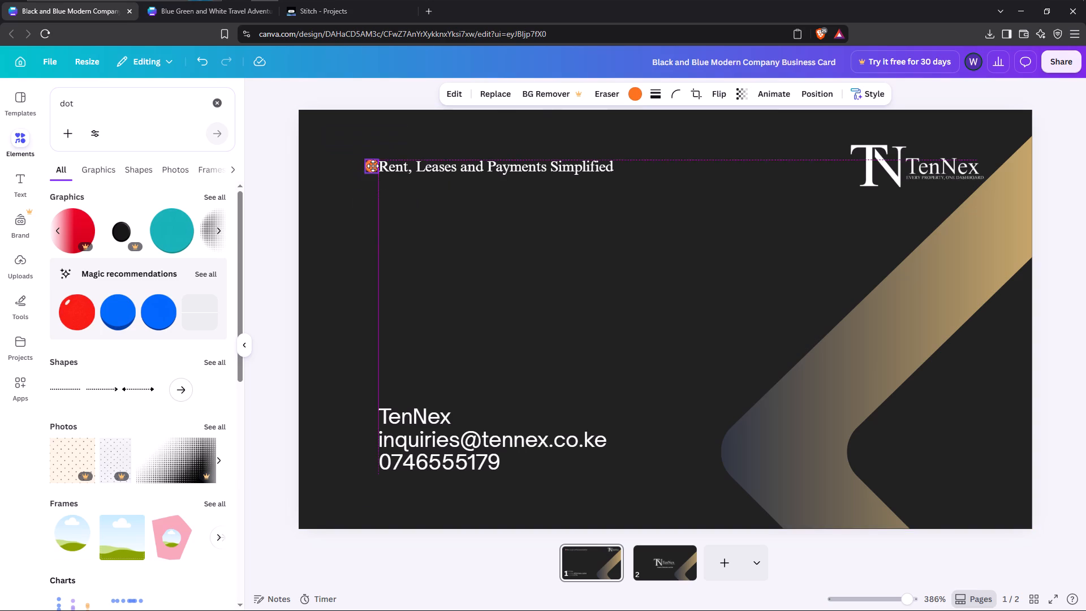
{"action": "left_click", "coordinate": [372, 166]}
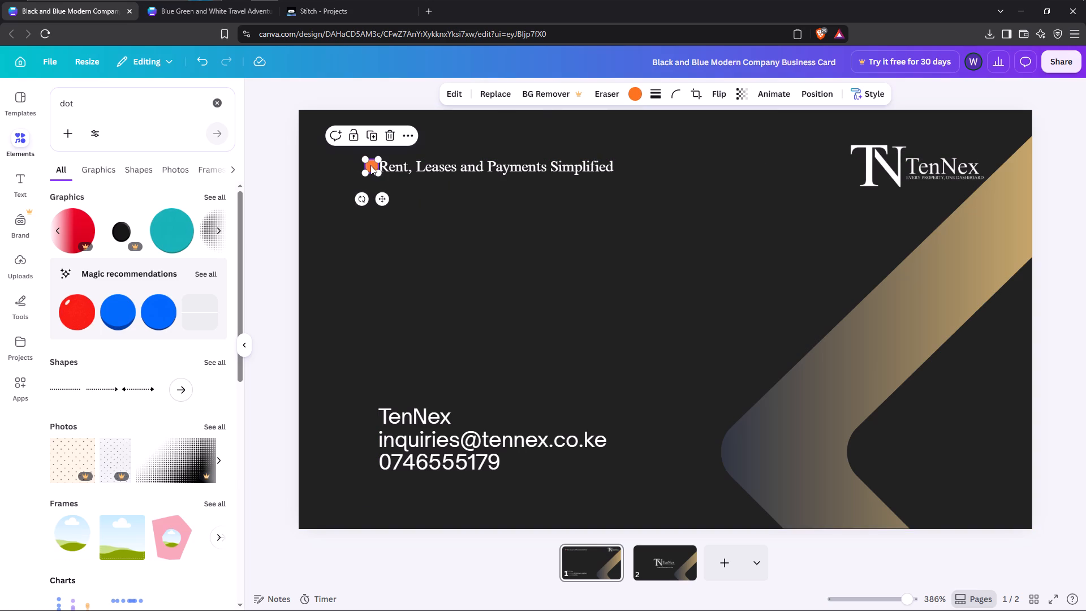
Check the bulleted tagline in the Stitch mobile mockup, and shrink the card's orange dot to a tiny bullet centred before its tagline.
{"action": "left_click", "coordinate": [316, 18]}
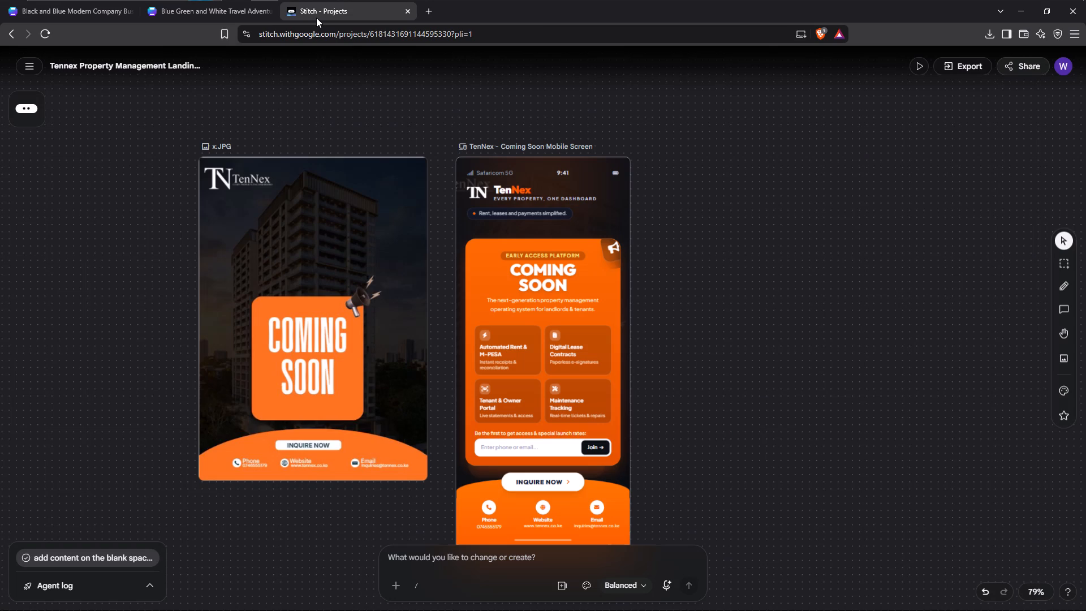
{"action": "left_click", "coordinate": [97, 20]}
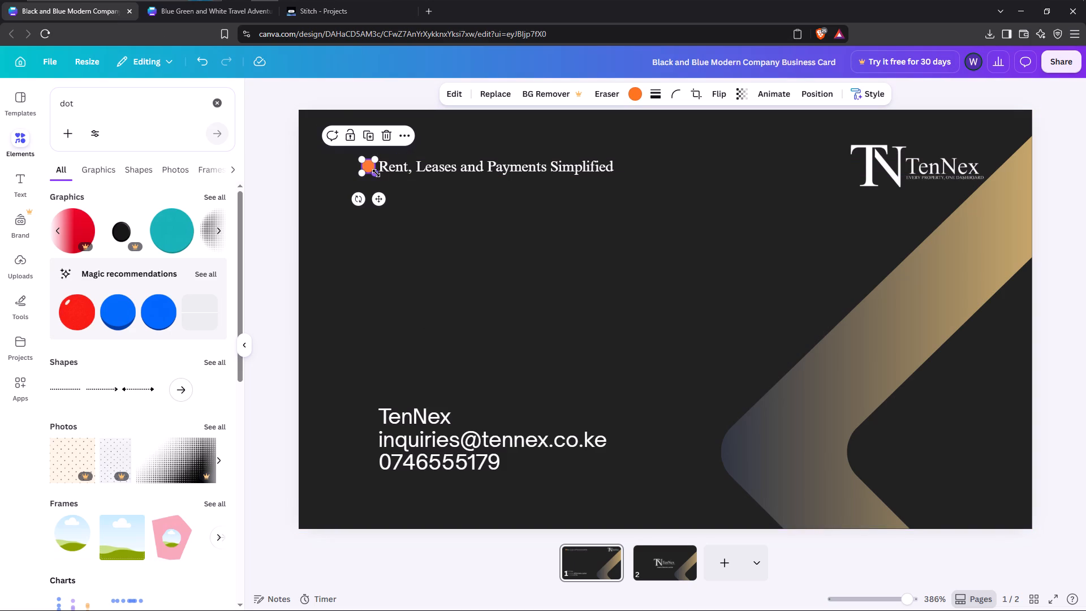
{"action": "left_click_drag", "start_coordinate": [376, 173], "coordinate": [370, 163]}
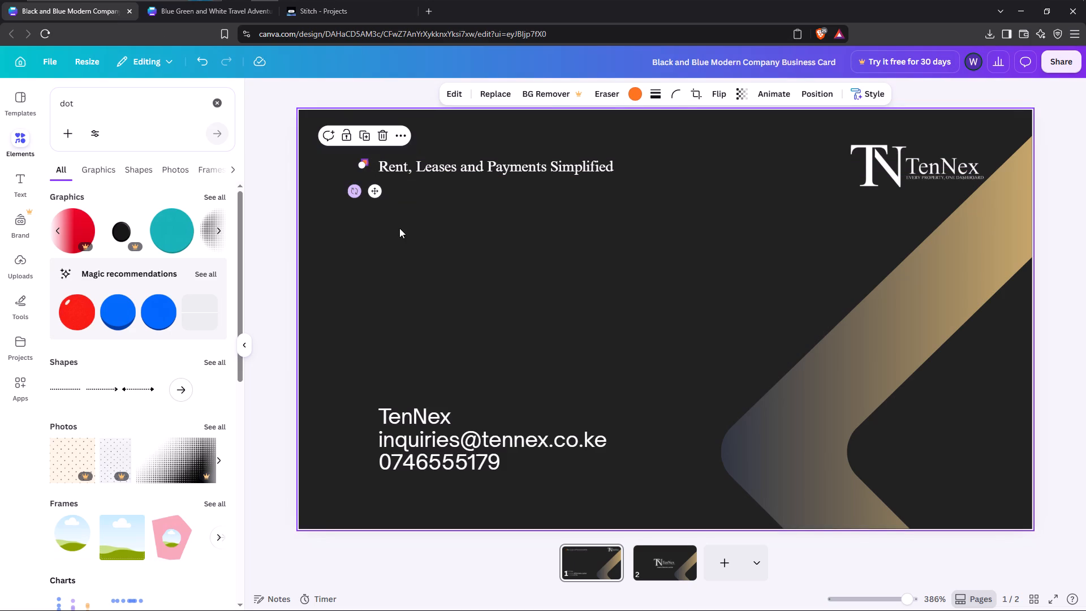
{"action": "left_click", "coordinate": [399, 228]}
{"action": "left_click_drag", "start_coordinate": [363, 162], "coordinate": [368, 166]}
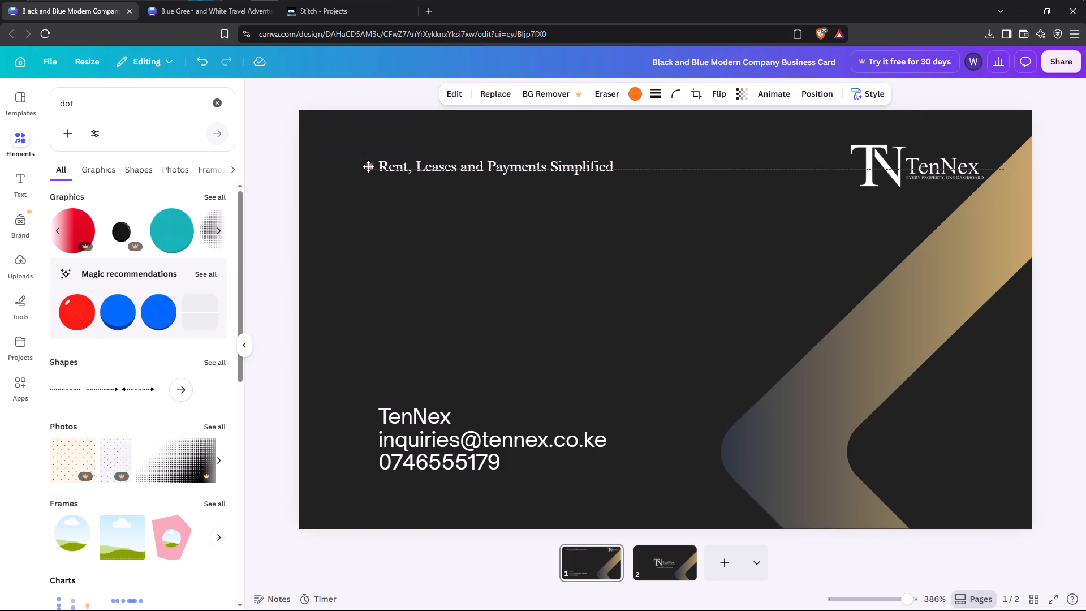
{"action": "left_click_drag", "start_coordinate": [368, 166], "coordinate": [367, 165]}
Reposition the tiny orange dot in front of the tagline, leaving a small gap before its first letter.
{"action": "left_click_drag", "start_coordinate": [367, 165], "coordinate": [371, 165]}
{"action": "left_click", "coordinate": [432, 196]}
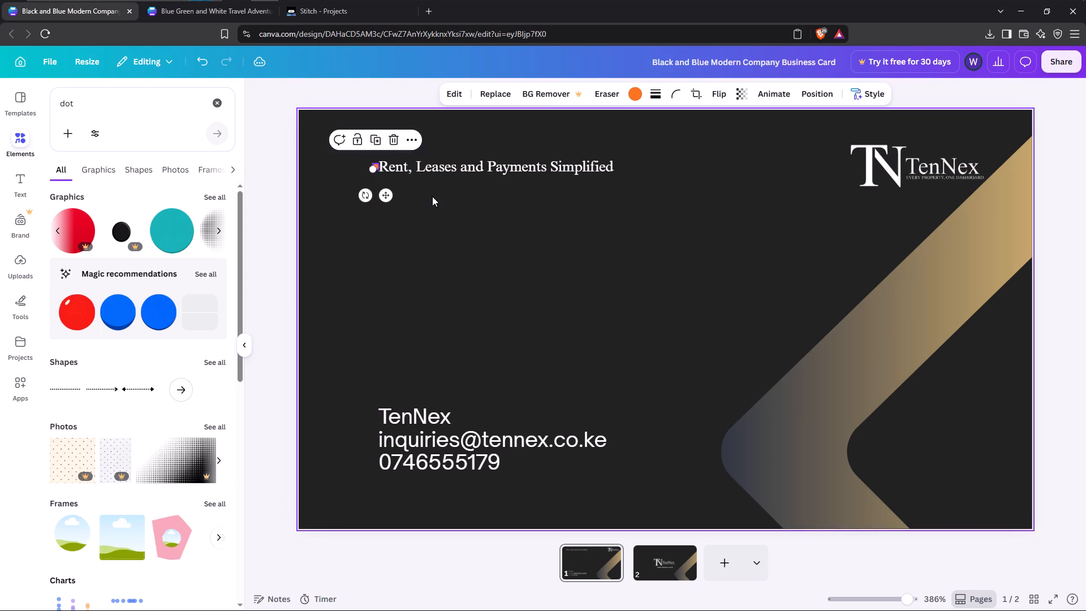
{"action": "left_click", "coordinate": [374, 167]}
{"action": "left_click", "coordinate": [406, 184]}
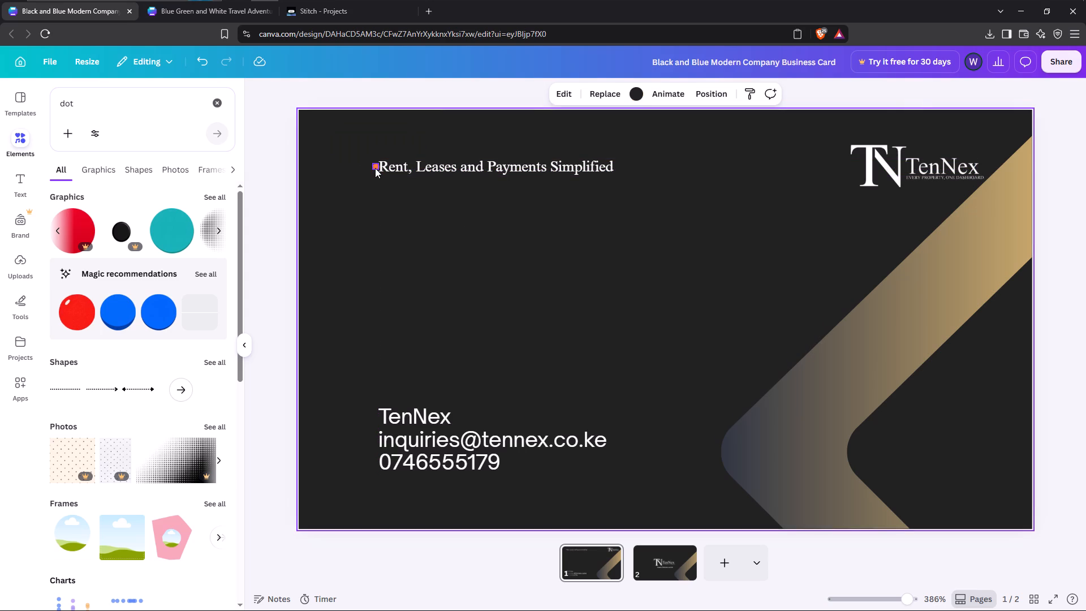
{"action": "left_click_drag", "start_coordinate": [375, 167], "coordinate": [369, 167]}
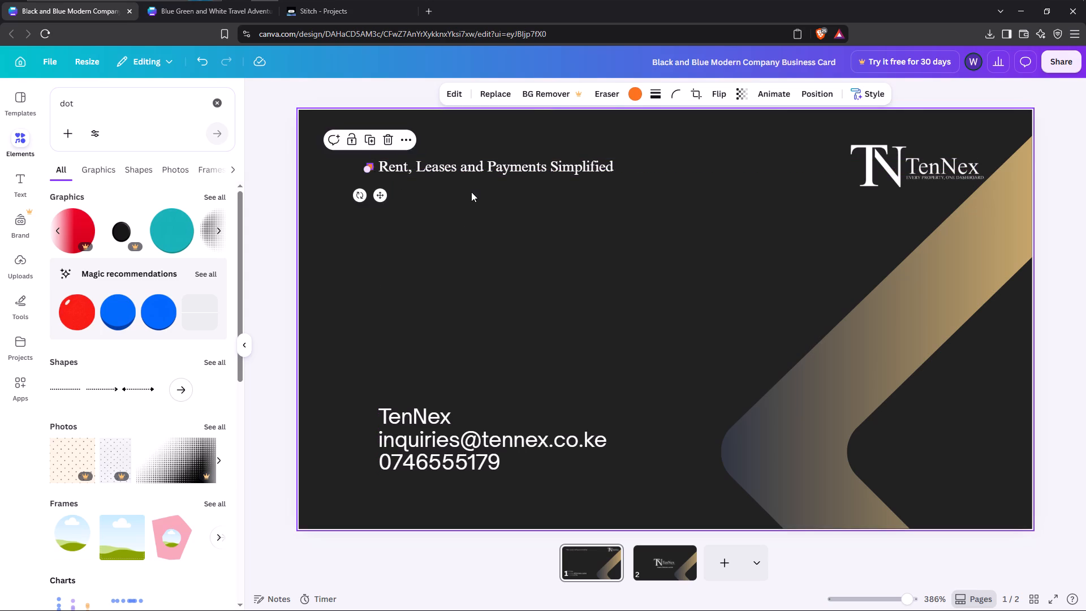
{"action": "left_click", "coordinate": [471, 192]}
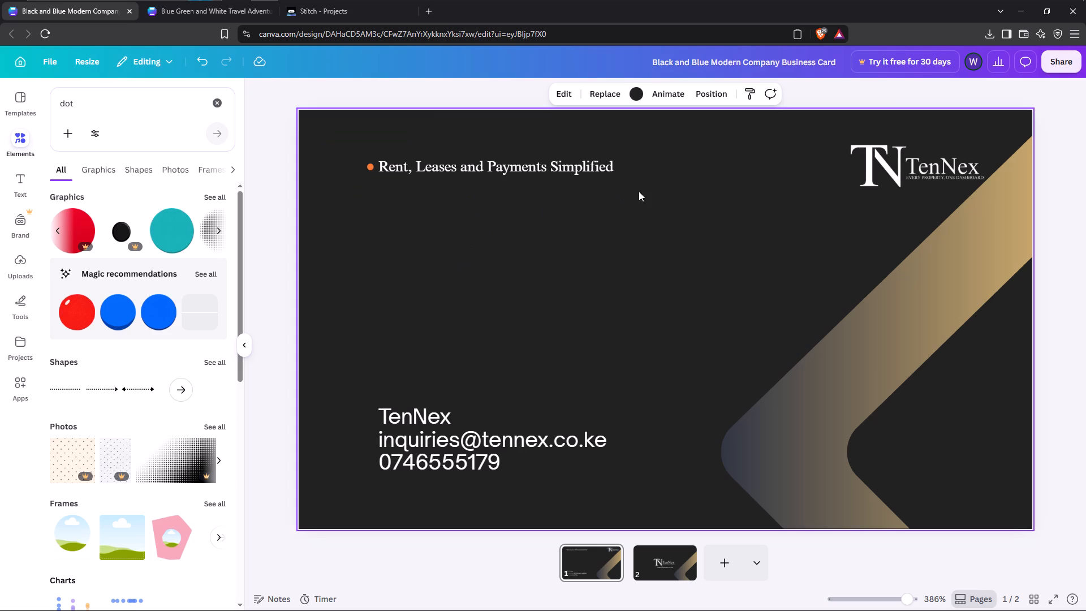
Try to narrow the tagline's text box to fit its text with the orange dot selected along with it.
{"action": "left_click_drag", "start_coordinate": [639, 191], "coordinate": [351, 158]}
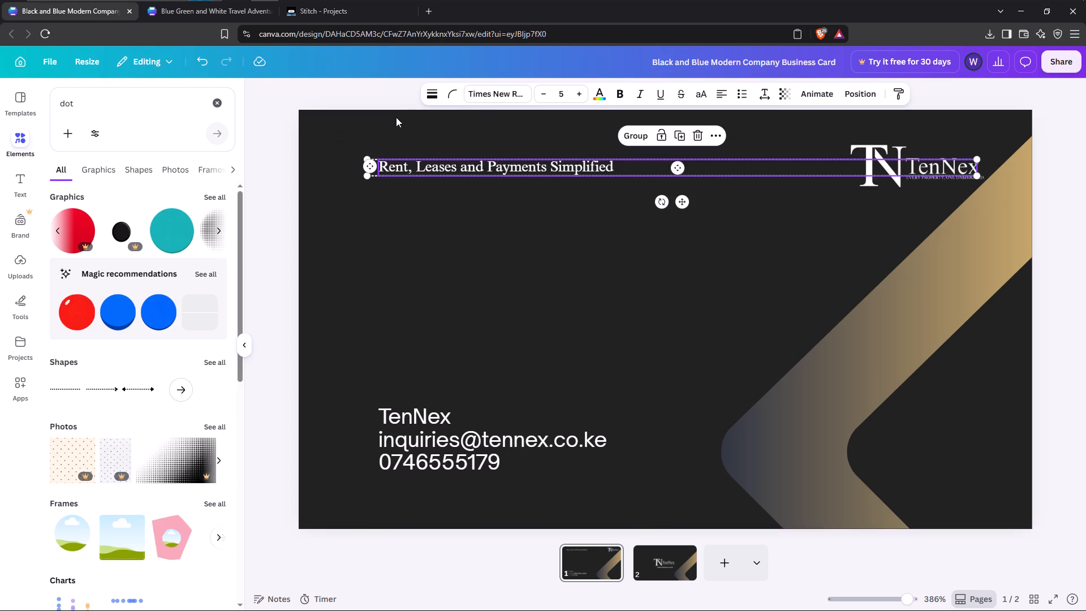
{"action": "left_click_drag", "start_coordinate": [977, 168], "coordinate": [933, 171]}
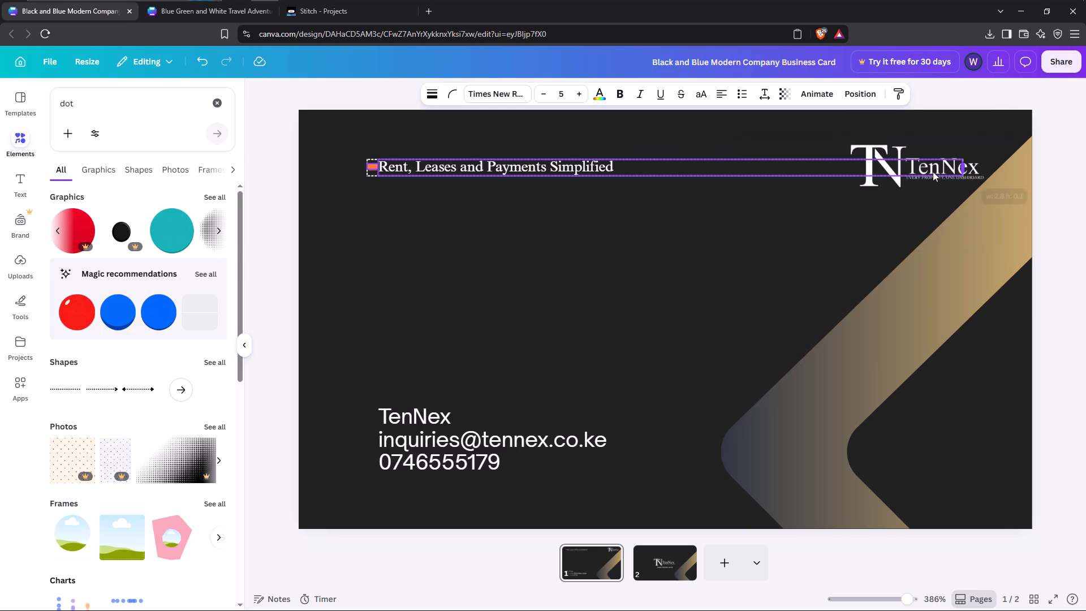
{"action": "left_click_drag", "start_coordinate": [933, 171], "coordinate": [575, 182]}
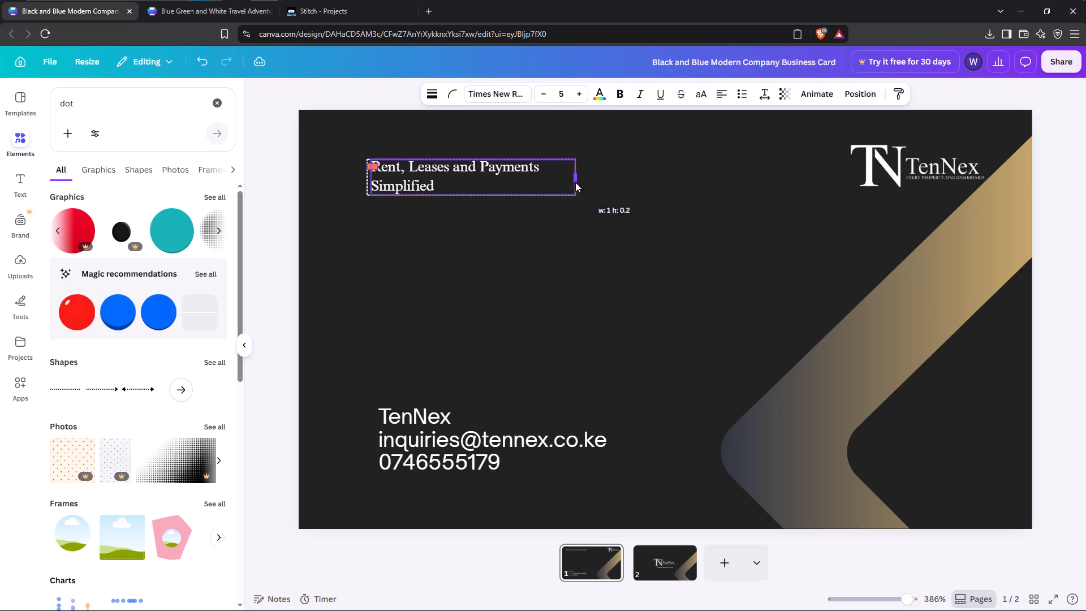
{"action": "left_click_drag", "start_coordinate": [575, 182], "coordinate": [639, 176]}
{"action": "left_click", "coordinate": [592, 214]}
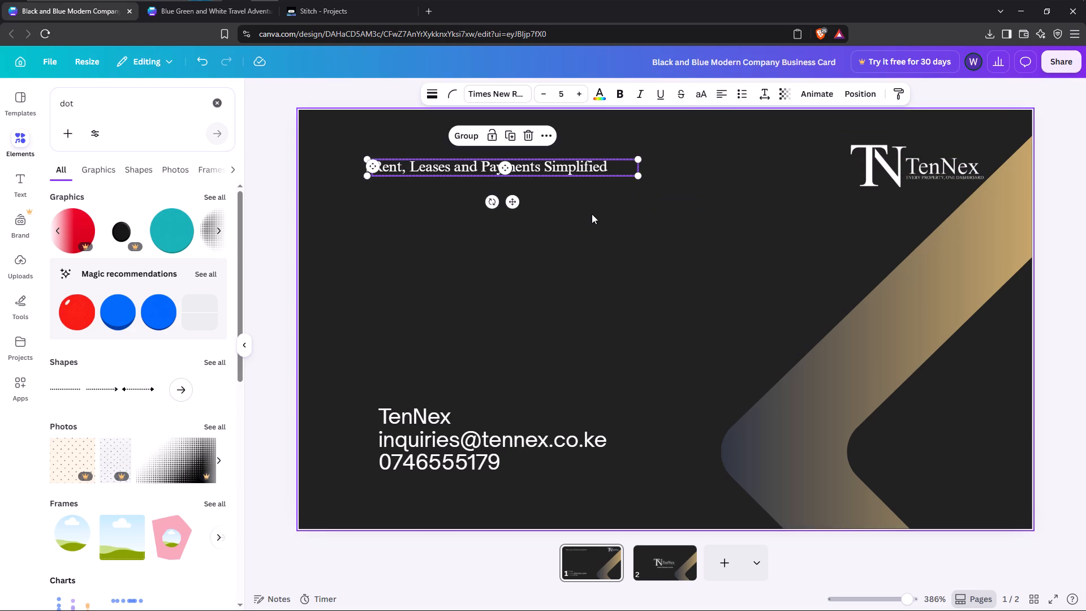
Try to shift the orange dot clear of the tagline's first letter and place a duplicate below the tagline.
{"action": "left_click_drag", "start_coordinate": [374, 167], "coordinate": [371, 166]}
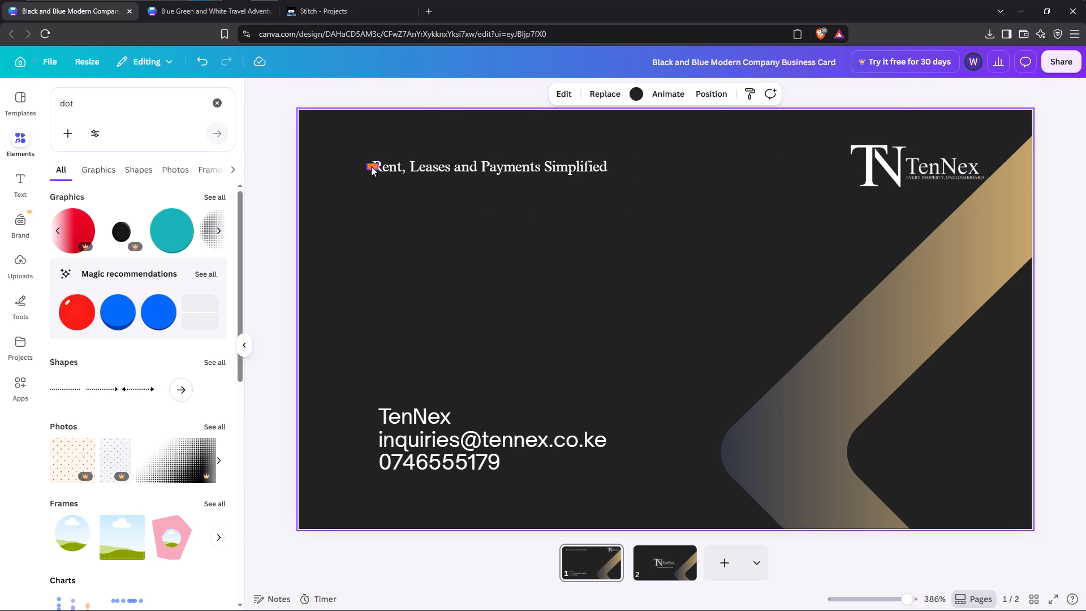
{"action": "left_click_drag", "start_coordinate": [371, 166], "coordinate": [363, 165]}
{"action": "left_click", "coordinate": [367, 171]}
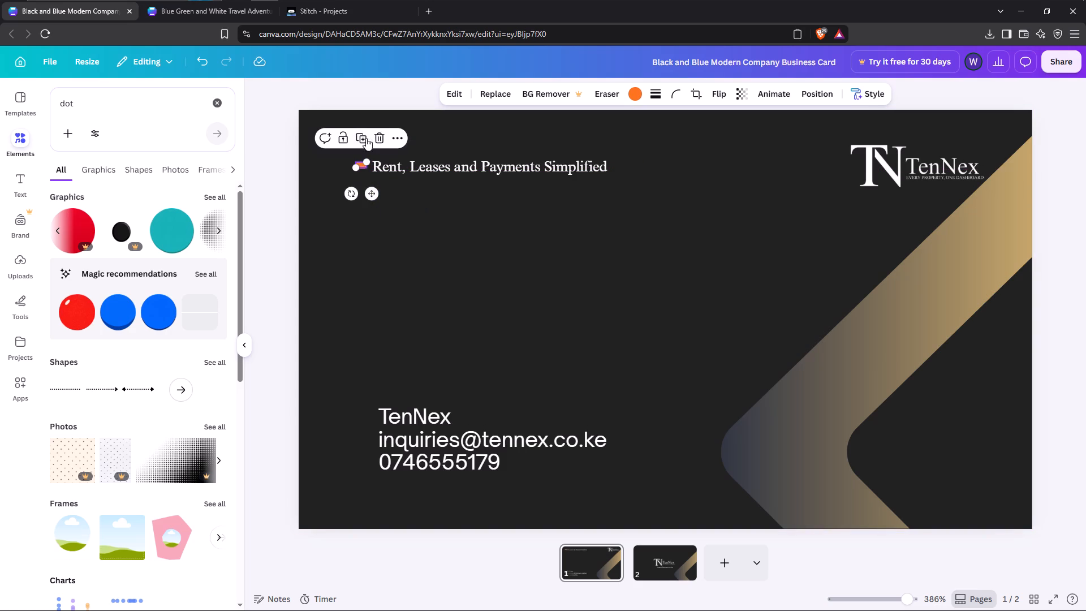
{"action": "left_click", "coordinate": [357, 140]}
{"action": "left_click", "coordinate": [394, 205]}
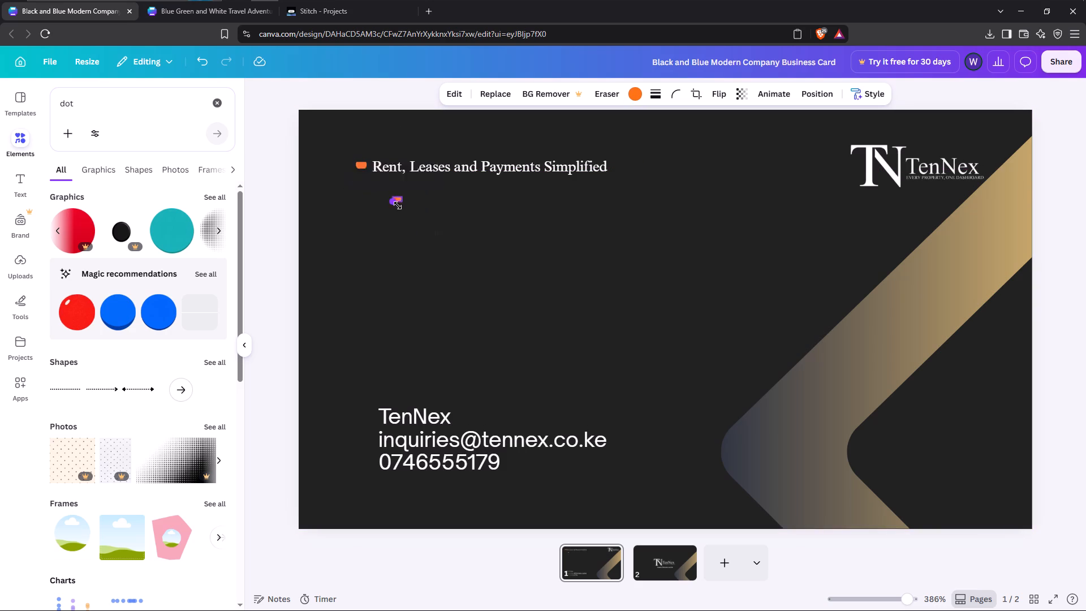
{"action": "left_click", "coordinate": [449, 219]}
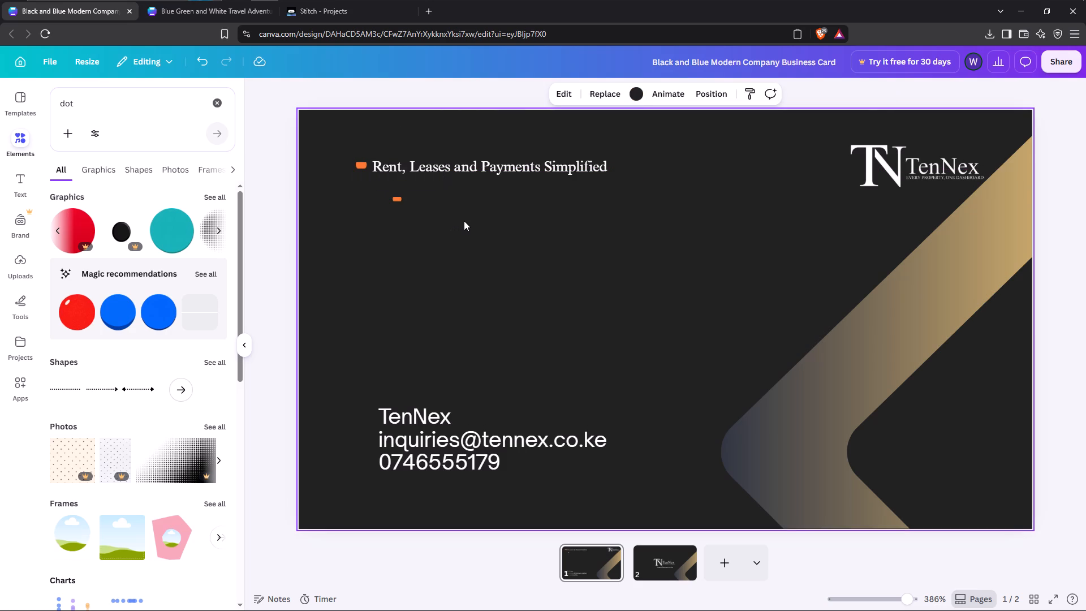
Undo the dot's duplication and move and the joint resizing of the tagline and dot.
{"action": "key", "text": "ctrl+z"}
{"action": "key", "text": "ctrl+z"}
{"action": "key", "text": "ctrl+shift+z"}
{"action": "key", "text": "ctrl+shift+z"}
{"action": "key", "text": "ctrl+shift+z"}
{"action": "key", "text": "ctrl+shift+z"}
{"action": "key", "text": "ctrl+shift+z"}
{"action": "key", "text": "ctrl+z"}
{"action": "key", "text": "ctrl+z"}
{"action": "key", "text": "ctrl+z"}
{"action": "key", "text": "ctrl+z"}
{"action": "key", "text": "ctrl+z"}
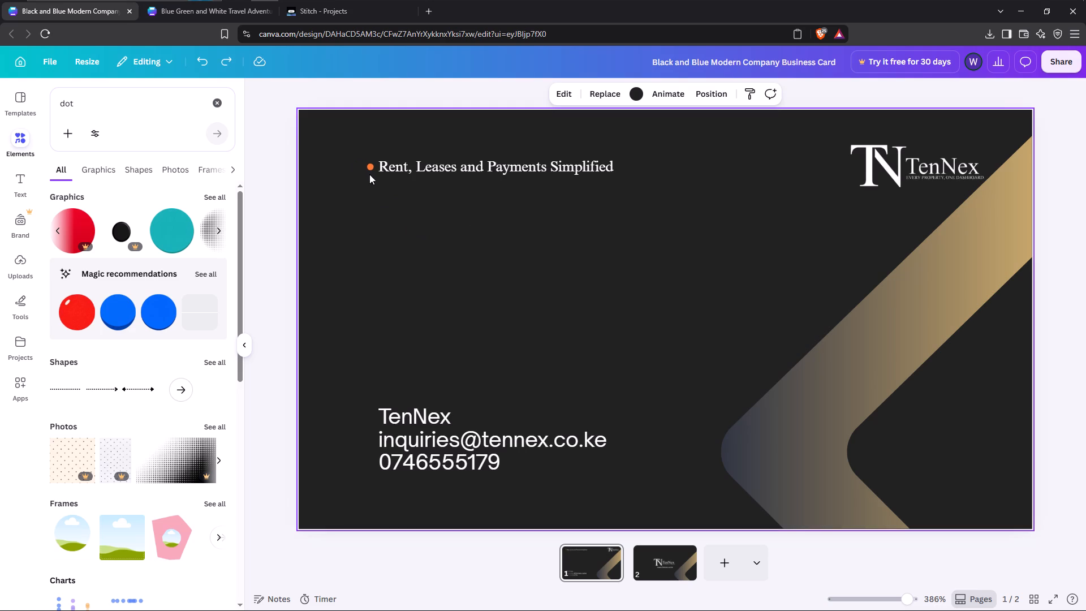
Set the orange dot aside below the tagline and narrow the tagline's text box to fit its single line.
{"action": "left_click_drag", "start_coordinate": [370, 167], "coordinate": [367, 221]}
{"action": "left_click", "coordinate": [426, 161]}
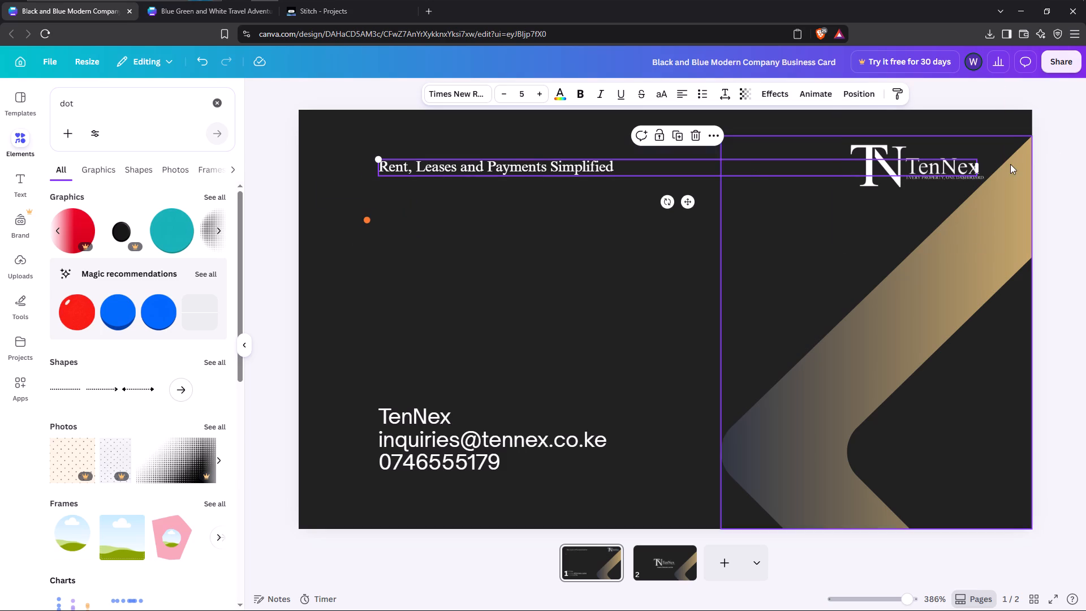
{"action": "left_click_drag", "start_coordinate": [979, 167], "coordinate": [843, 187]}
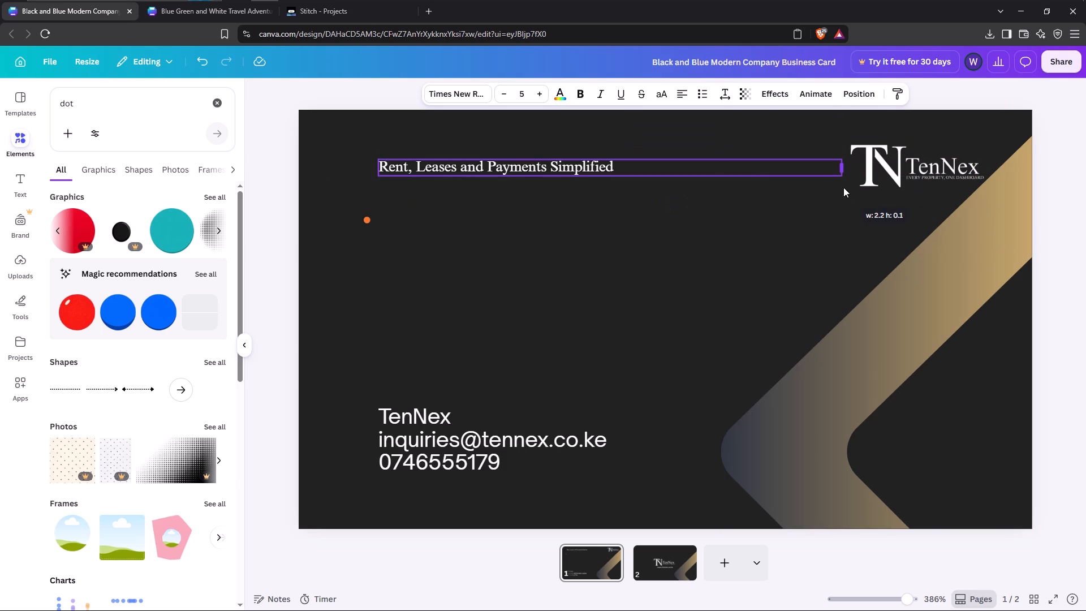
{"action": "left_click_drag", "start_coordinate": [843, 187], "coordinate": [620, 191]}
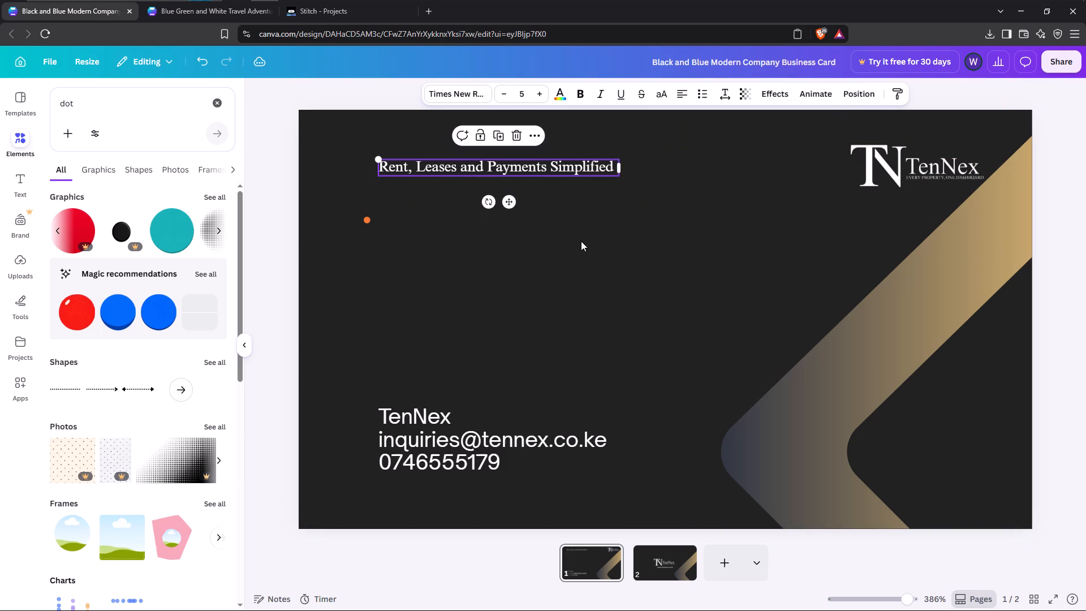
{"action": "left_click", "coordinate": [580, 241]}
Move the orange dot back in front of the tagline, level with the middle of the text.
{"action": "left_click_drag", "start_coordinate": [368, 222], "coordinate": [368, 221]}
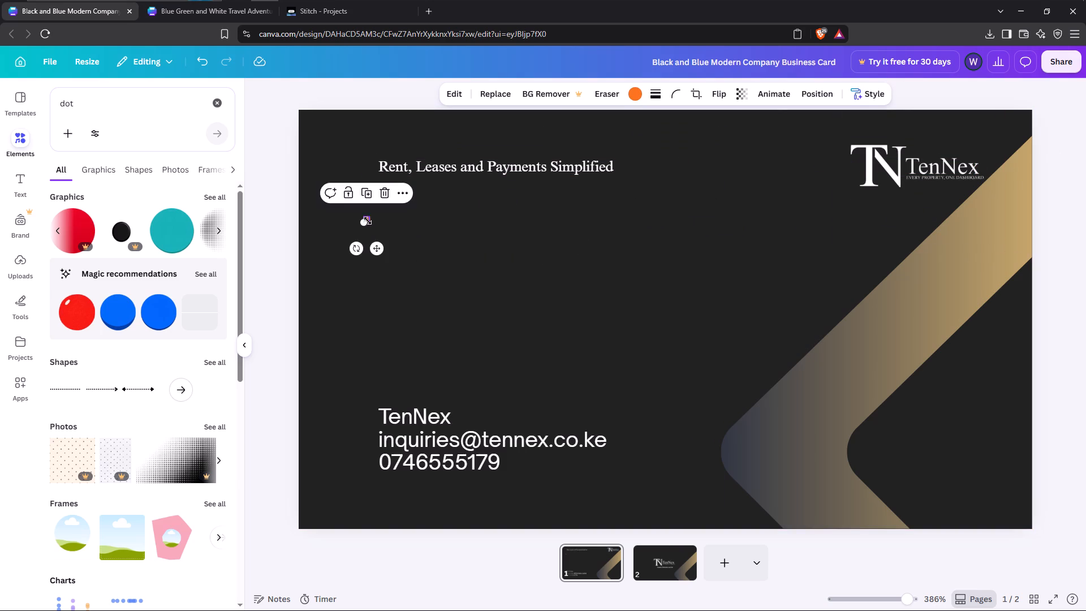
{"action": "left_click_drag", "start_coordinate": [368, 221], "coordinate": [372, 167]}
{"action": "left_click", "coordinate": [514, 212]}
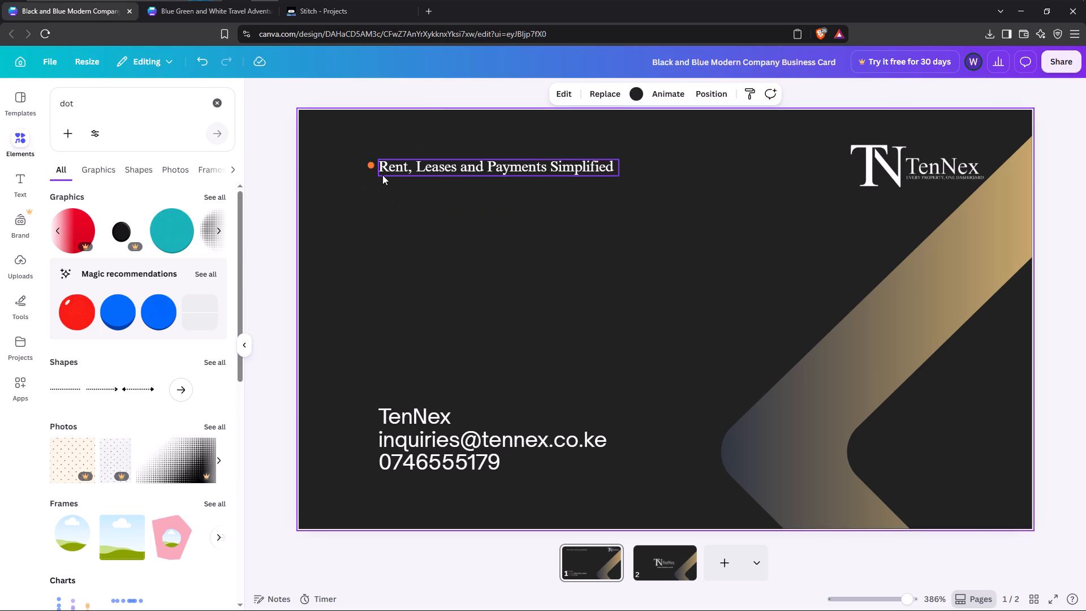
{"action": "left_click", "coordinate": [371, 165]}
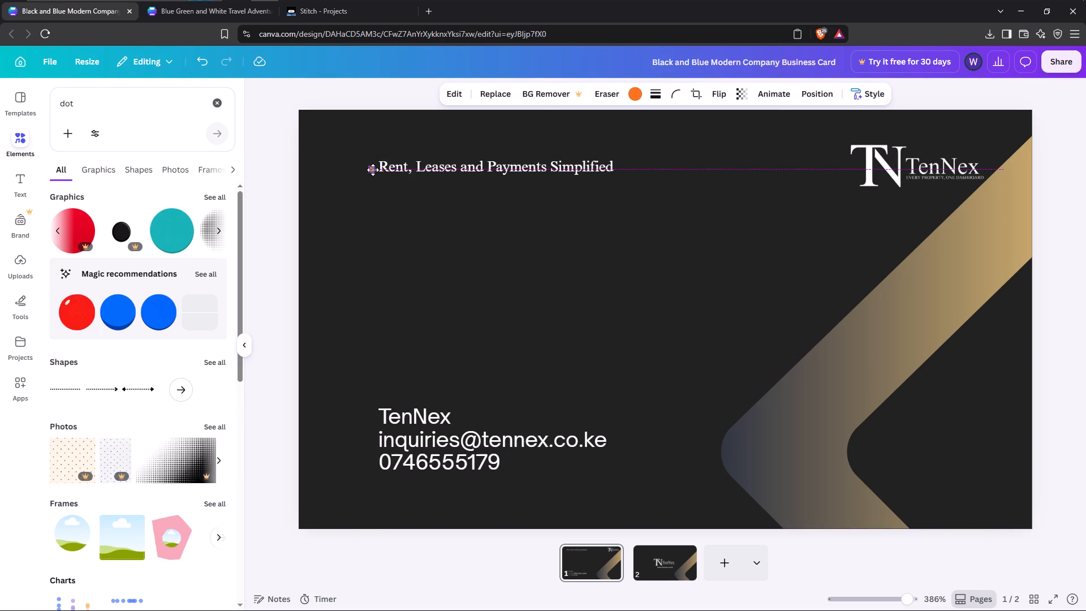
{"action": "left_click", "coordinate": [454, 233]}
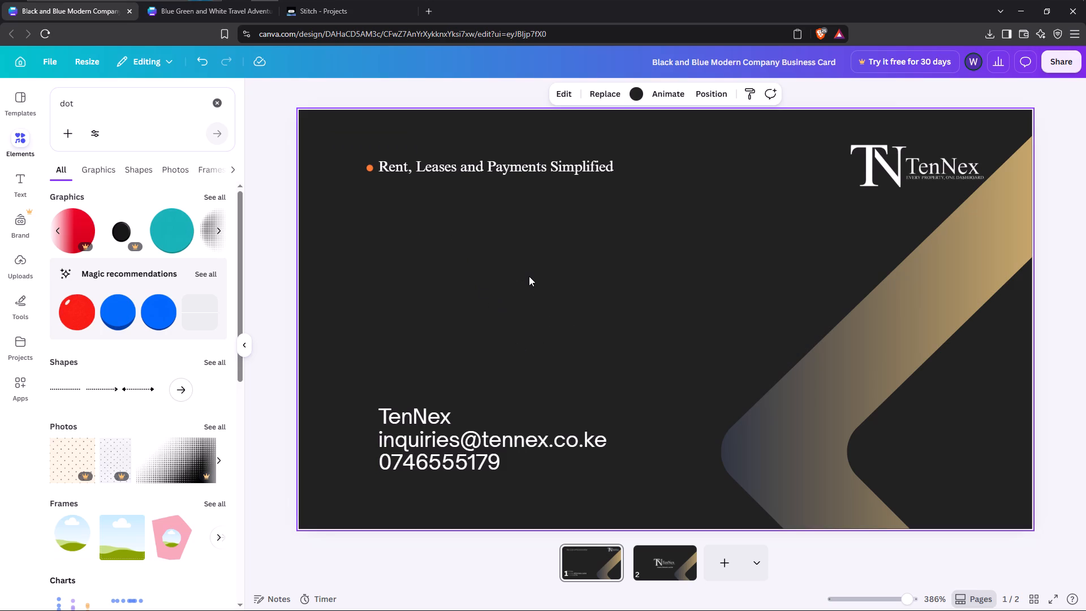
Nudge the orange dot closer to the tagline's first letter.
{"action": "scroll", "coordinate": [525, 276], "scroll_direction": "down", "scroll_amount": 2, "text": "ctrl"}
{"action": "scroll", "coordinate": [520, 285], "scroll_direction": "up", "scroll_amount": 6, "text": "ctrl"}
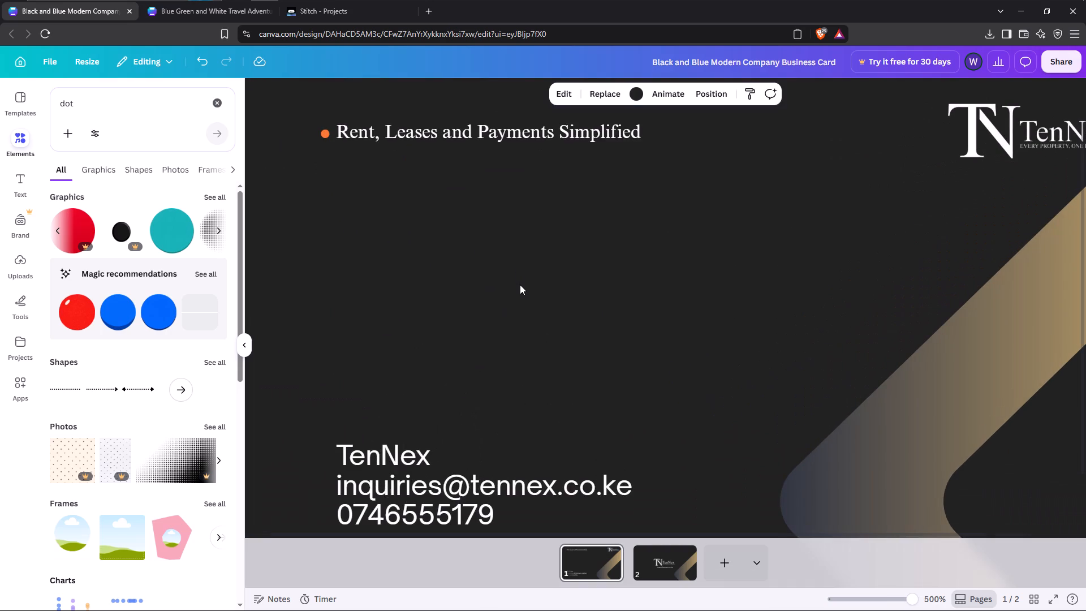
{"action": "scroll", "coordinate": [520, 285], "scroll_direction": "up", "scroll_amount": 5, "text": "ctrl"}
{"action": "left_click", "coordinate": [324, 134]}
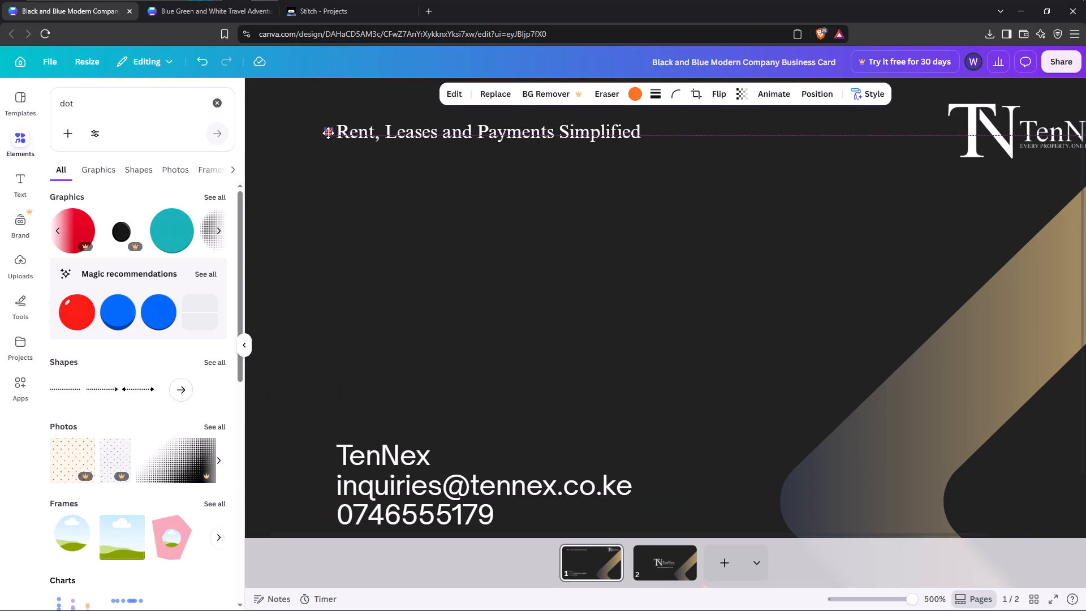
{"action": "left_click", "coordinate": [421, 228]}
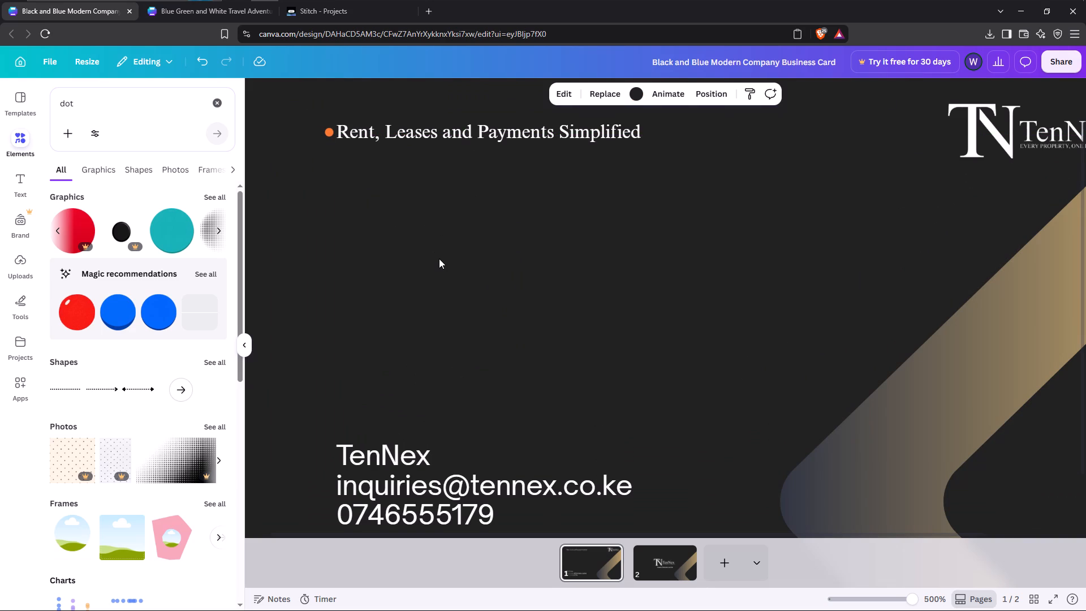
Group the orange dot with the tagline text.
{"action": "scroll", "coordinate": [442, 262], "scroll_direction": "down", "scroll_amount": 2}
{"action": "scroll", "coordinate": [443, 266], "scroll_direction": "up", "scroll_amount": 3}
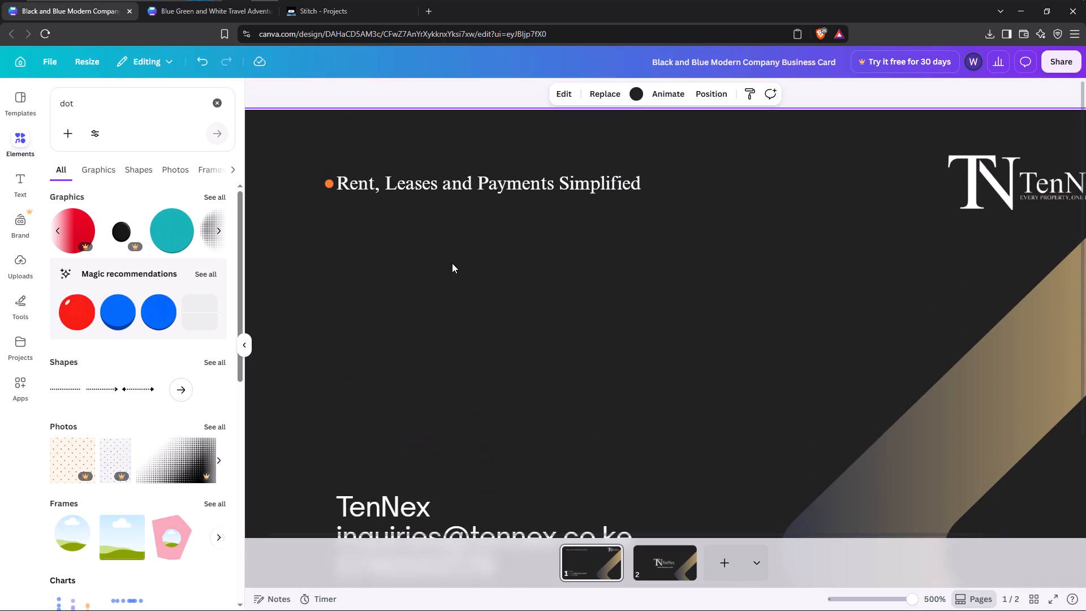
{"action": "scroll", "coordinate": [452, 263], "scroll_direction": "down", "scroll_amount": 3, "text": "ctrl"}
{"action": "scroll", "coordinate": [452, 263], "scroll_direction": "up", "scroll_amount": 1, "text": "ctrl"}
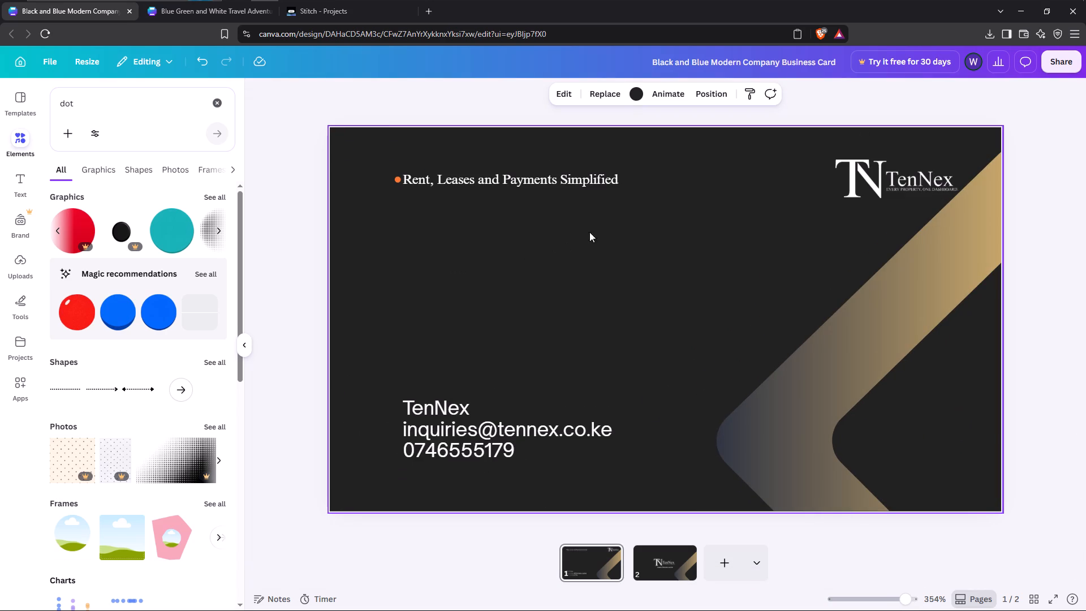
{"action": "left_click_drag", "start_coordinate": [624, 207], "coordinate": [575, 198]}
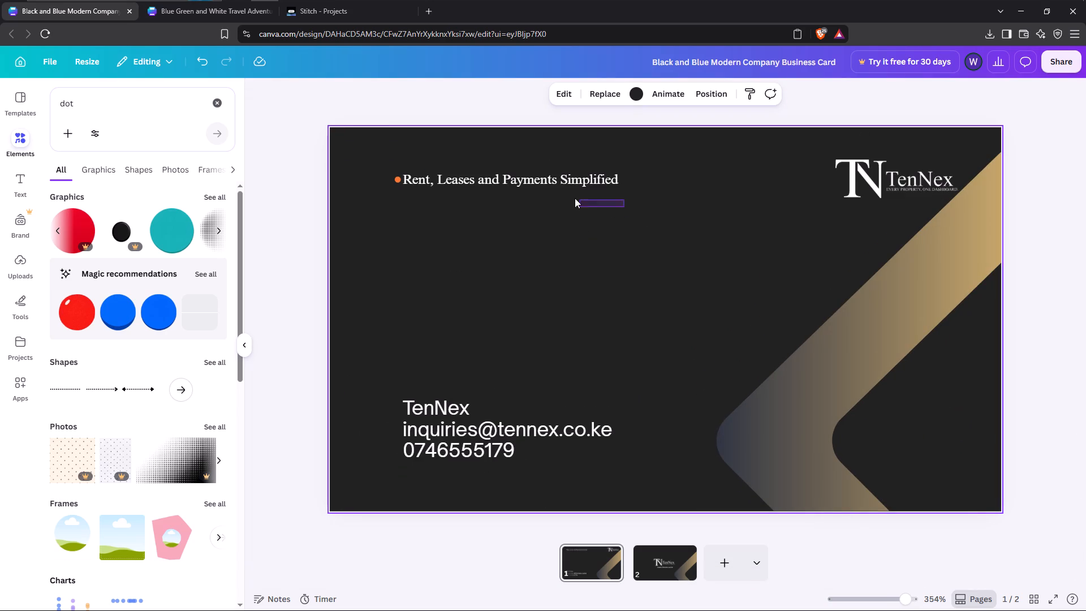
{"action": "left_click_drag", "start_coordinate": [575, 198], "coordinate": [398, 173]}
{"action": "left_click", "coordinate": [472, 151]}
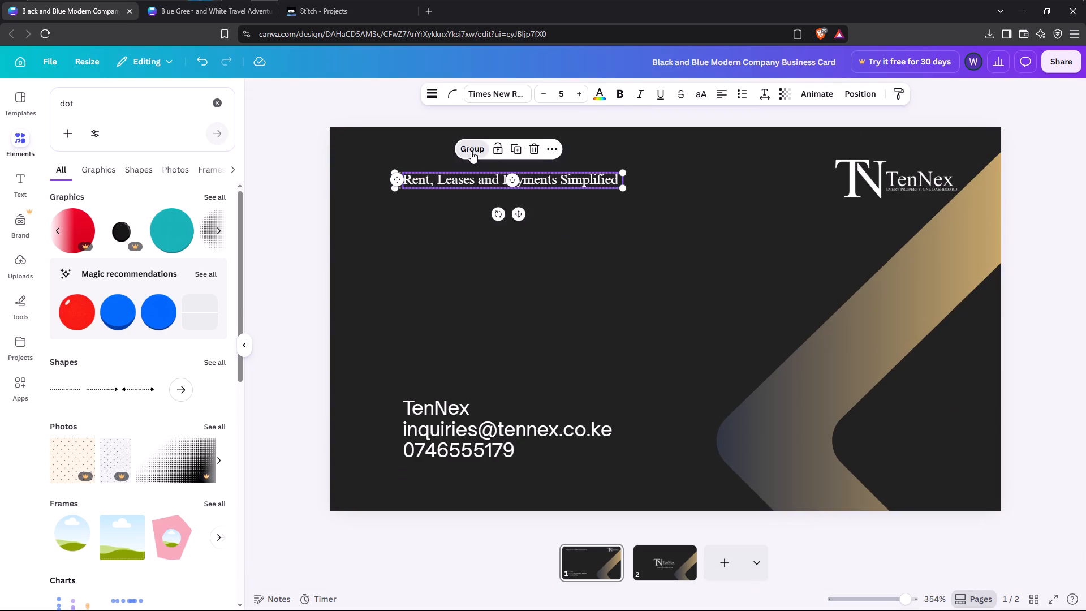
{"action": "left_click", "coordinate": [307, 194]}
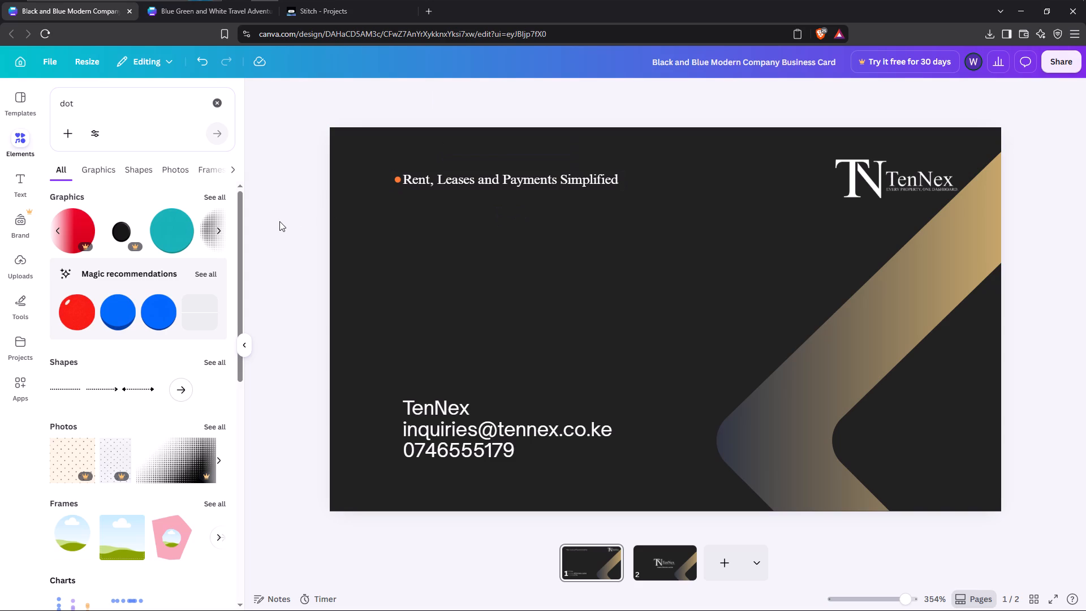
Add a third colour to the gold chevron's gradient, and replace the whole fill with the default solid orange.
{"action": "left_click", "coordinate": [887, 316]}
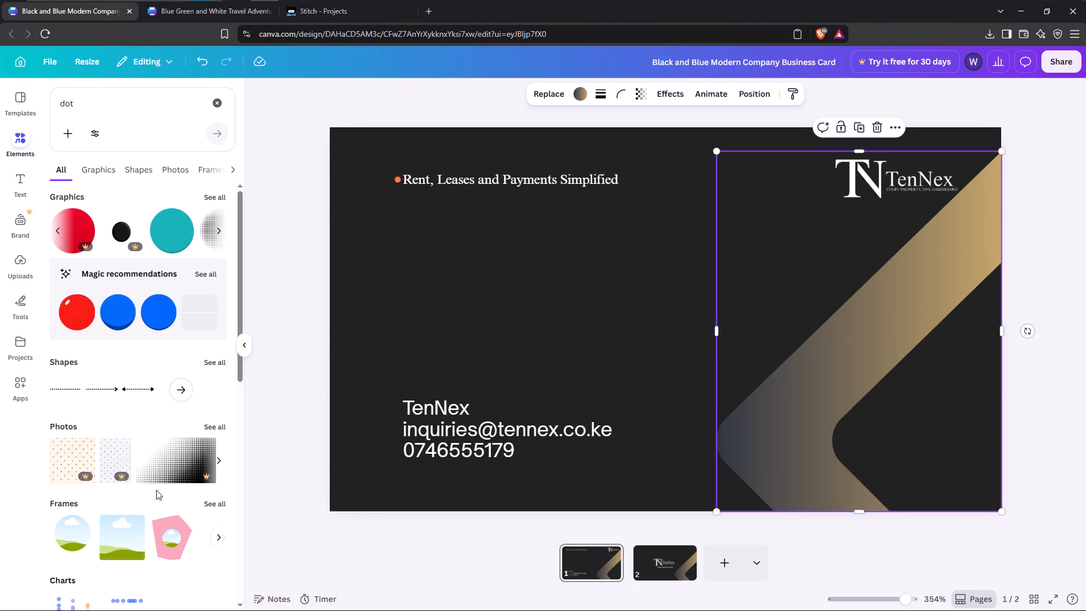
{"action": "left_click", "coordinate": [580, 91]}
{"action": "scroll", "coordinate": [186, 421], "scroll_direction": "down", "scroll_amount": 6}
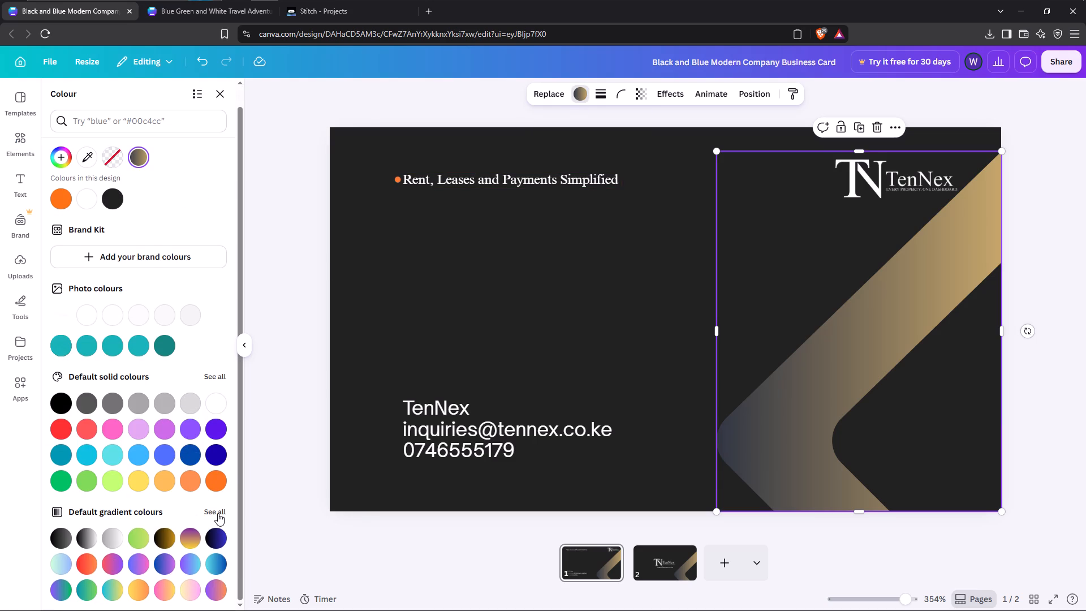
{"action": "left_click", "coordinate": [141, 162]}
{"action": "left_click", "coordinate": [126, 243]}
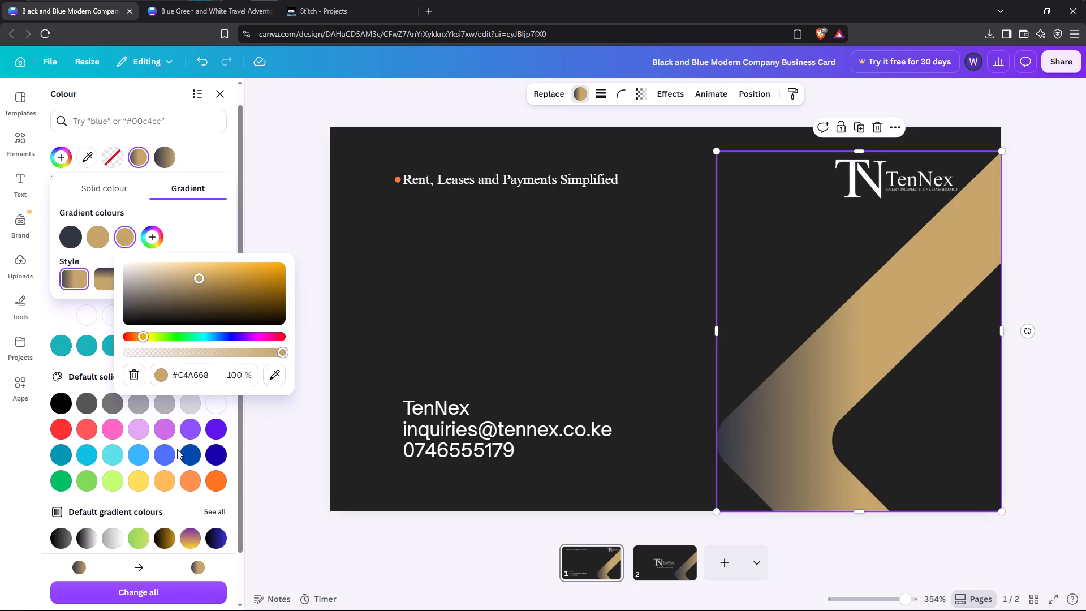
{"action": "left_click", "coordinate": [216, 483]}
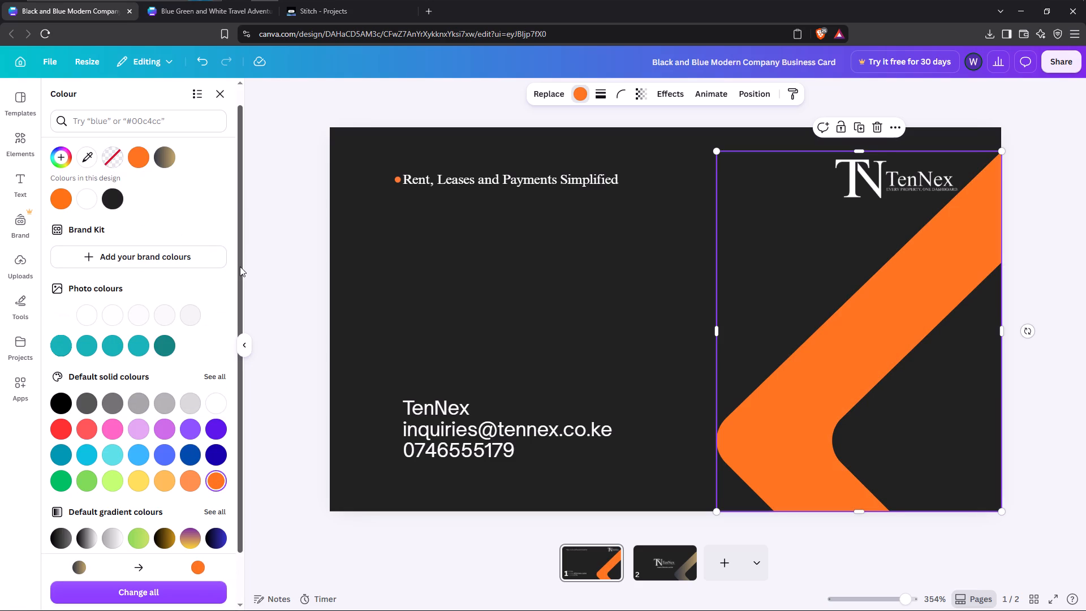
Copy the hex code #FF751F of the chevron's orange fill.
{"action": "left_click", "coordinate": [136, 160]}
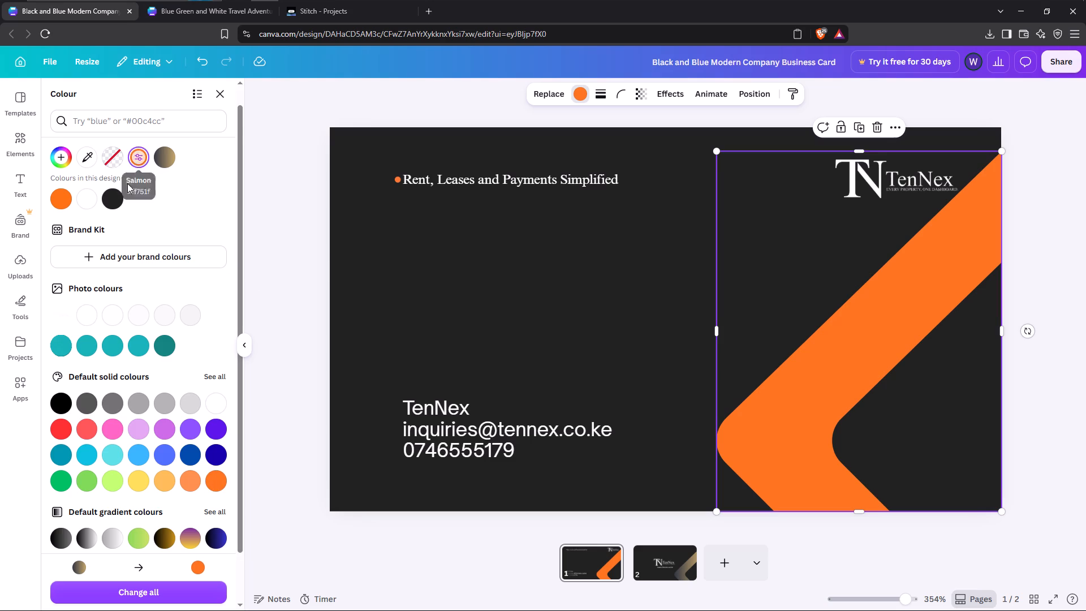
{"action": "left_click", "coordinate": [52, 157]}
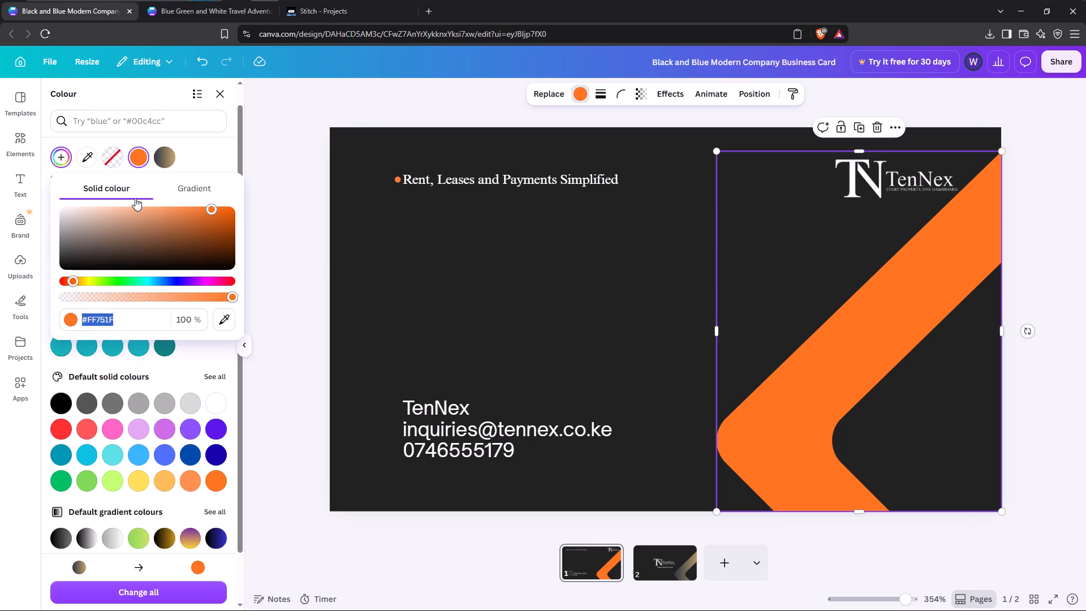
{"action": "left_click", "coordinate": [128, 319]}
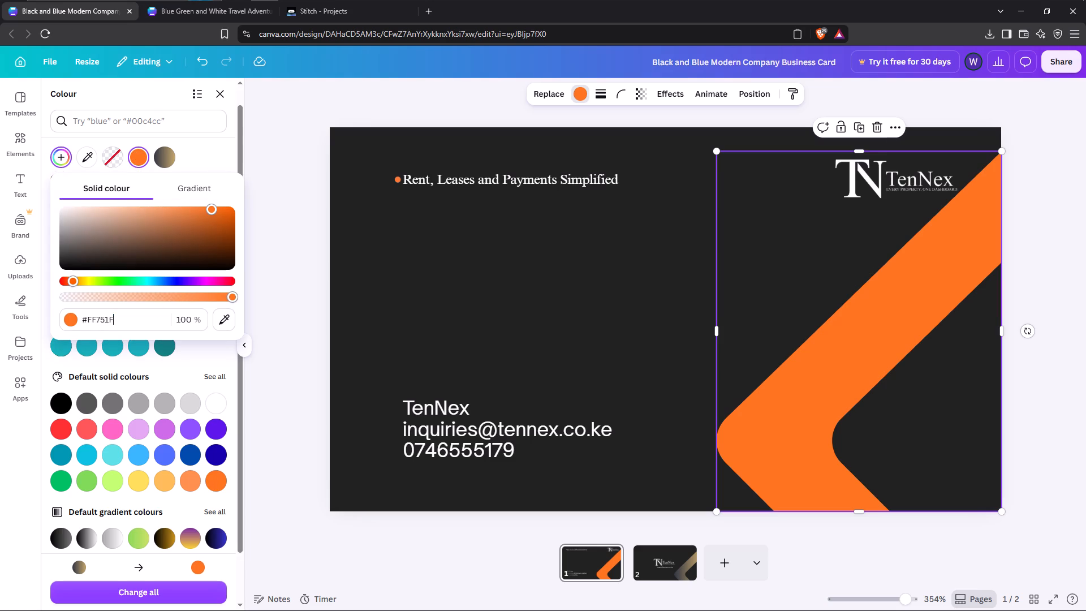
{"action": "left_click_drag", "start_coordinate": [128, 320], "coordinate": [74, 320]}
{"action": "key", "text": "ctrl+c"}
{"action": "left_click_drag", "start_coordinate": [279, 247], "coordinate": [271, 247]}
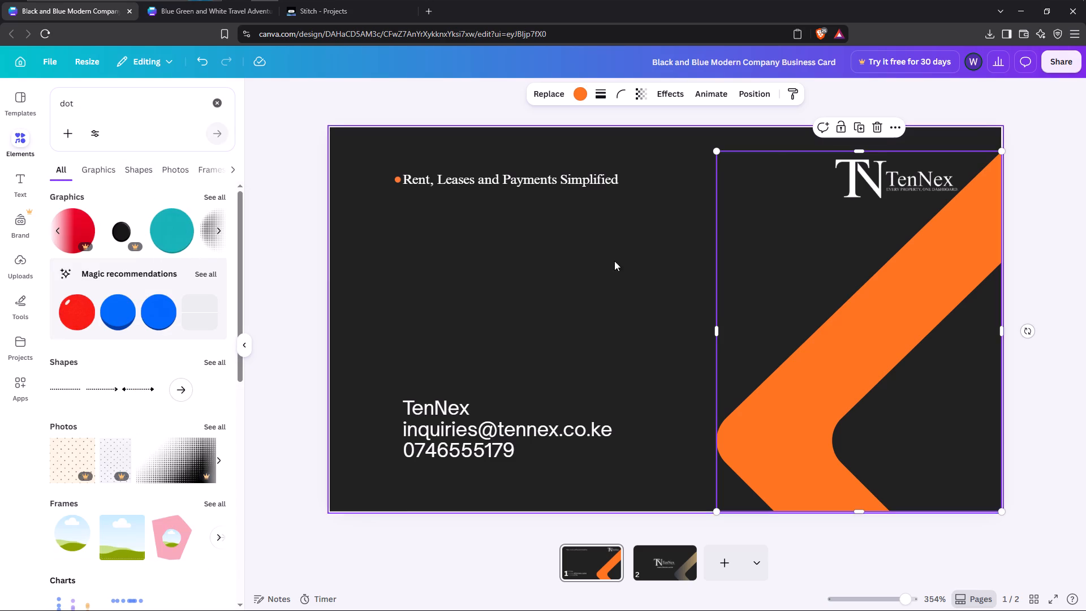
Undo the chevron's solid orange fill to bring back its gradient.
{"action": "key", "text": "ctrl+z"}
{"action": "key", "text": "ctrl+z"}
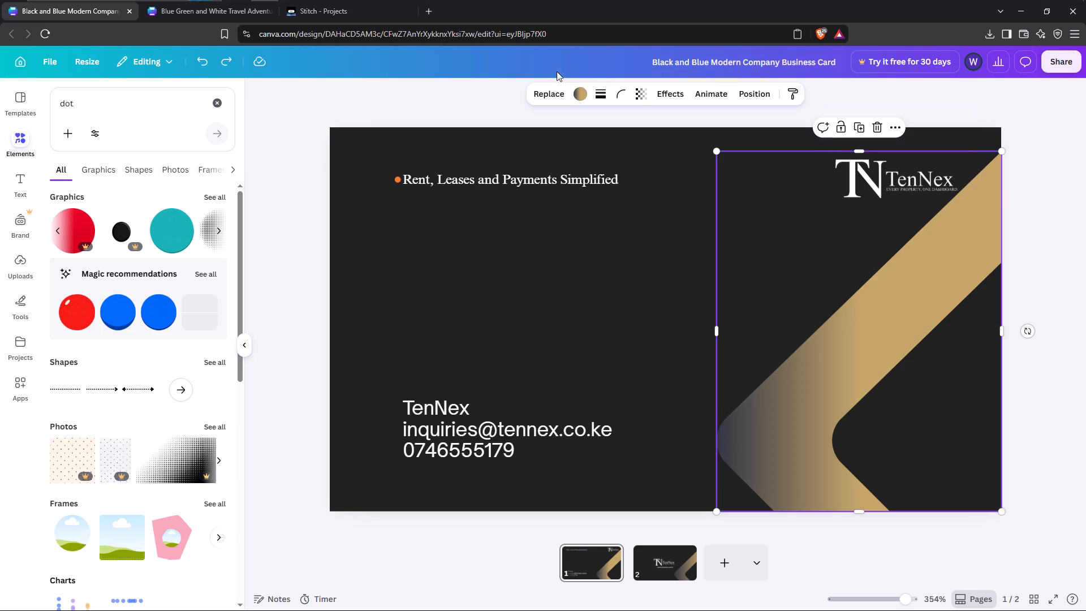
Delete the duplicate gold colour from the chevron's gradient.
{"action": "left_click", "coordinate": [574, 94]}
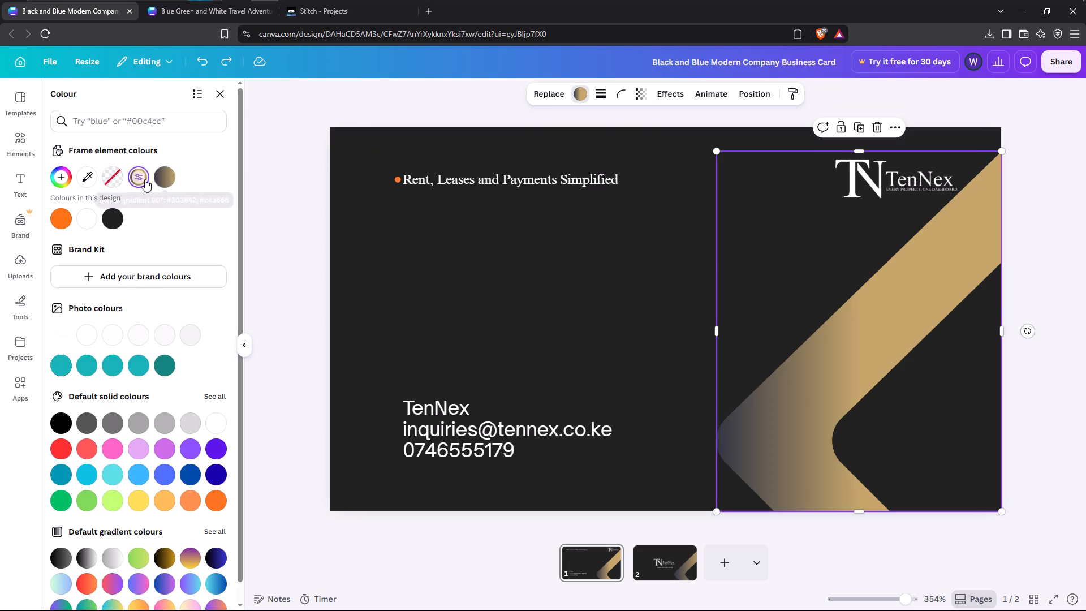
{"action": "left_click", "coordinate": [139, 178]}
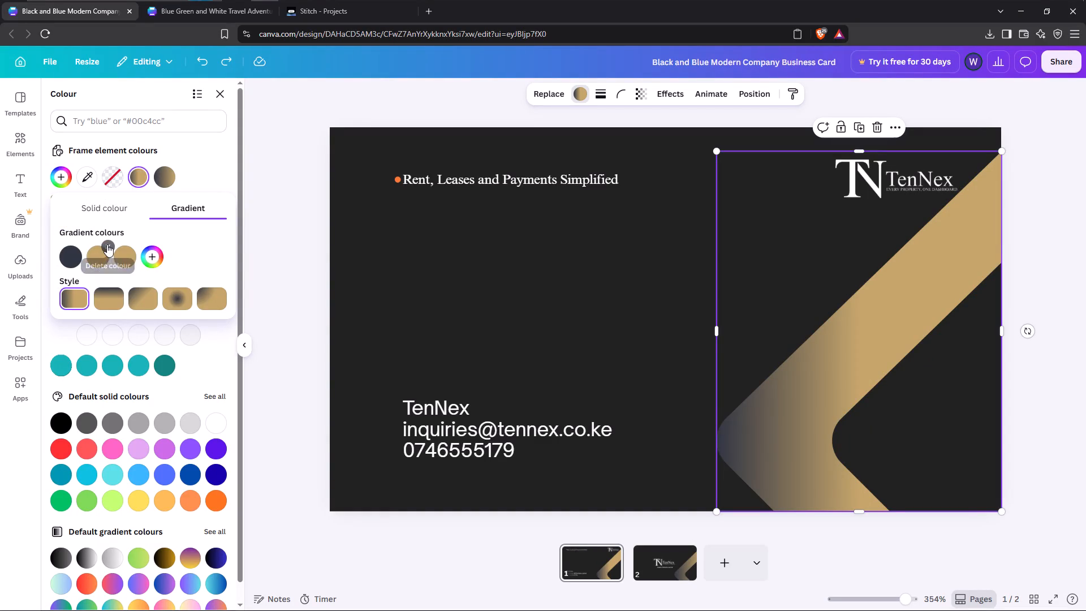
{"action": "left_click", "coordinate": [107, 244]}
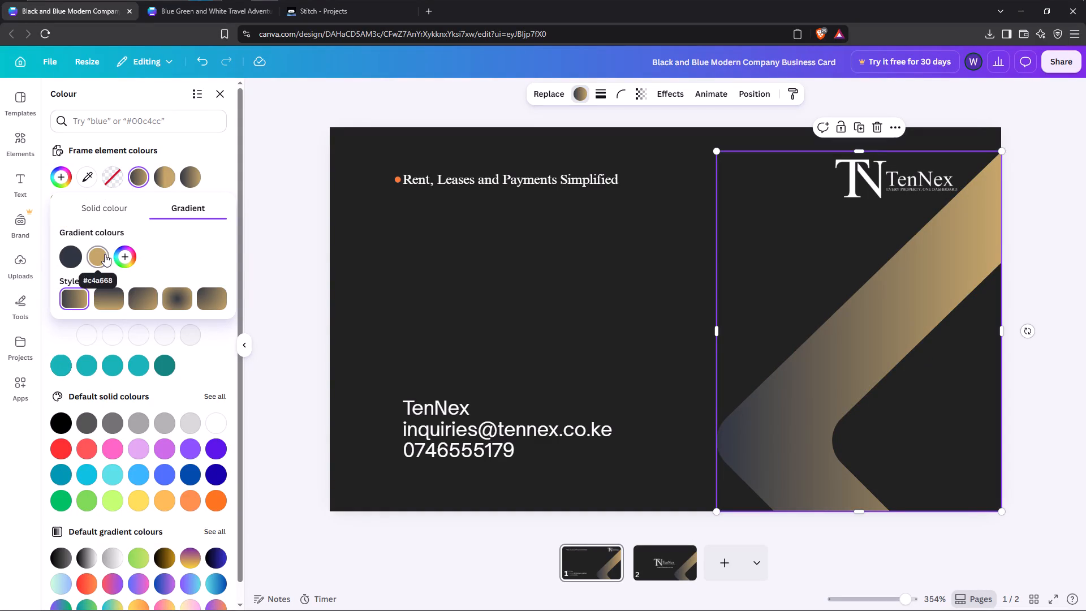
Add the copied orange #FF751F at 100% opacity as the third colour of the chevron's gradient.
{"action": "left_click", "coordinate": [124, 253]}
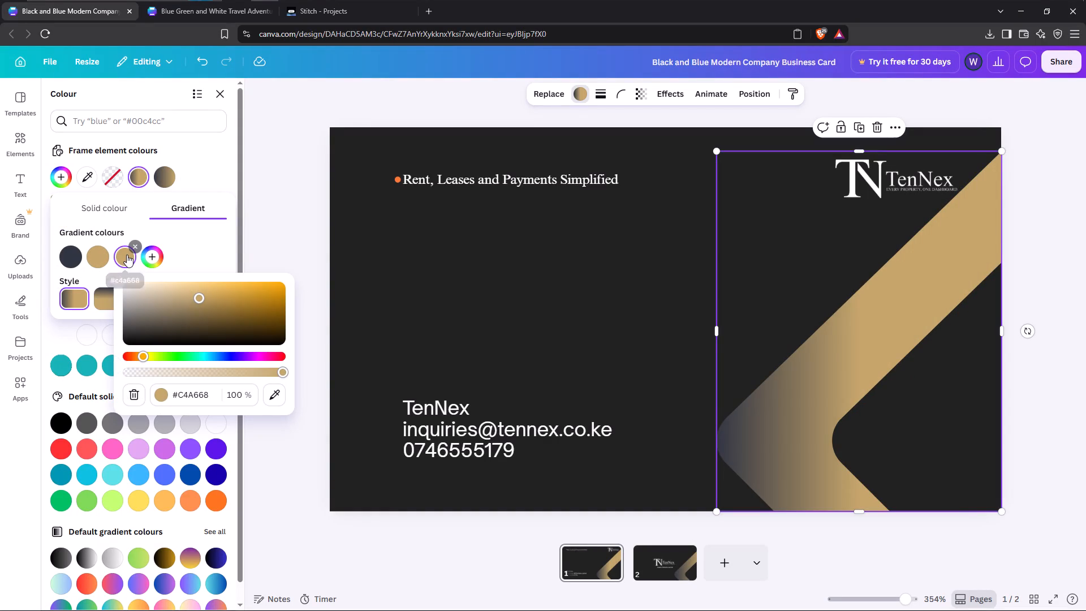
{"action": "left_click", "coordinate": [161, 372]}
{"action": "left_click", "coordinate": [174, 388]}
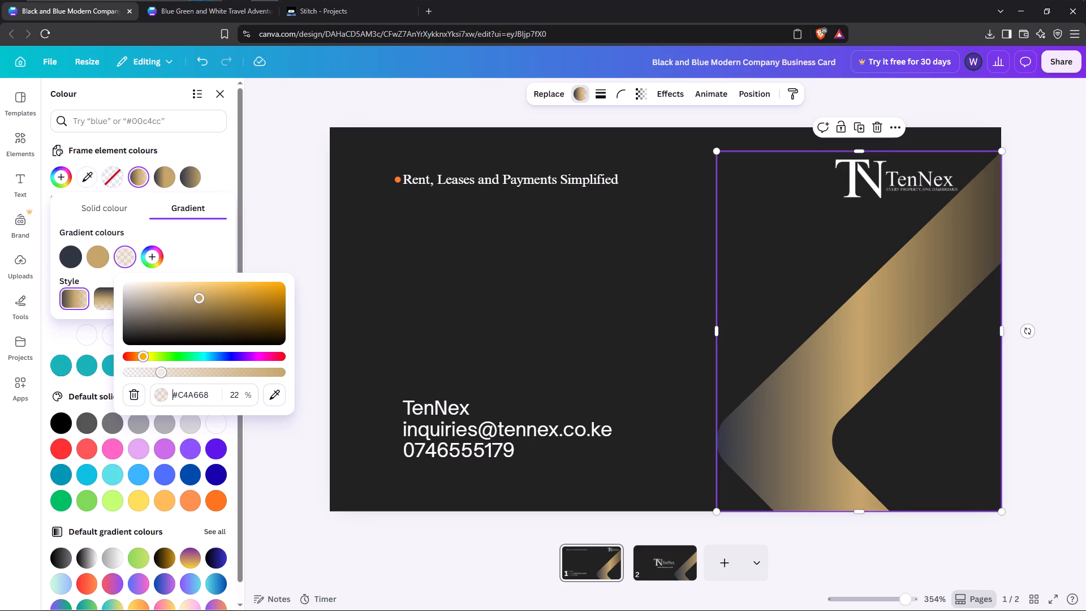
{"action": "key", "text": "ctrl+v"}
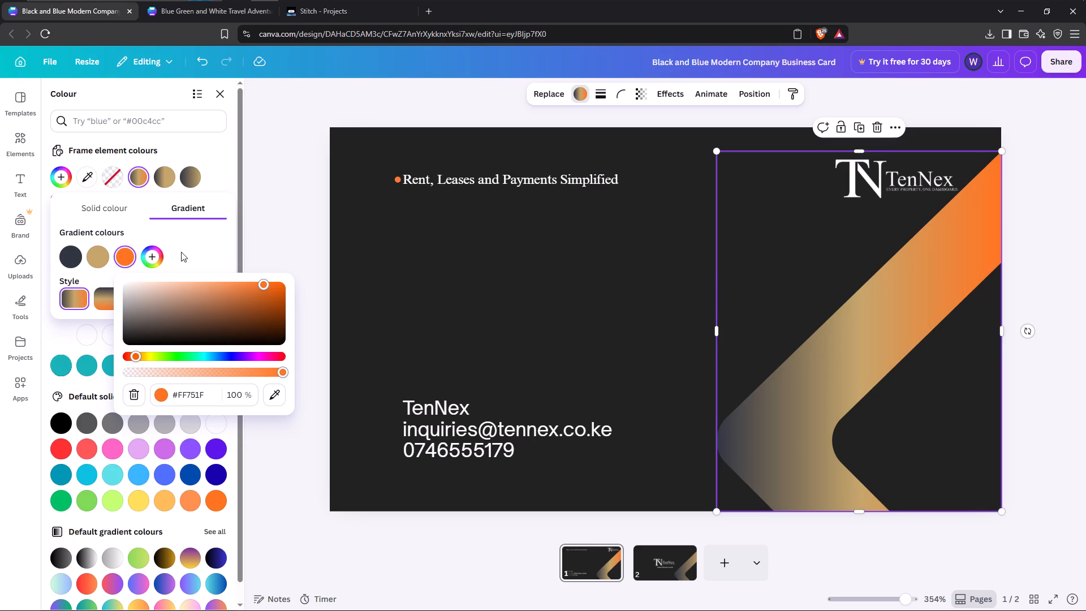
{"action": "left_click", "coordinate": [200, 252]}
Delete the gold middle colour from the chevron's gradient.
{"action": "left_click", "coordinate": [93, 259]}
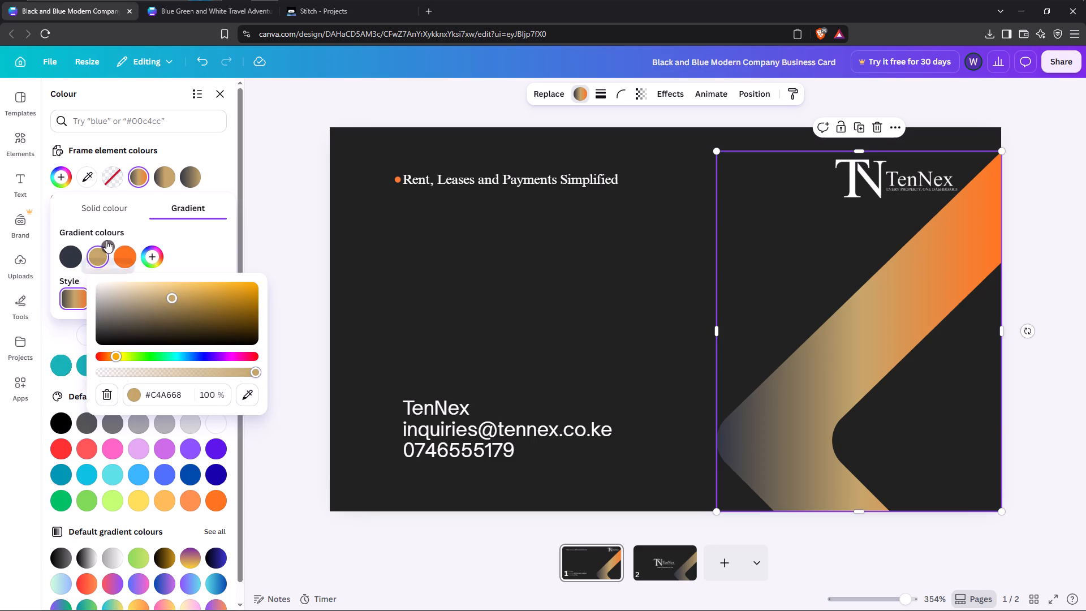
{"action": "left_click", "coordinate": [148, 234]}
{"action": "left_click", "coordinate": [107, 248]}
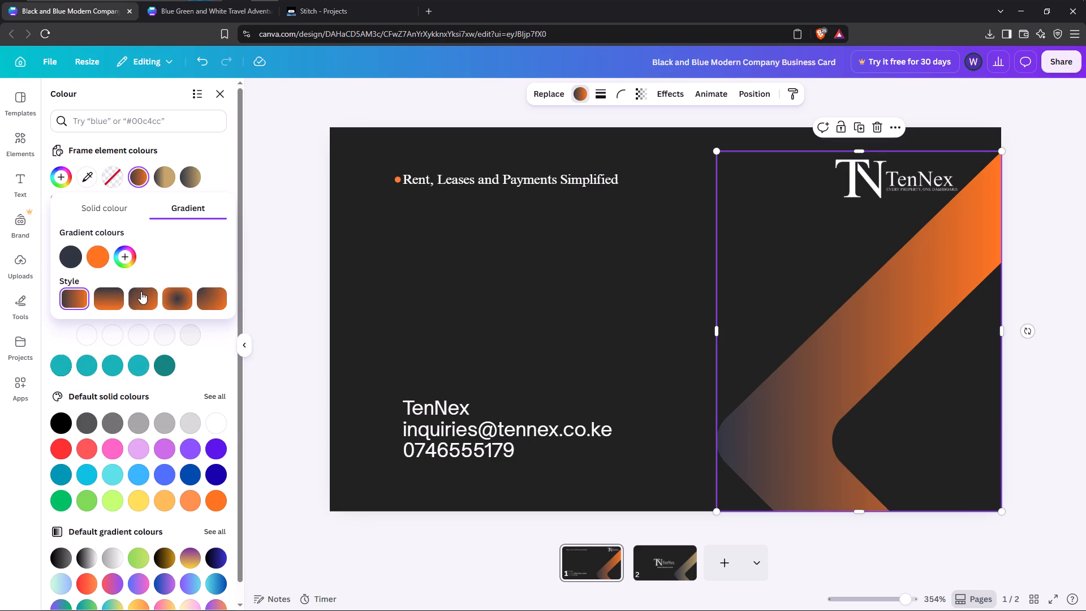
Add white #FFFFFF as the third colour of the chevron's gradient, after the orange.
{"action": "left_click", "coordinate": [122, 253]}
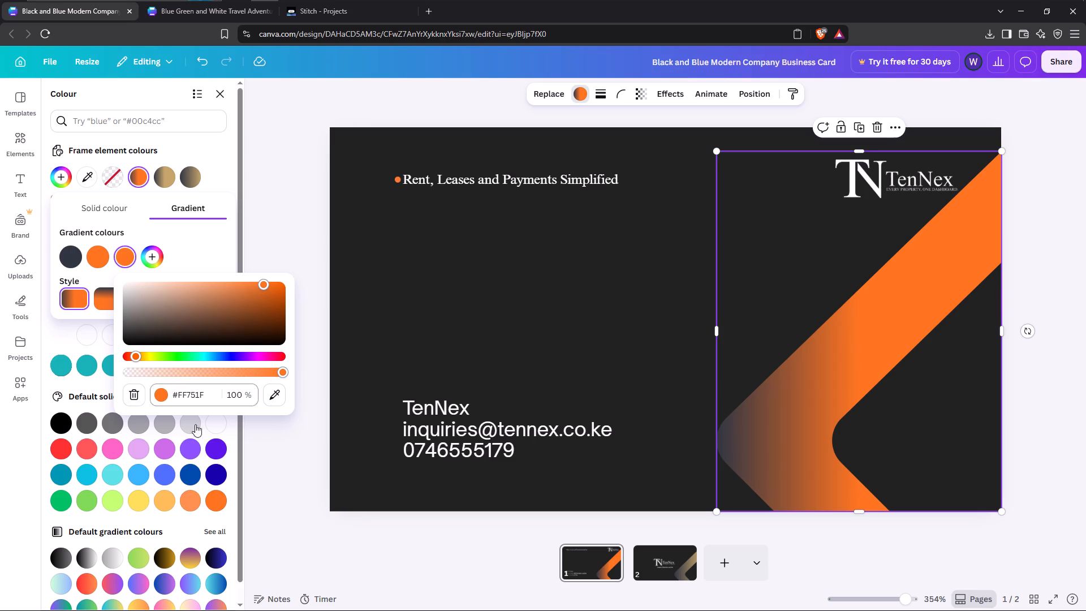
{"action": "left_click_drag", "start_coordinate": [213, 397], "coordinate": [207, 395]}
{"action": "key", "text": "f"}
{"action": "key", "text": "f"}
{"action": "key", "text": "f"}
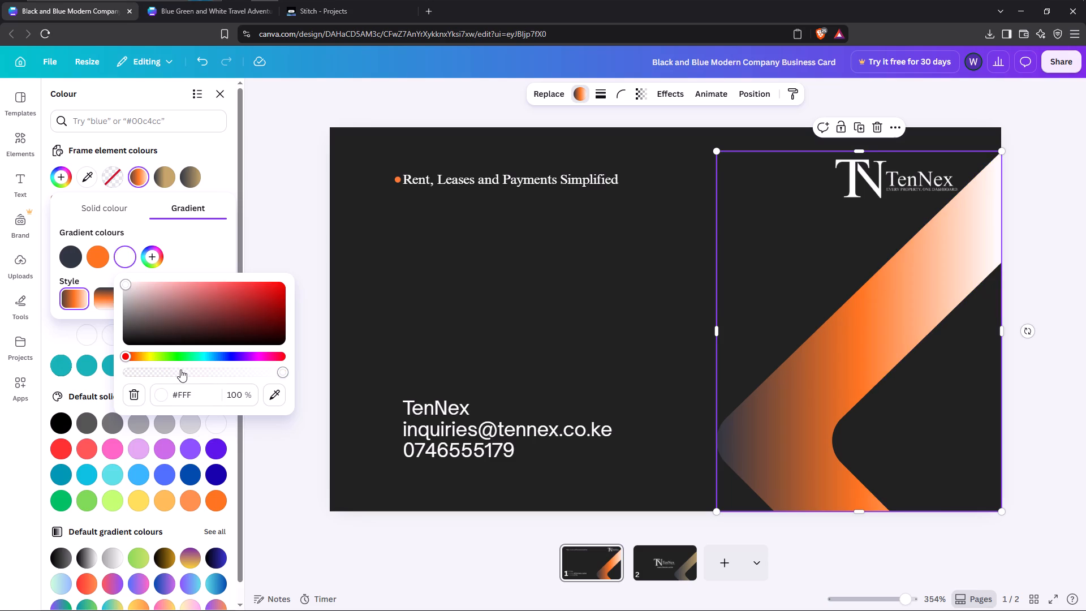
{"action": "key", "text": "f"}
{"action": "type", "text": "ff"}
{"action": "key", "text": "f"}
{"action": "left_click", "coordinate": [217, 378]}
{"action": "left_click", "coordinate": [188, 261]}
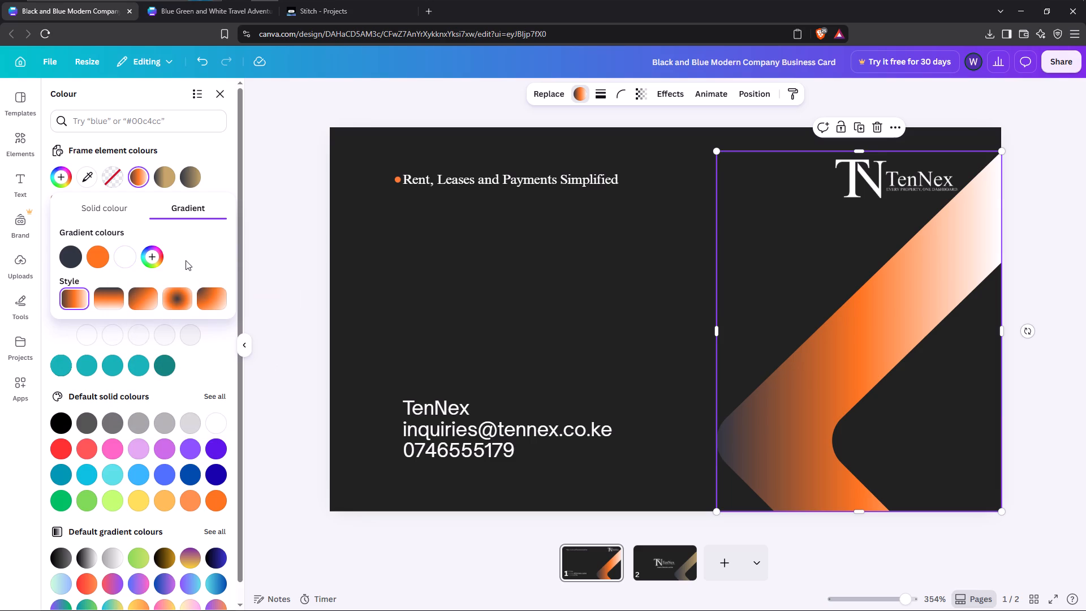
Reorder the chevron's gradient colours so that white comes first, followed by dark slate and orange.
{"action": "left_click_drag", "start_coordinate": [122, 255], "coordinate": [87, 257]}
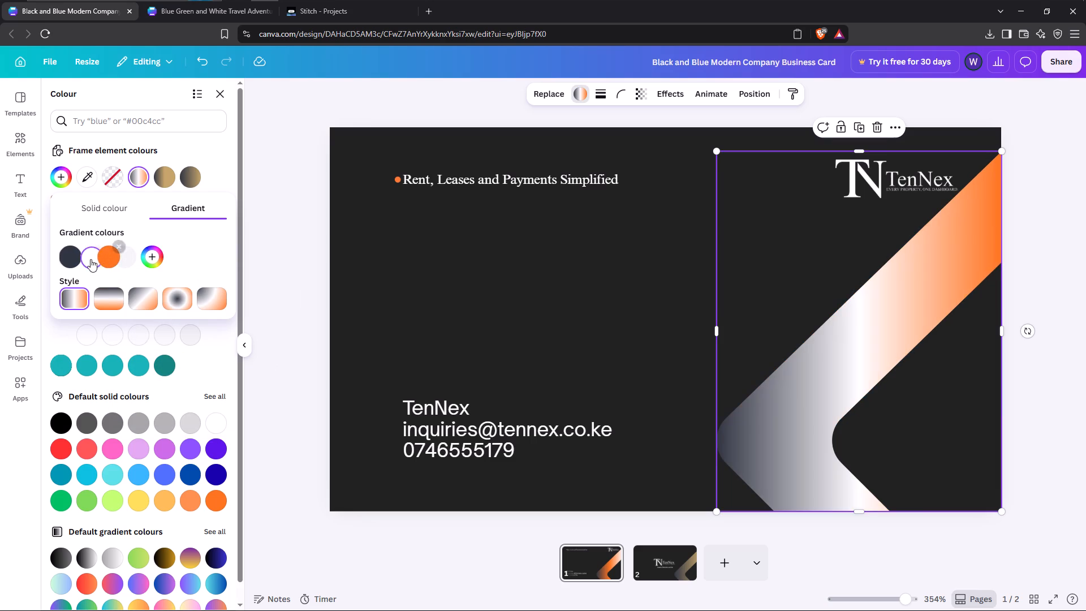
{"action": "left_click_drag", "start_coordinate": [105, 253], "coordinate": [97, 252]}
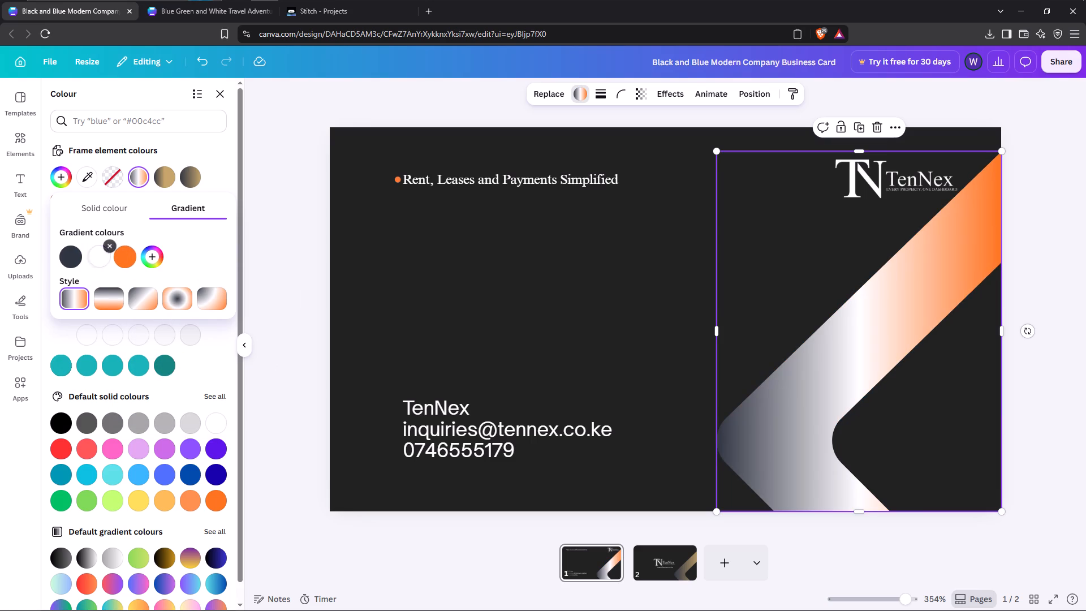
{"action": "left_click_drag", "start_coordinate": [97, 252], "coordinate": [78, 253]}
{"action": "left_click_drag", "start_coordinate": [98, 261], "coordinate": [77, 259]}
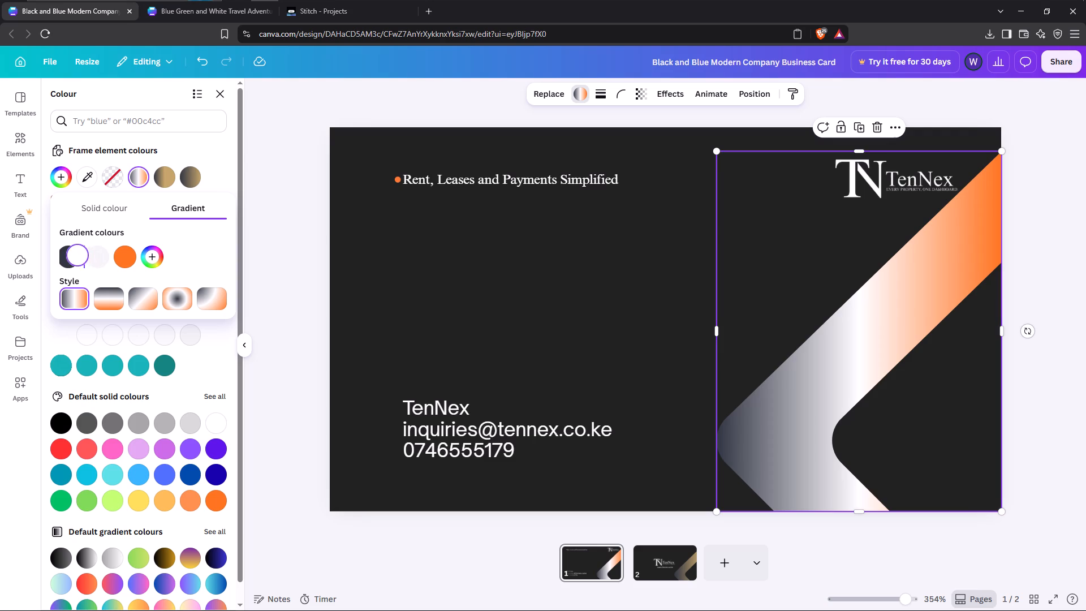
{"action": "left_click_drag", "start_coordinate": [77, 259], "coordinate": [57, 259]}
{"action": "left_click_drag", "start_coordinate": [70, 255], "coordinate": [116, 259]}
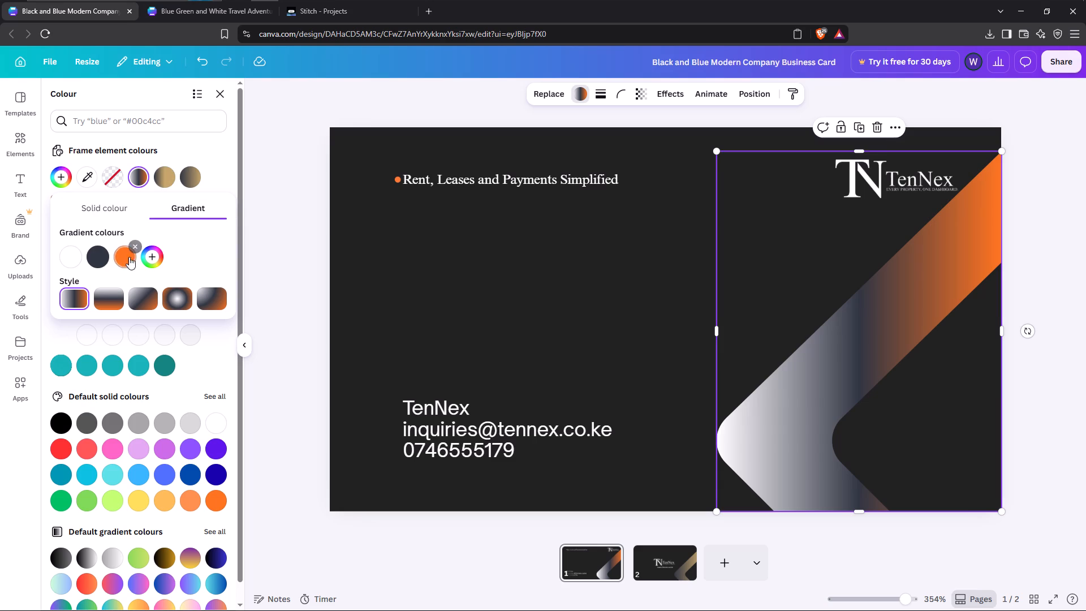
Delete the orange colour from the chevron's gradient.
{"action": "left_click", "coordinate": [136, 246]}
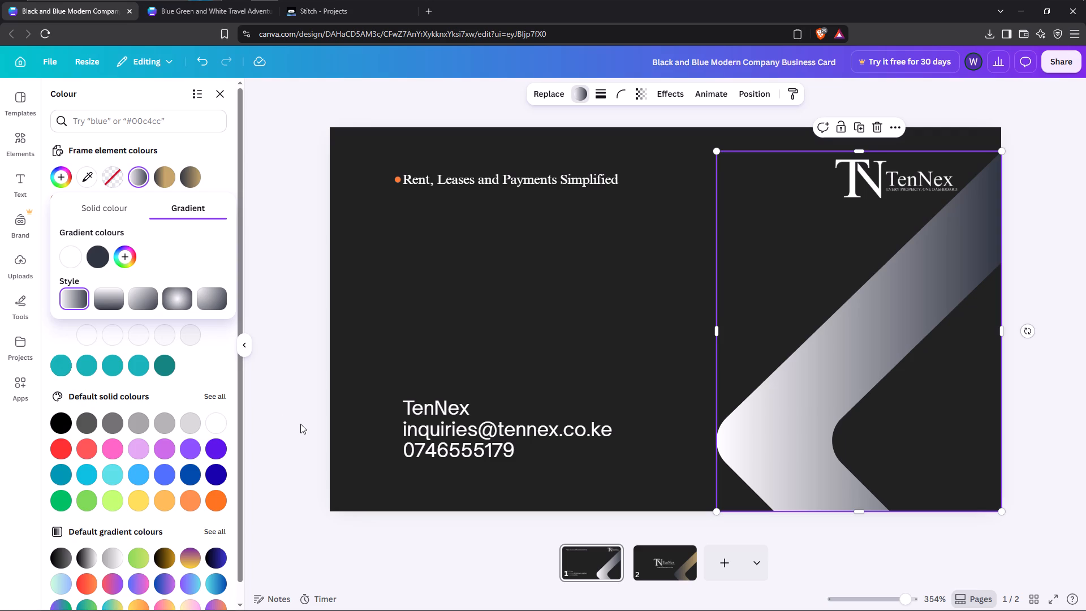
Add black #000 as the third colour of the chevron's gradient, after the dark slate.
{"action": "left_click", "coordinate": [100, 255]}
{"action": "left_click", "coordinate": [161, 252]}
{"action": "left_click", "coordinate": [130, 257]}
{"action": "left_click", "coordinate": [182, 394]}
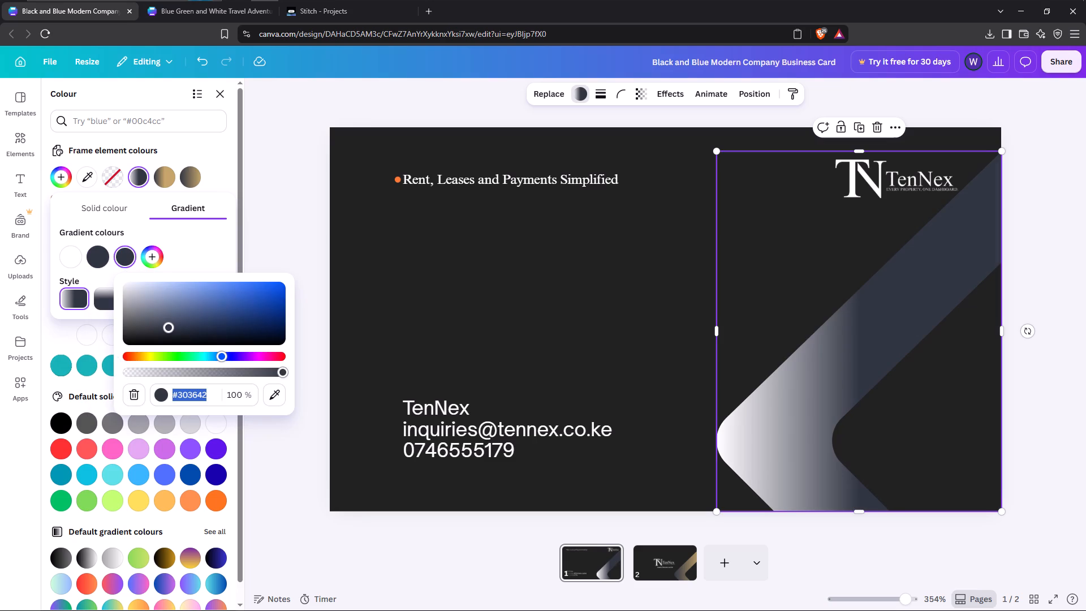
{"action": "type", "text": "000"}
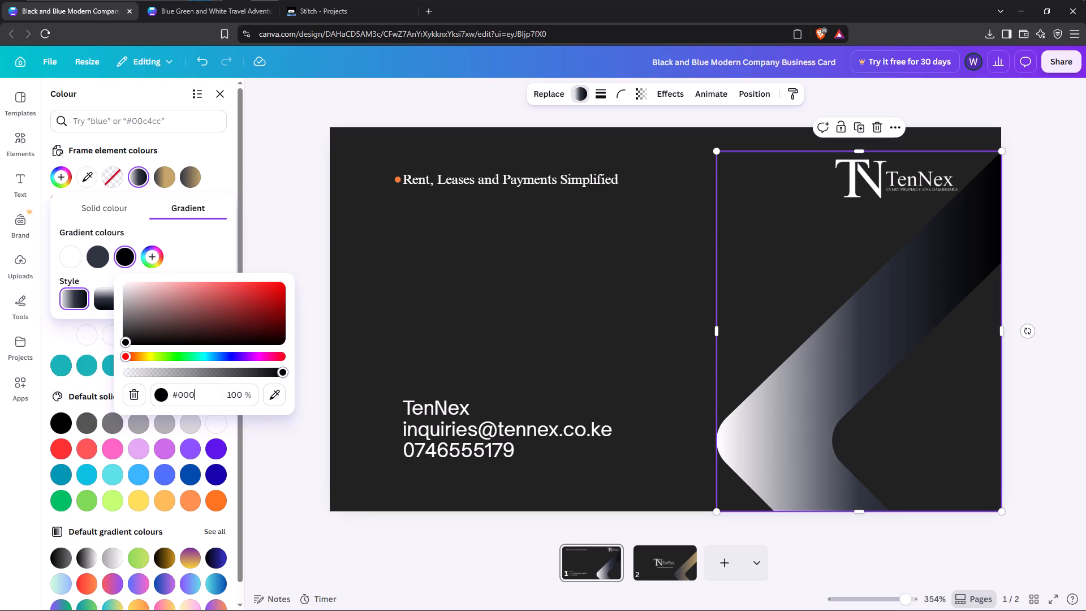
{"action": "left_click", "coordinate": [205, 244]}
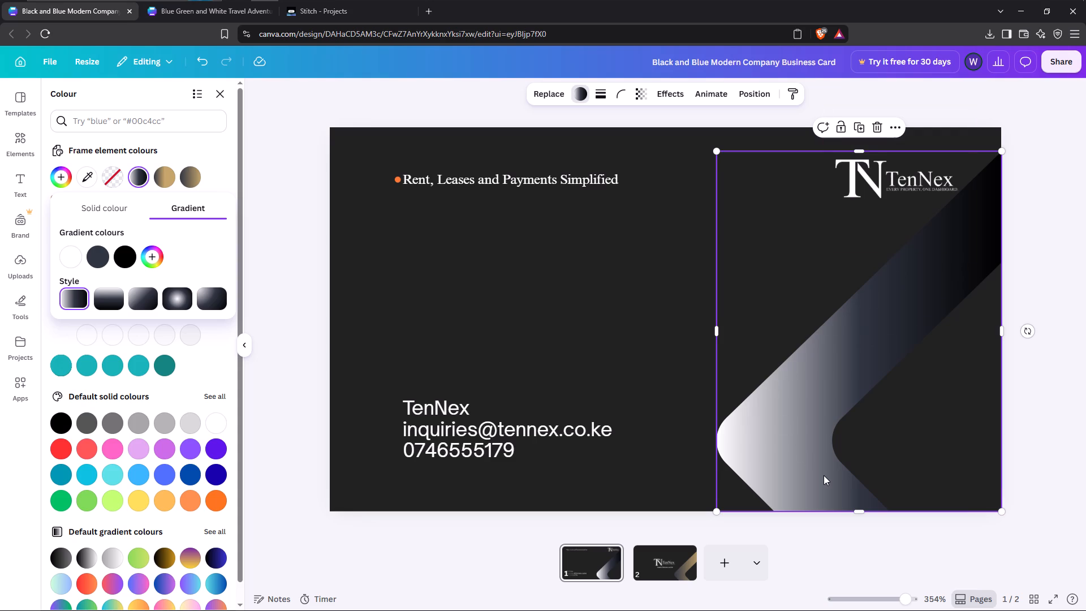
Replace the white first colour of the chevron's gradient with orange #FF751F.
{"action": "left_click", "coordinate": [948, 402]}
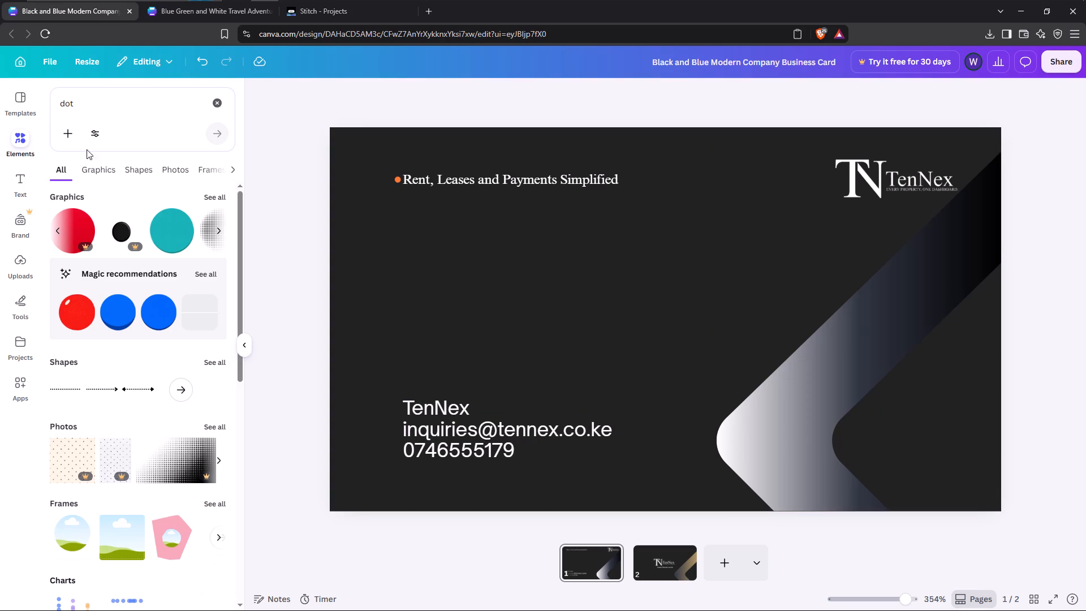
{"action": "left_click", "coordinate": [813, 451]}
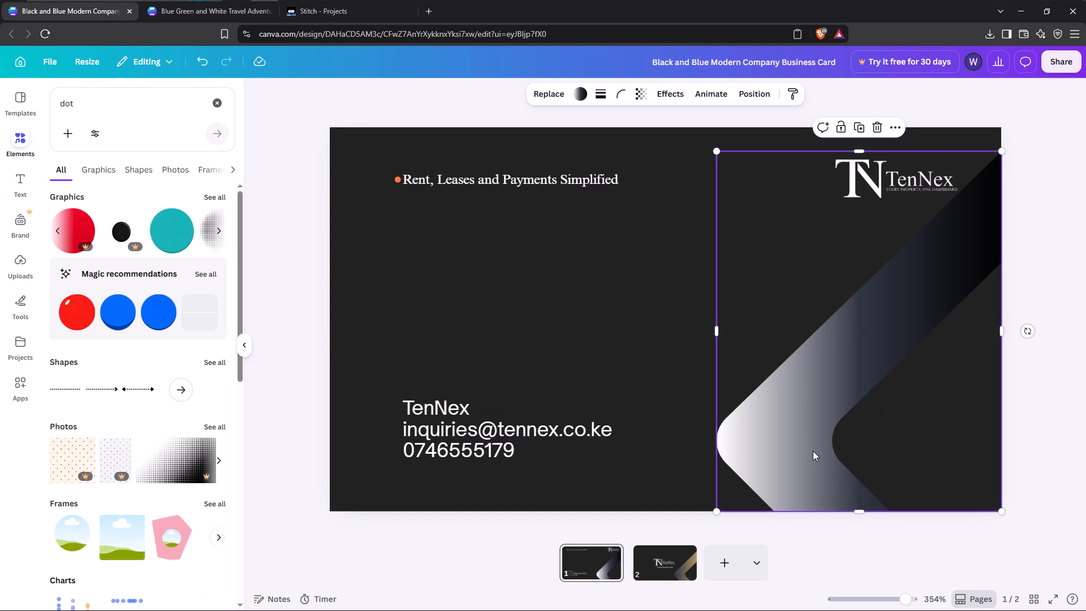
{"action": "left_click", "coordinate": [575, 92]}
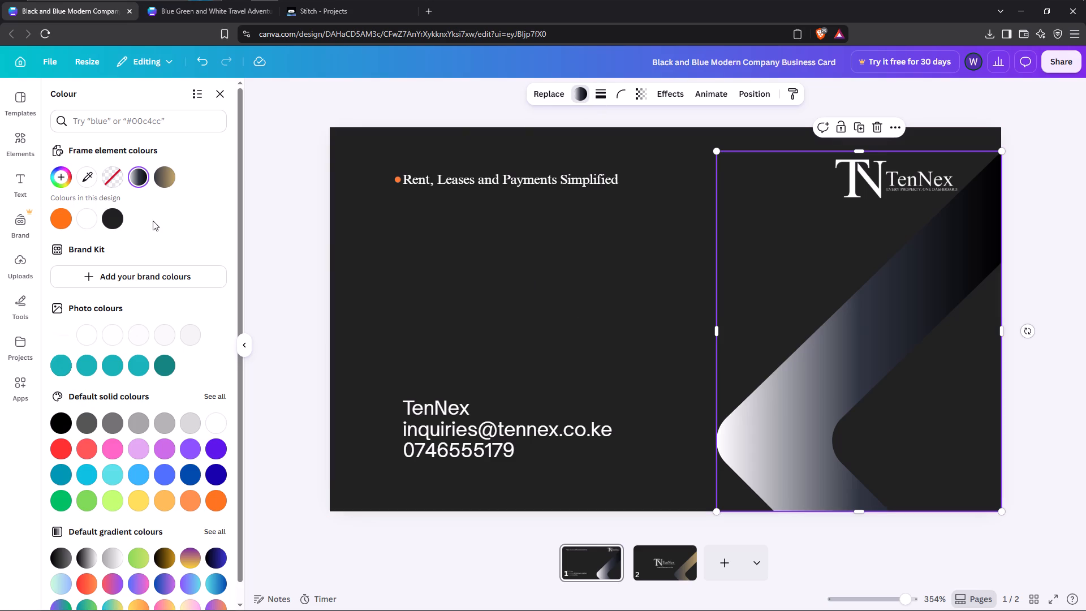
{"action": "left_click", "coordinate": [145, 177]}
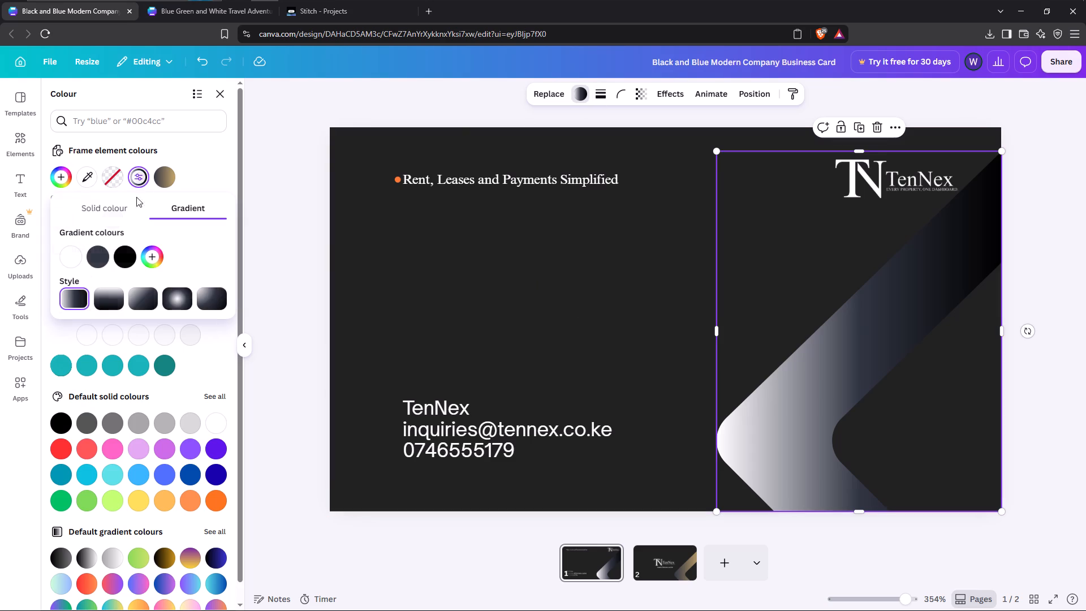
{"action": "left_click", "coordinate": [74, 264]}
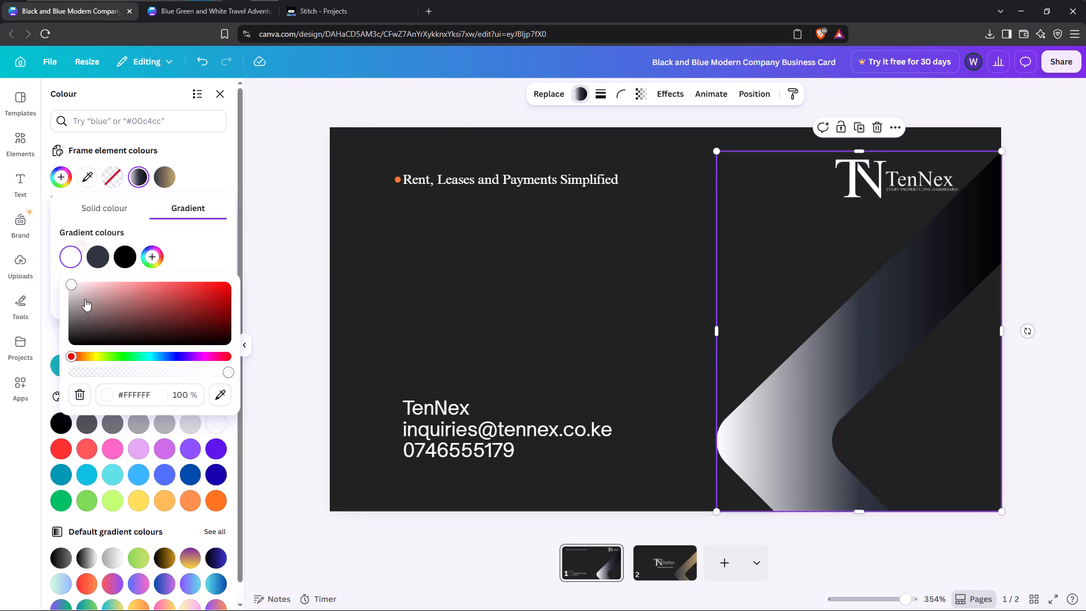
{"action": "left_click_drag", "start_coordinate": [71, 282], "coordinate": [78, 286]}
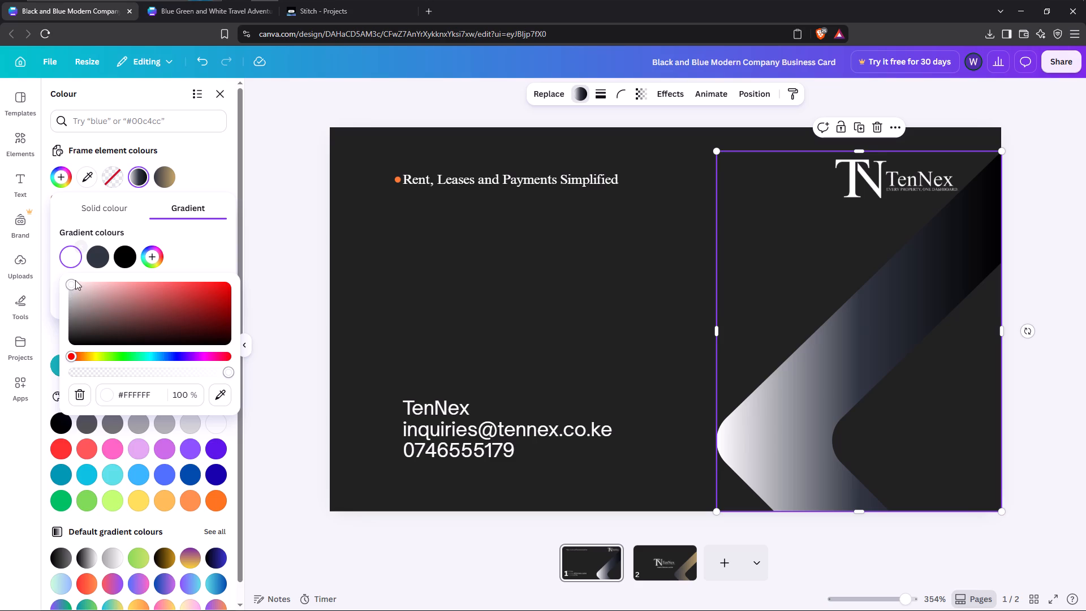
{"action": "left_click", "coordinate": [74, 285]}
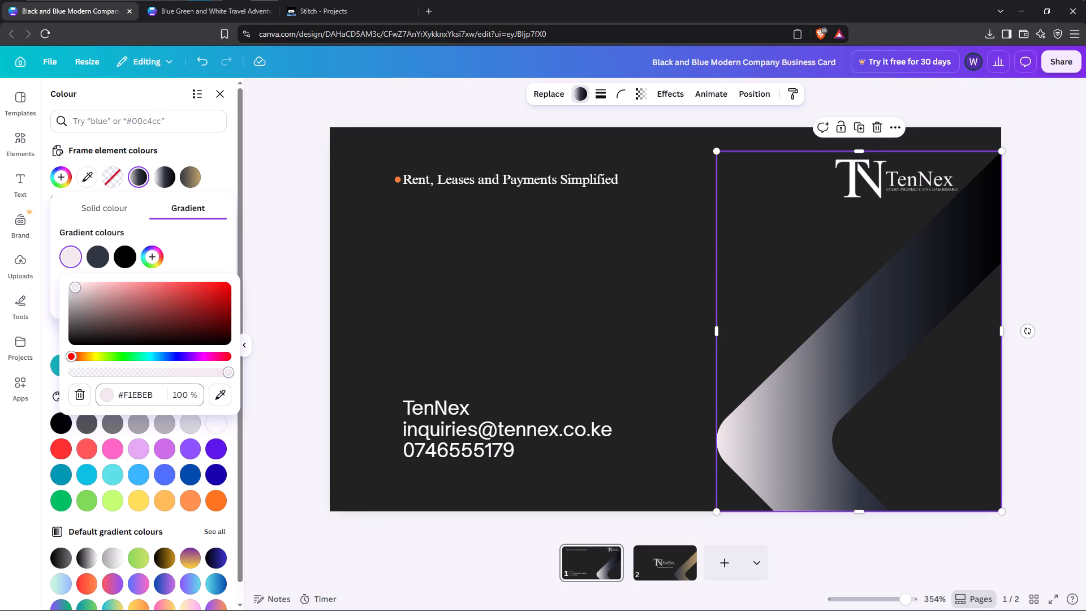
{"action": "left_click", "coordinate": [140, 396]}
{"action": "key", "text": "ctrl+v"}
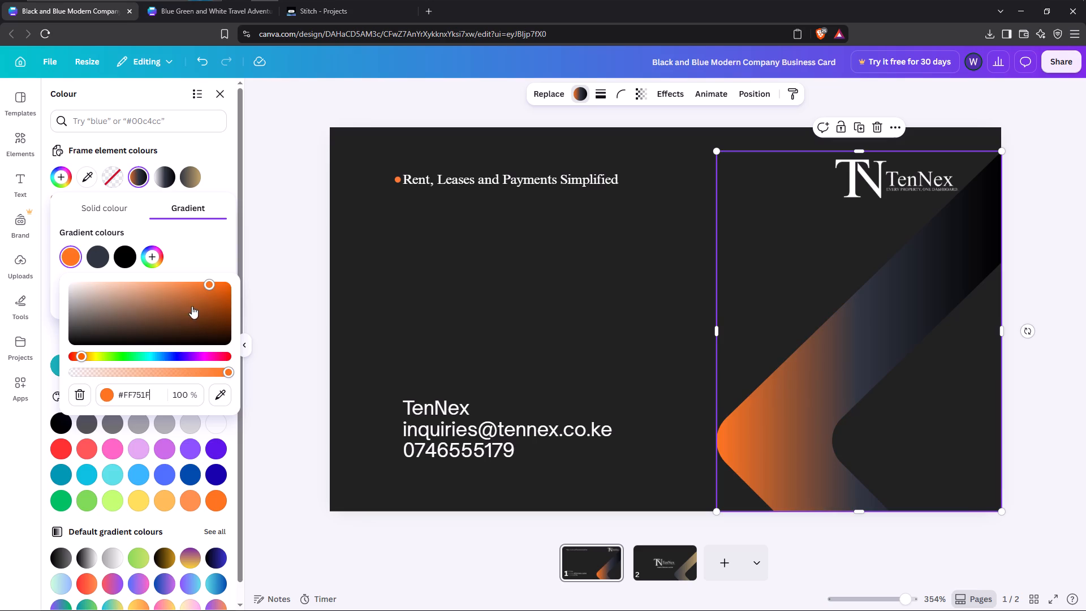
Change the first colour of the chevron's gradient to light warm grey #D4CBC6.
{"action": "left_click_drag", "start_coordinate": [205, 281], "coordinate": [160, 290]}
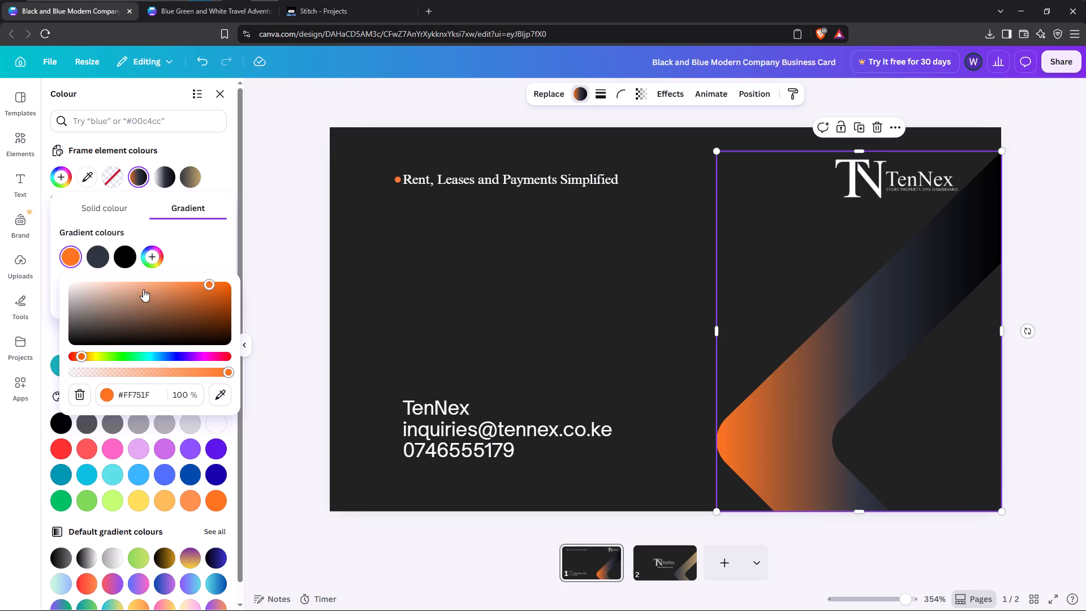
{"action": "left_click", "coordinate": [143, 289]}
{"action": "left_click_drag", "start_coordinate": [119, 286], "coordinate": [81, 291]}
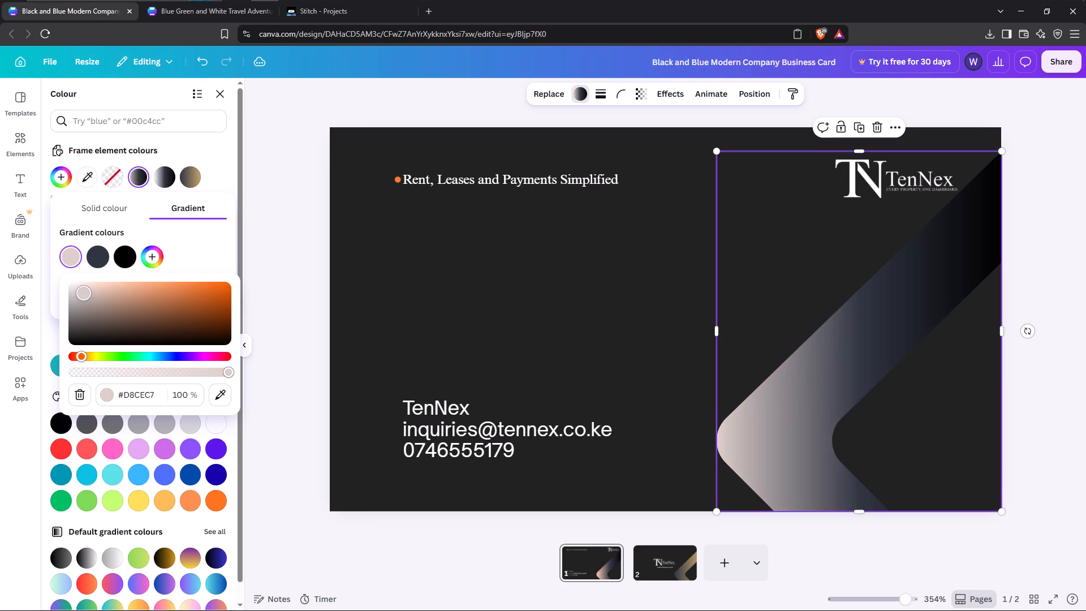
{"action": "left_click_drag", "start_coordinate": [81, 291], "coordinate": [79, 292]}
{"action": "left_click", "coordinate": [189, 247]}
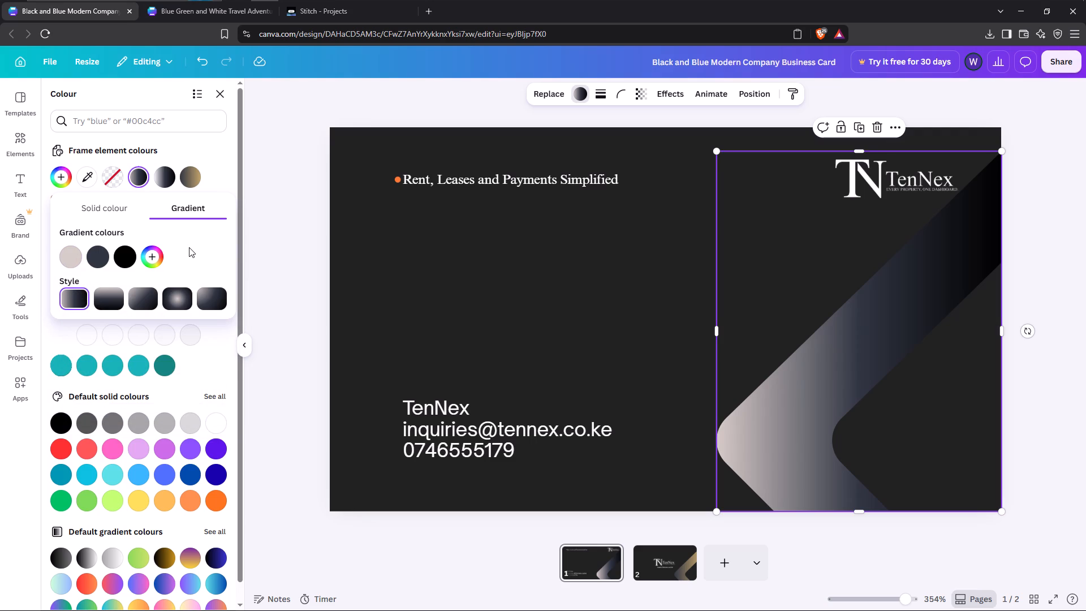
Lower the opacity of the black third colour in the chevron's gradient to 29%.
{"action": "left_click", "coordinate": [132, 265]}
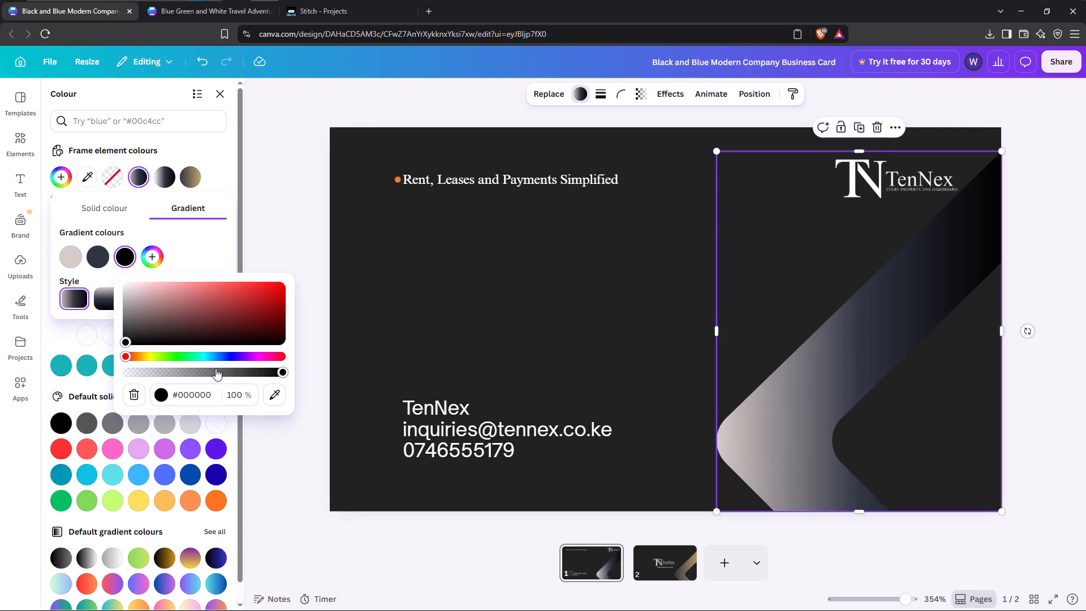
{"action": "left_click", "coordinate": [234, 371]}
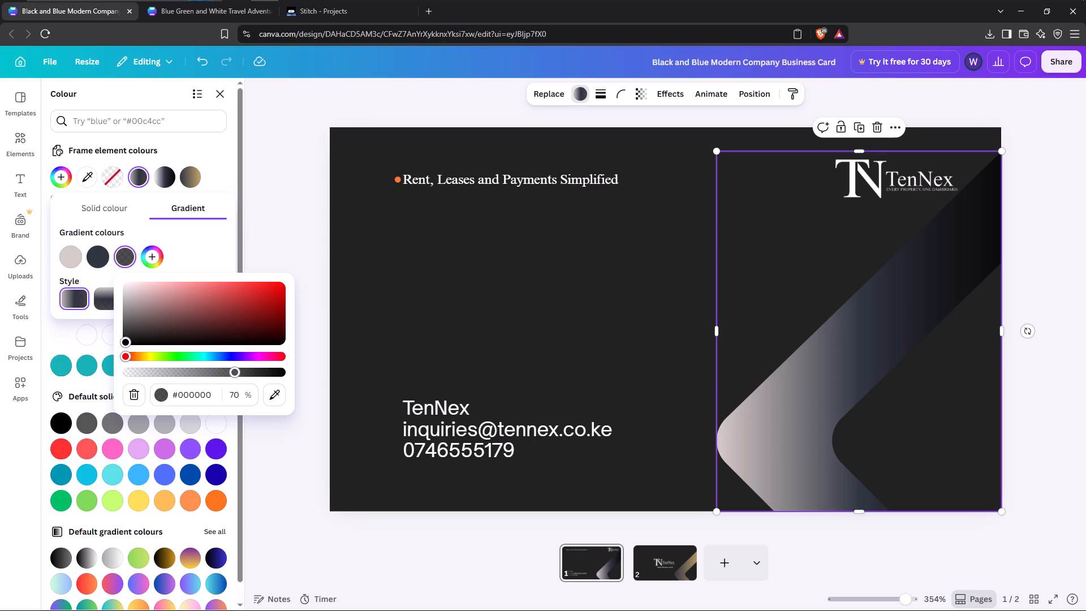
{"action": "left_click", "coordinate": [221, 371]}
{"action": "left_click_drag", "start_coordinate": [220, 371], "coordinate": [175, 372]}
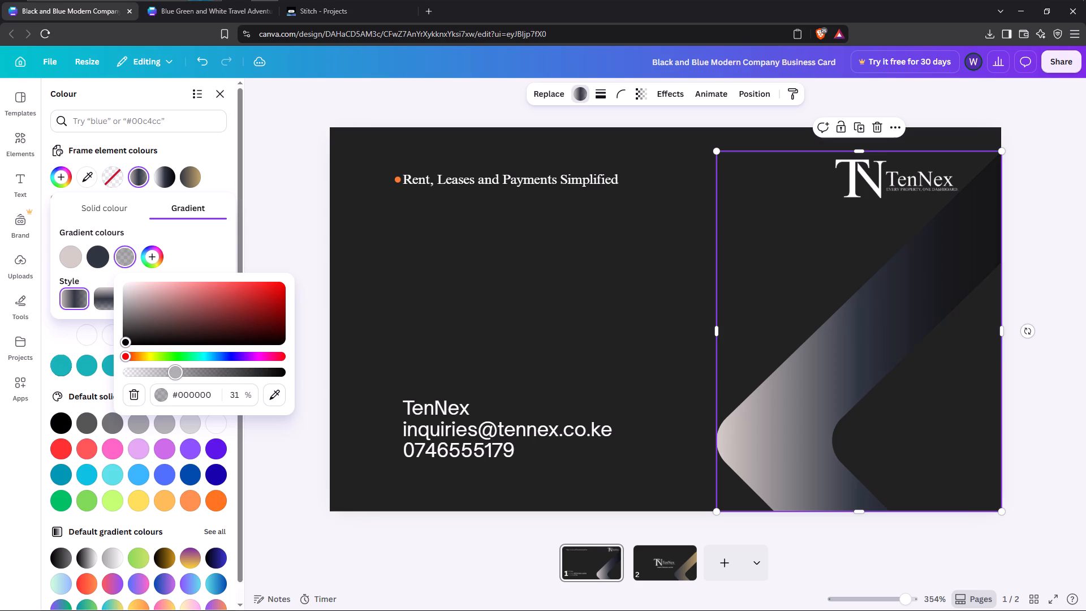
{"action": "left_click_drag", "start_coordinate": [175, 372], "coordinate": [138, 373]}
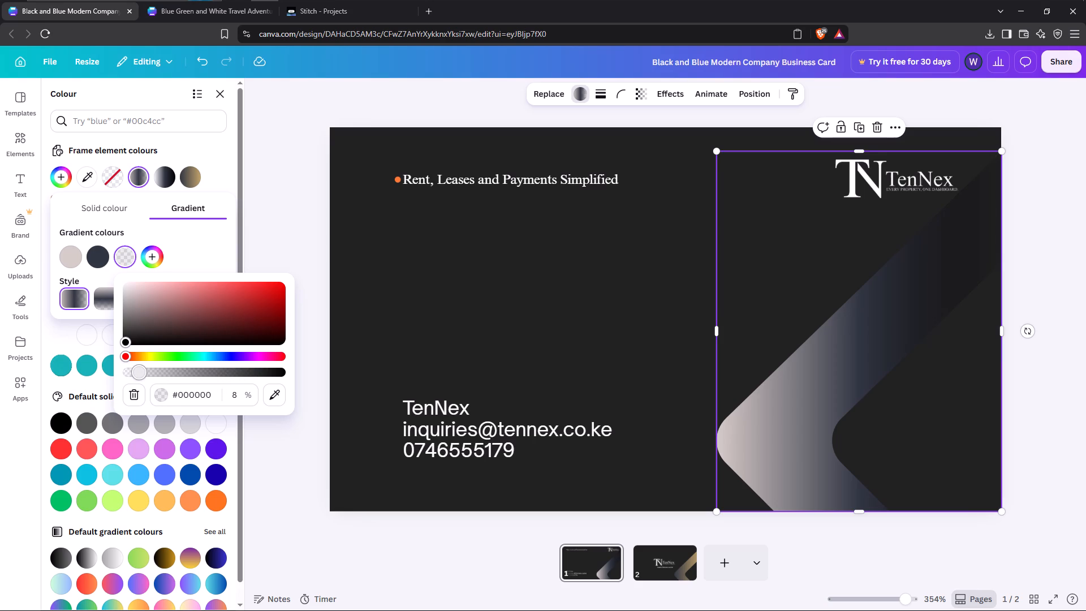
{"action": "left_click_drag", "start_coordinate": [138, 373], "coordinate": [144, 373]}
{"action": "left_click", "coordinate": [99, 253]}
{"action": "left_click", "coordinate": [119, 257]}
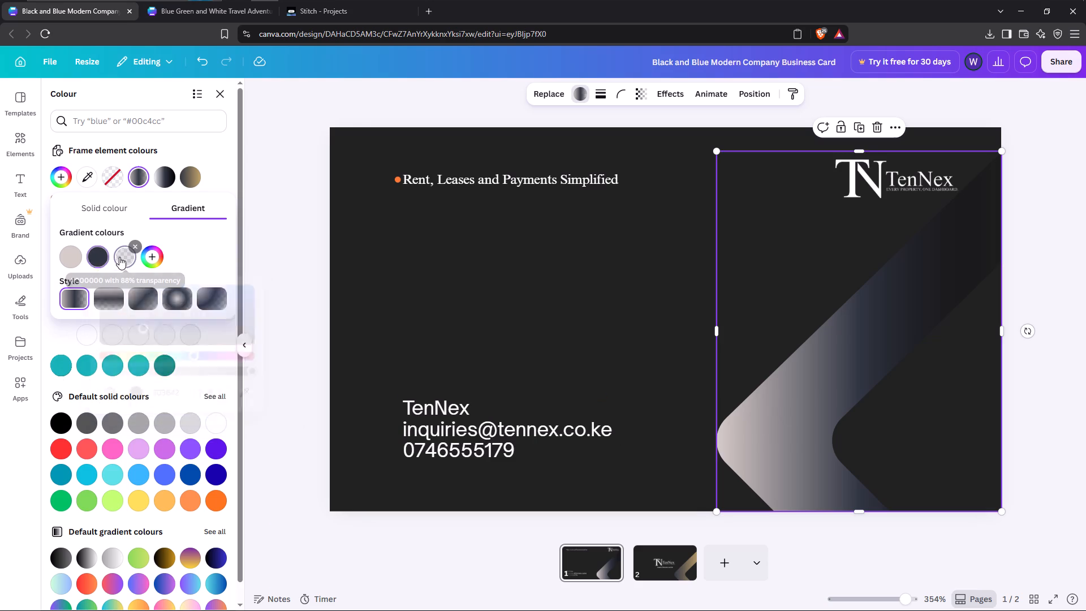
{"action": "left_click_drag", "start_coordinate": [148, 371], "coordinate": [148, 371]}
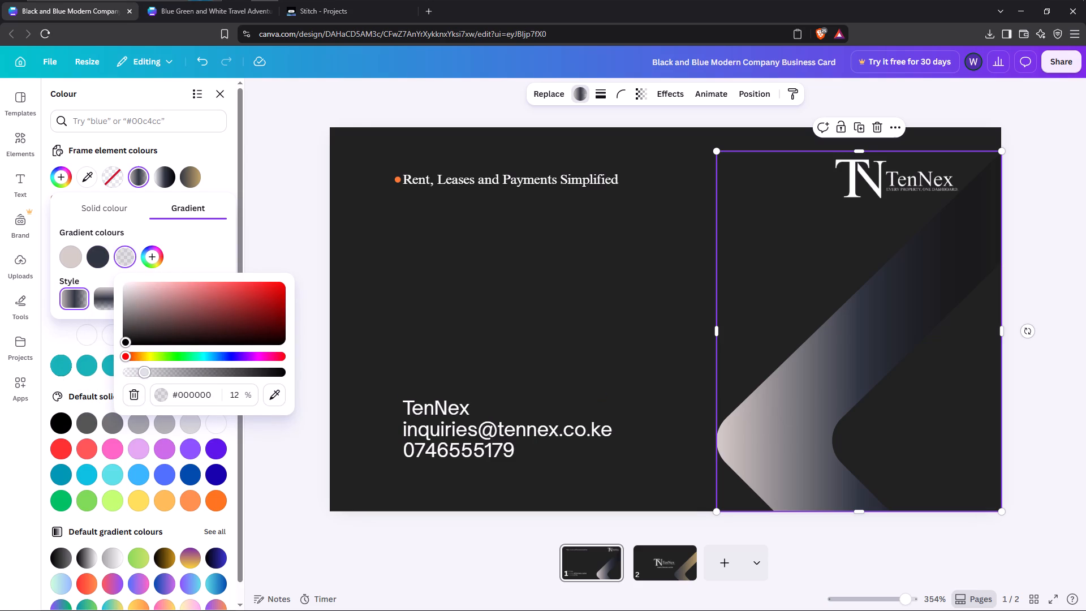
{"action": "left_click_drag", "start_coordinate": [148, 371], "coordinate": [193, 388]}
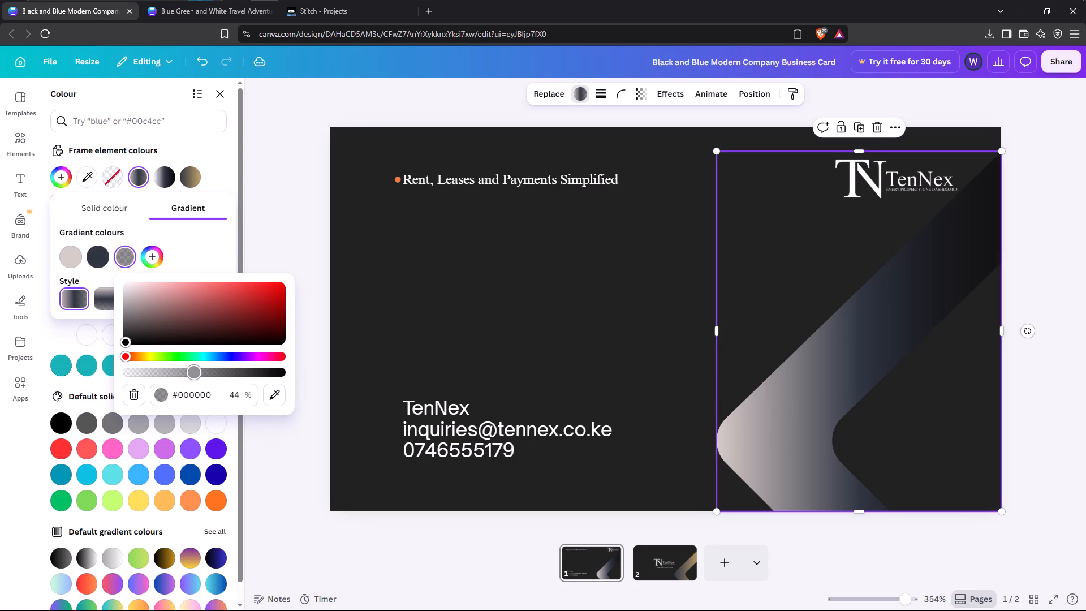
{"action": "left_click_drag", "start_coordinate": [193, 388], "coordinate": [174, 380]}
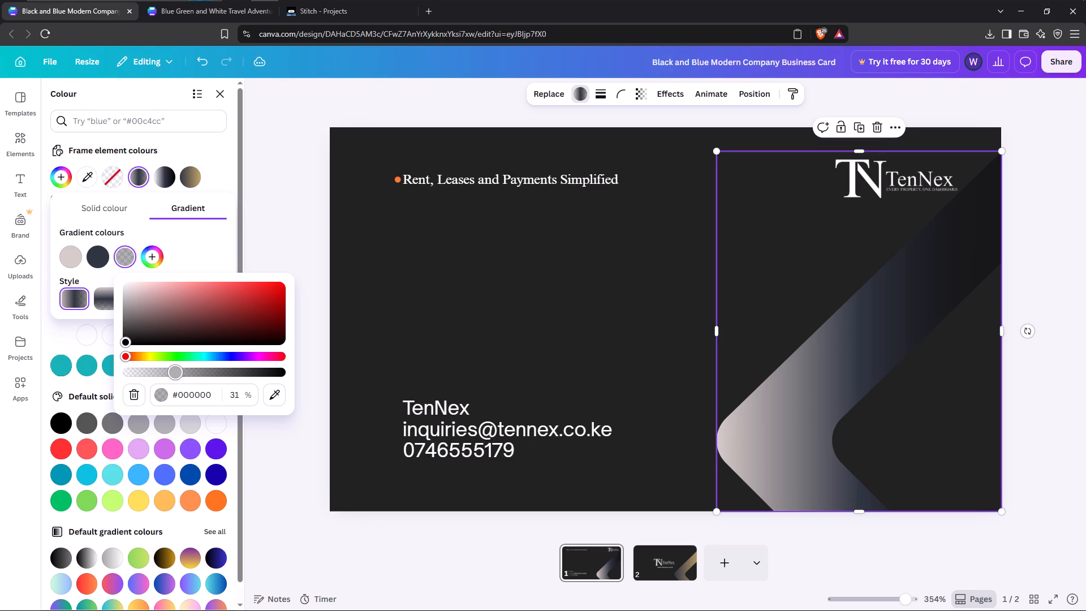
{"action": "left_click_drag", "start_coordinate": [174, 380], "coordinate": [171, 378]}
Lower the opacity of the dark slate #303642 colour in the chevron's gradient to 46%.
{"action": "left_click", "coordinate": [88, 261]}
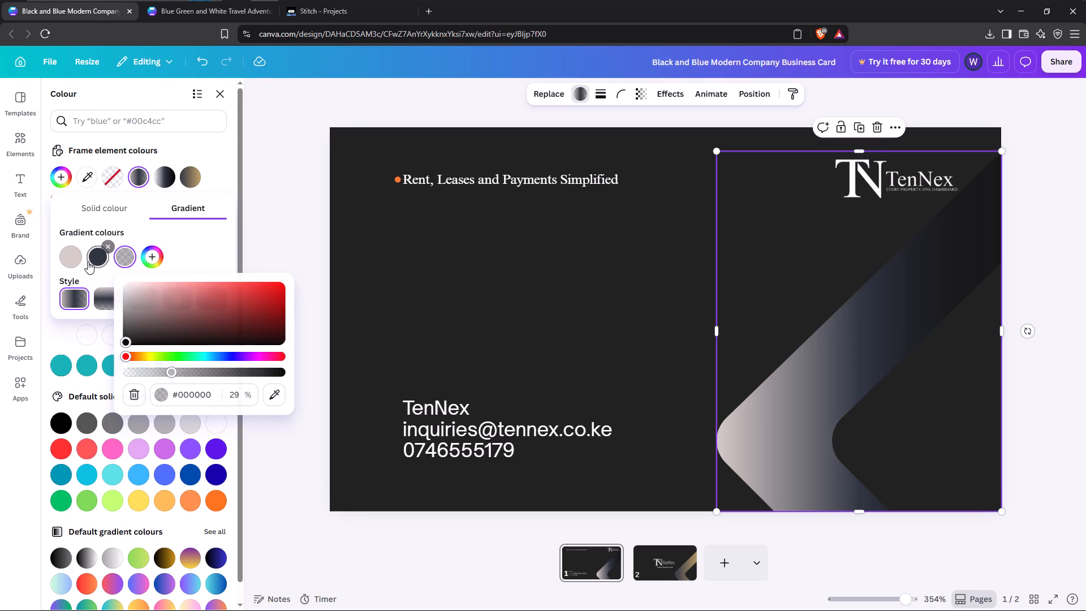
{"action": "left_click_drag", "start_coordinate": [199, 374], "coordinate": [175, 368]}
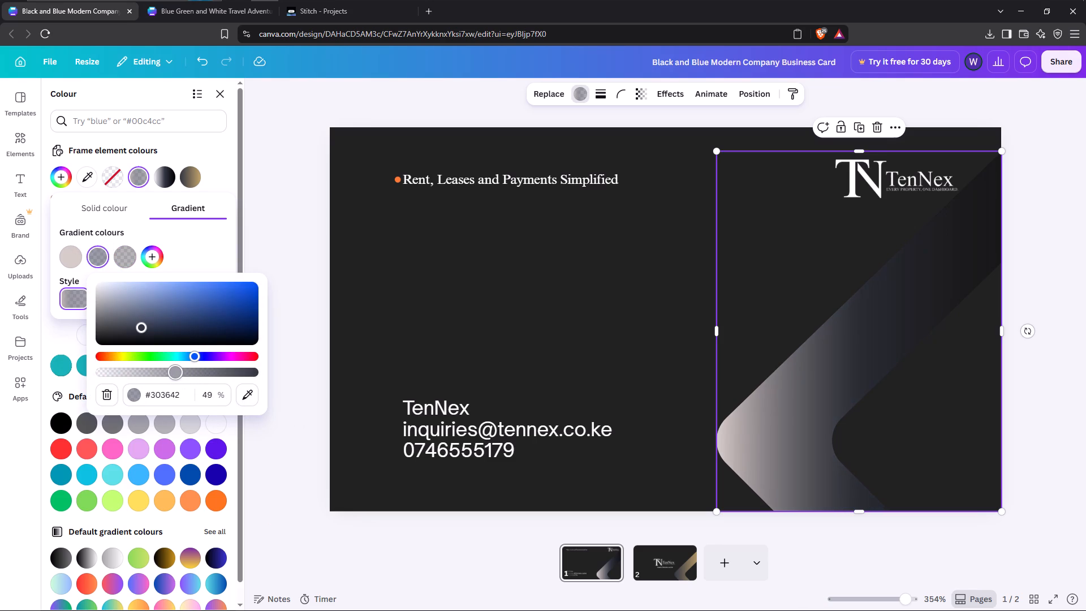
{"action": "left_click_drag", "start_coordinate": [175, 368], "coordinate": [171, 363]}
Set the first colour of the chevron's gradient to white #FFFFFF and lower its opacity well below 51%.
{"action": "left_click", "coordinate": [60, 256]}
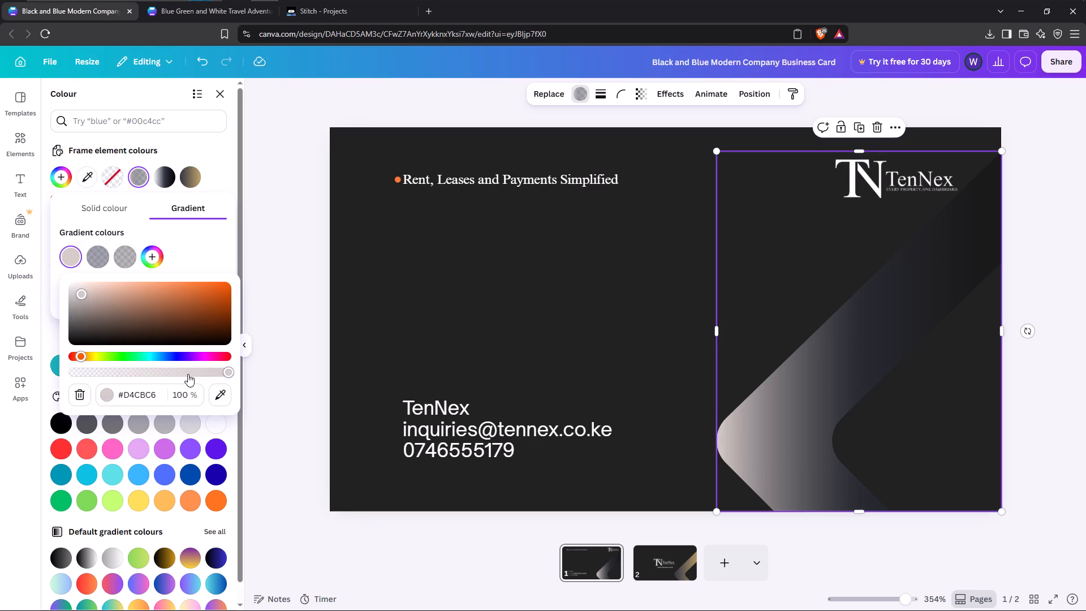
{"action": "left_click_drag", "start_coordinate": [171, 368], "coordinate": [152, 369]}
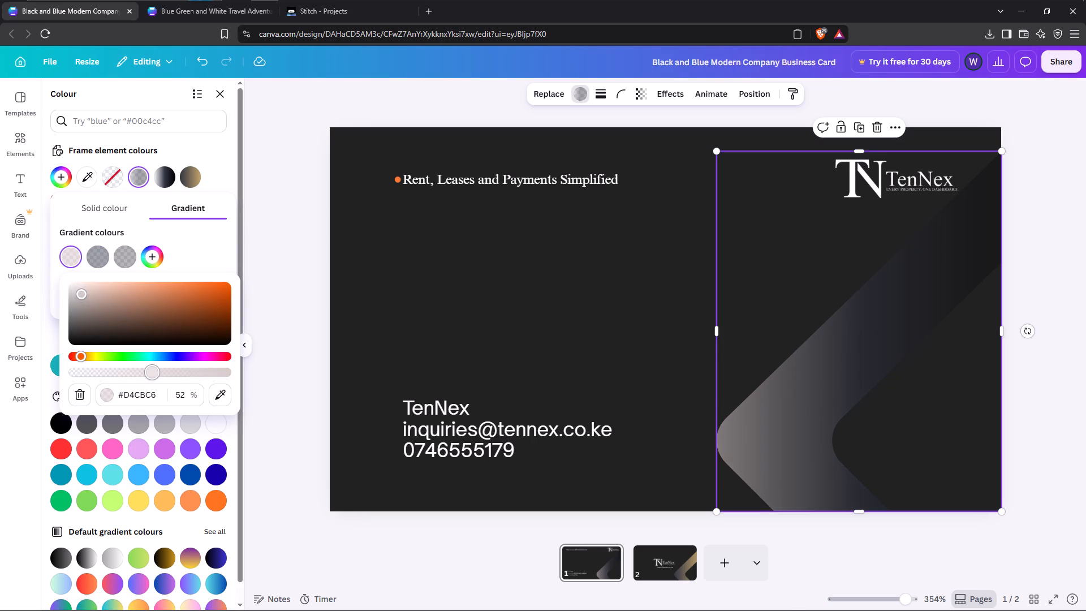
{"action": "left_click_drag", "start_coordinate": [152, 369], "coordinate": [152, 369]}
{"action": "left_click_drag", "start_coordinate": [81, 294], "coordinate": [64, 278]}
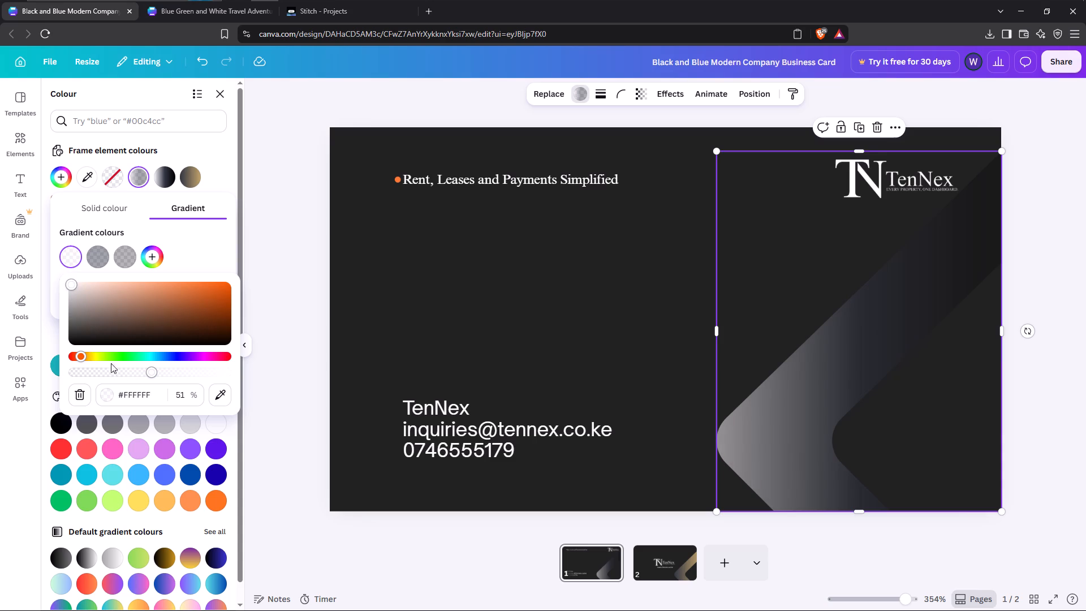
{"action": "left_click_drag", "start_coordinate": [147, 371], "coordinate": [122, 375]}
{"action": "left_click", "coordinate": [191, 261]}
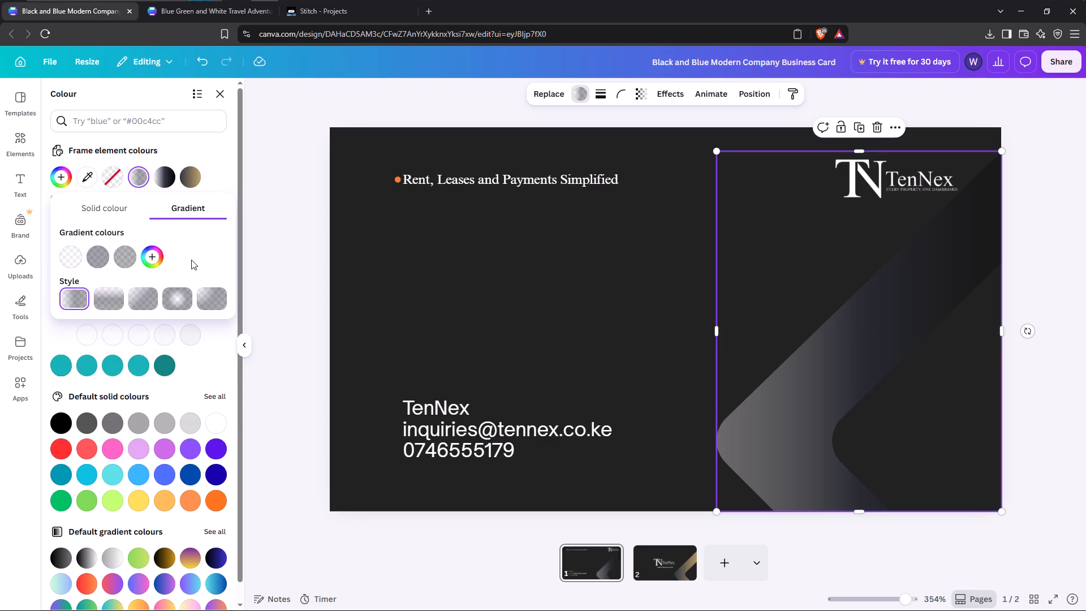
{"action": "left_click", "coordinate": [285, 136]}
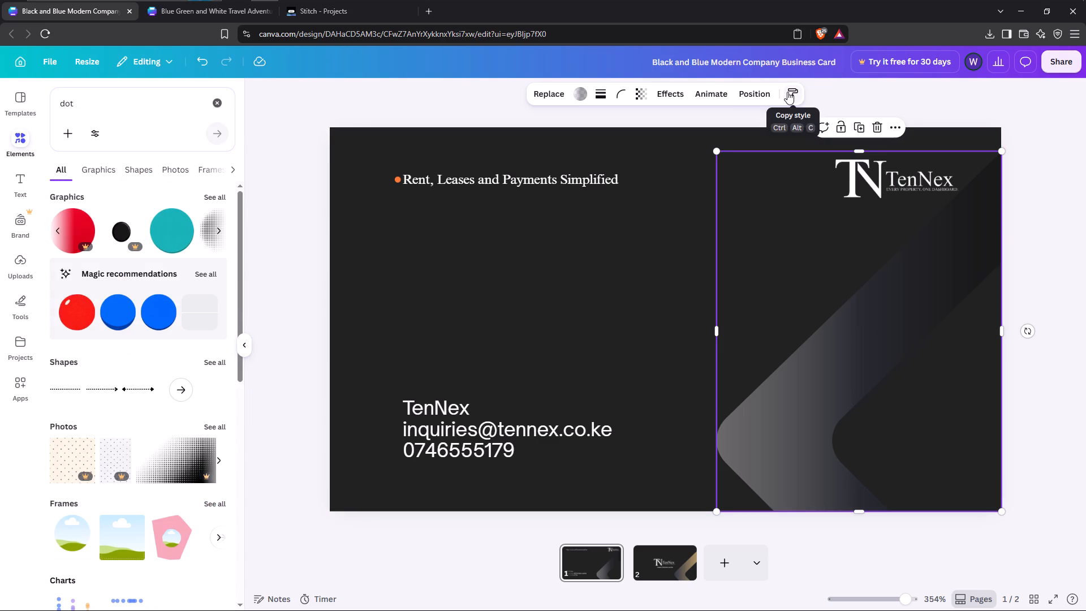
Copy the page 1 chevron's style onto the gold chevron on page 2, and return to page 1.
{"action": "left_click", "coordinate": [787, 92]}
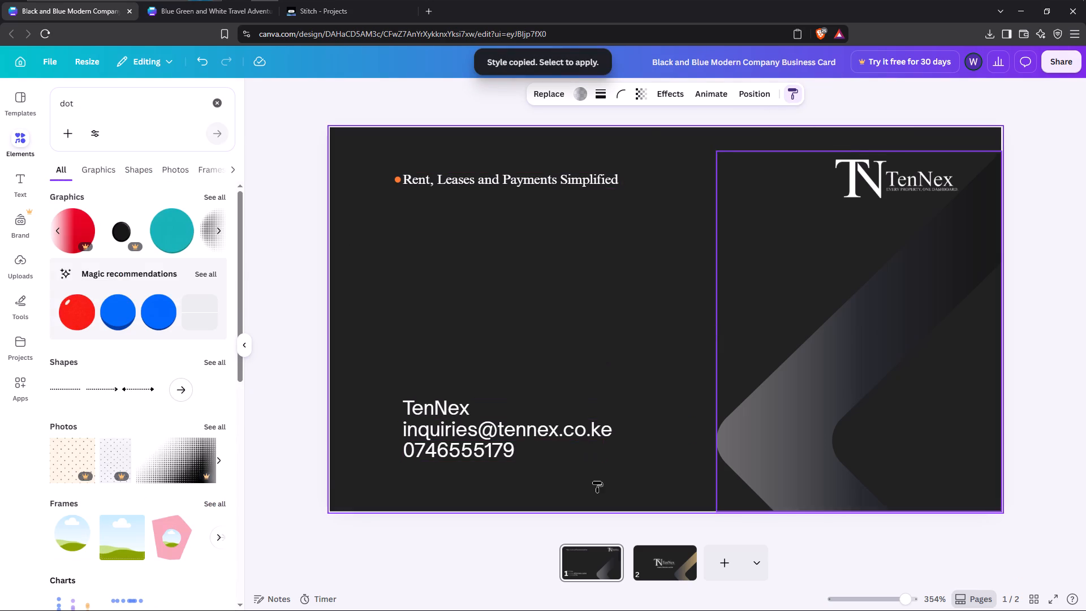
{"action": "left_click", "coordinate": [660, 557]}
{"action": "left_click", "coordinate": [832, 427]}
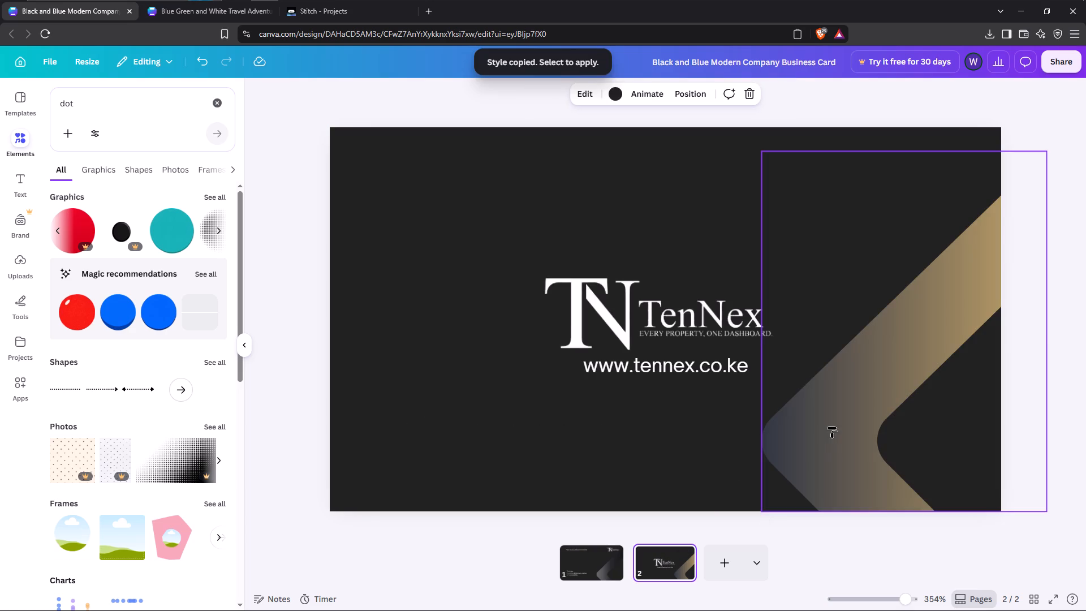
{"action": "left_click", "coordinate": [641, 458]}
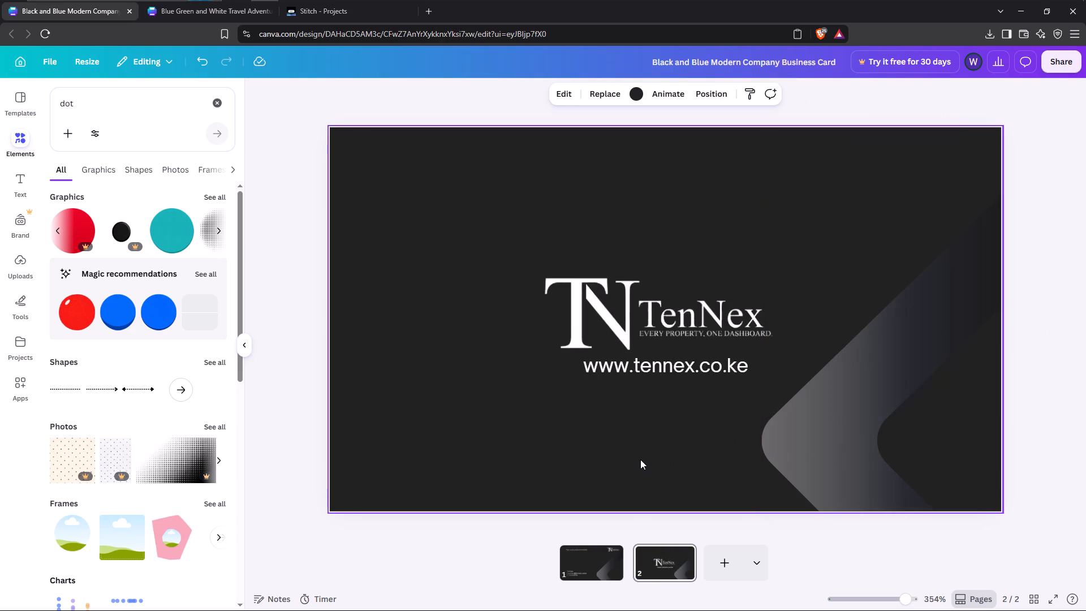
{"action": "left_click", "coordinate": [606, 573]}
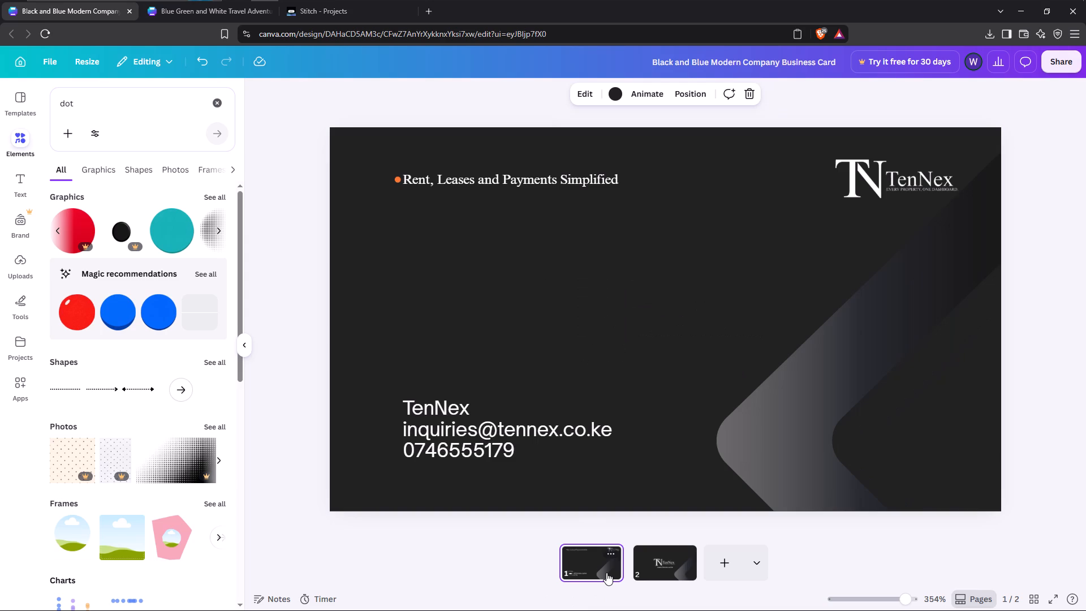
Nudge the gradient chevron on page 1 slightly down and to the right.
{"action": "left_click_drag", "start_coordinate": [918, 319], "coordinate": [923, 326]}
{"action": "left_click", "coordinate": [957, 363]}
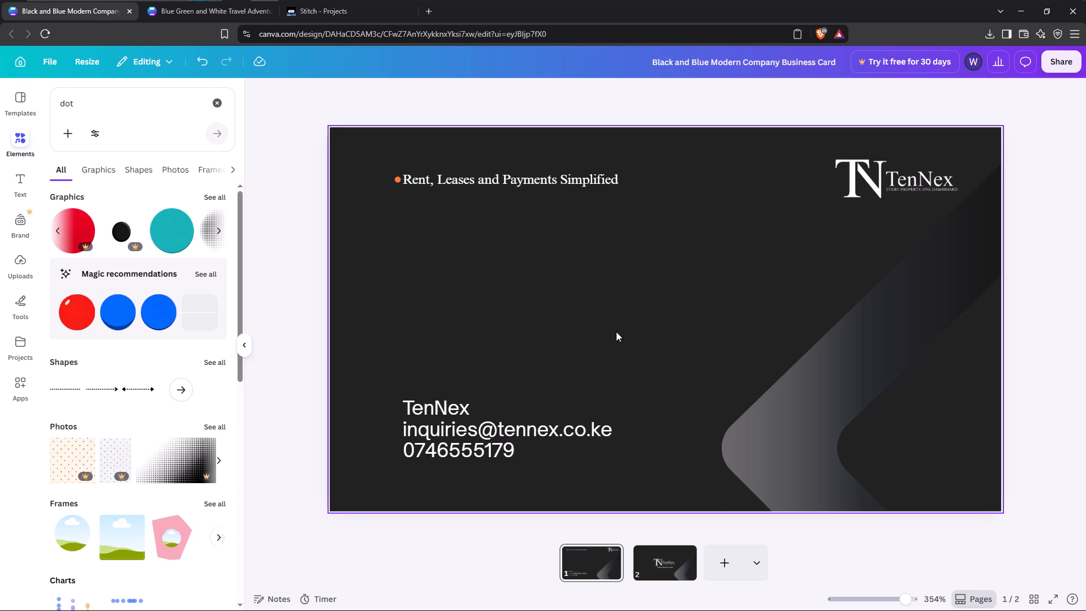
{"action": "left_click", "coordinate": [616, 332]}
Move the TenNex logo on page 1 slightly up and right, closer to the card's top-right corner.
{"action": "left_click_drag", "start_coordinate": [908, 195], "coordinate": [924, 184]}
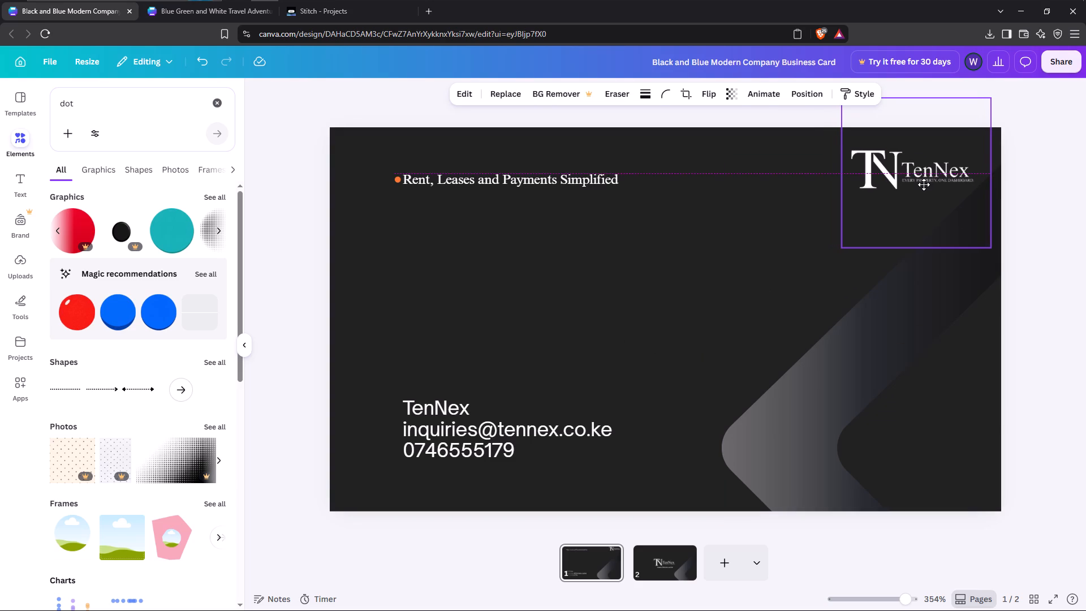
{"action": "left_click_drag", "start_coordinate": [924, 184], "coordinate": [928, 184]}
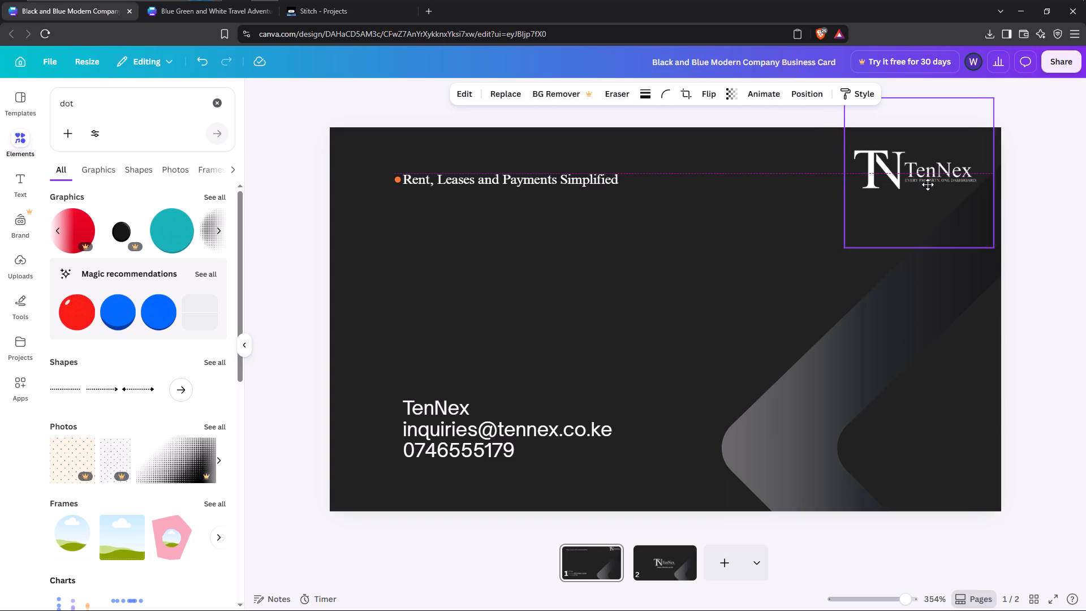
{"action": "left_click_drag", "start_coordinate": [928, 184], "coordinate": [928, 186]}
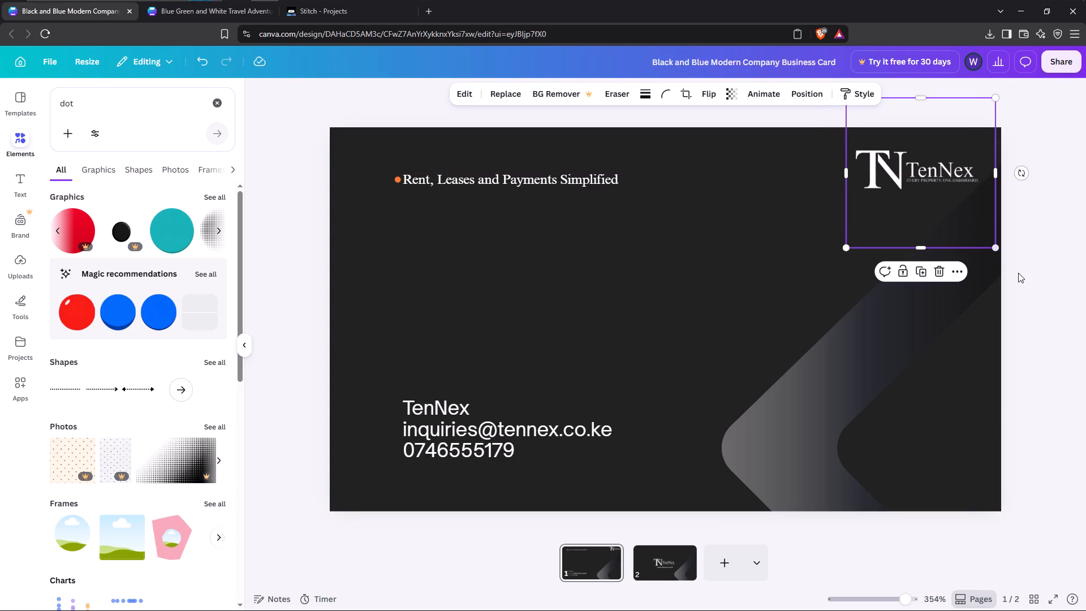
{"action": "left_click", "coordinate": [1038, 299]}
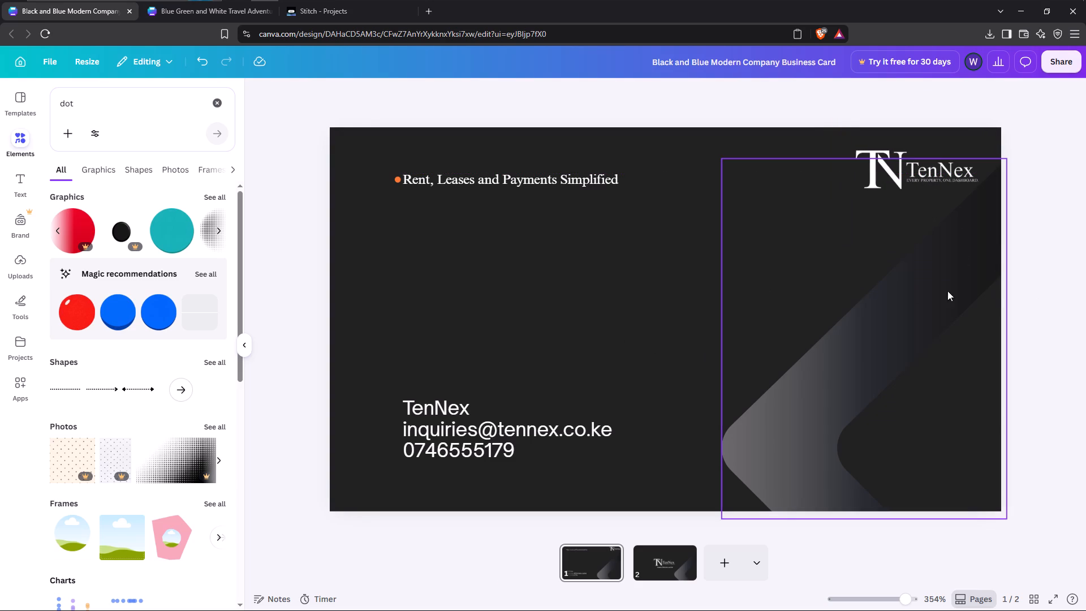
Reposition the gradient chevron on page 2 slightly to the left, keeping its bottom edge level with the card's bottom edge.
{"action": "left_click", "coordinate": [649, 558]}
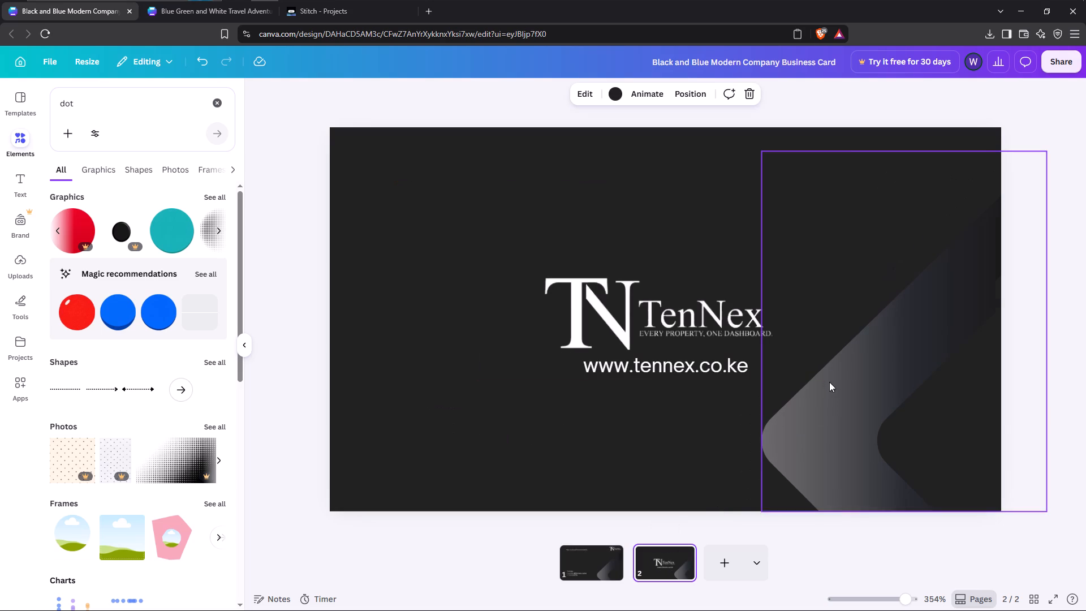
{"action": "left_click", "coordinate": [589, 574]}
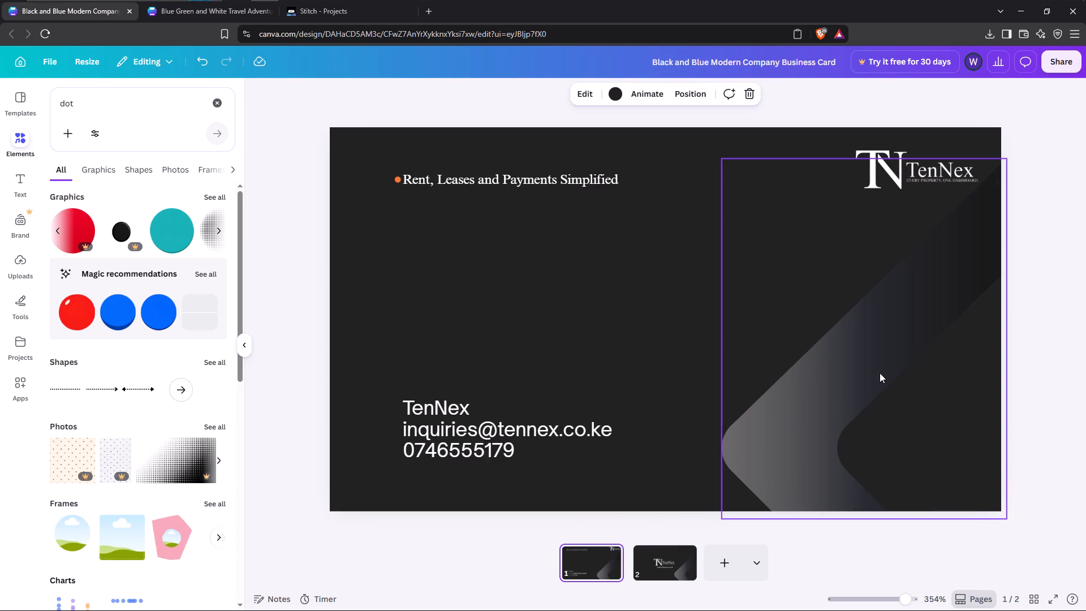
{"action": "left_click", "coordinate": [880, 373]}
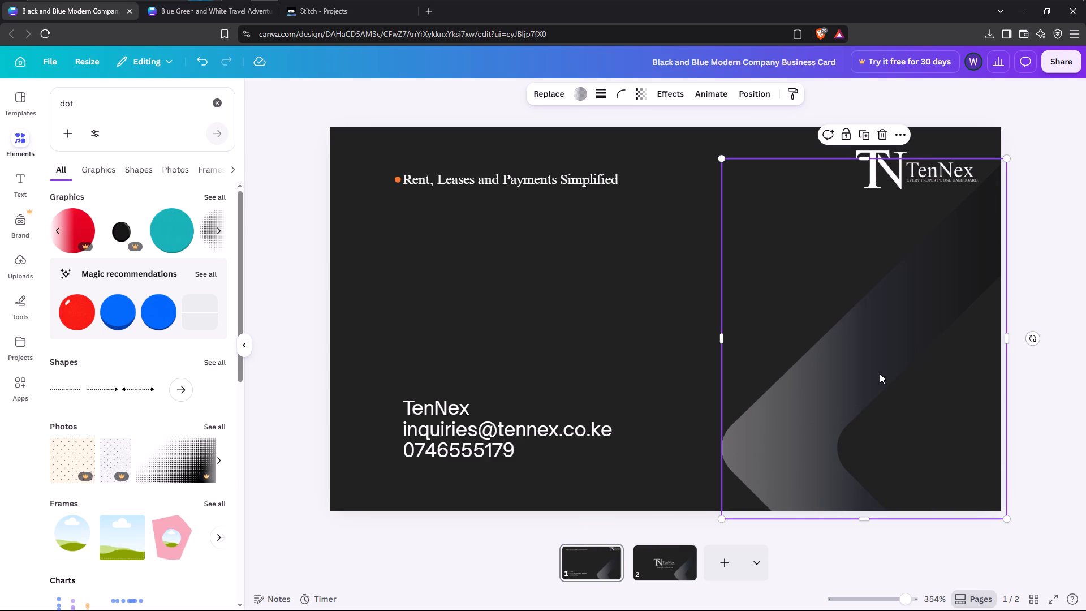
{"action": "left_click", "coordinate": [644, 562]}
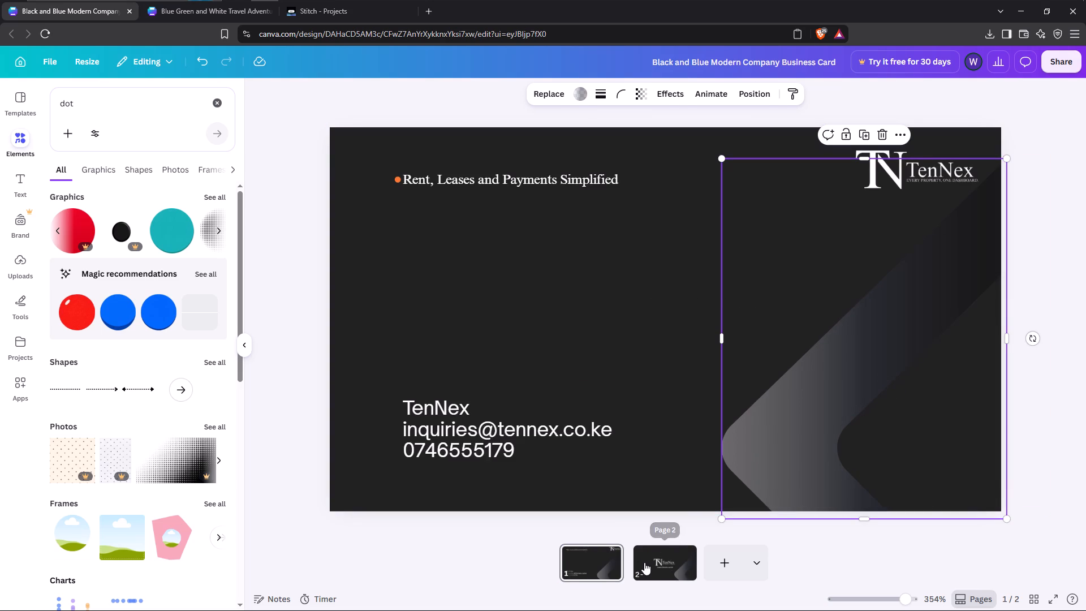
{"action": "left_click_drag", "start_coordinate": [927, 355], "coordinate": [906, 321]}
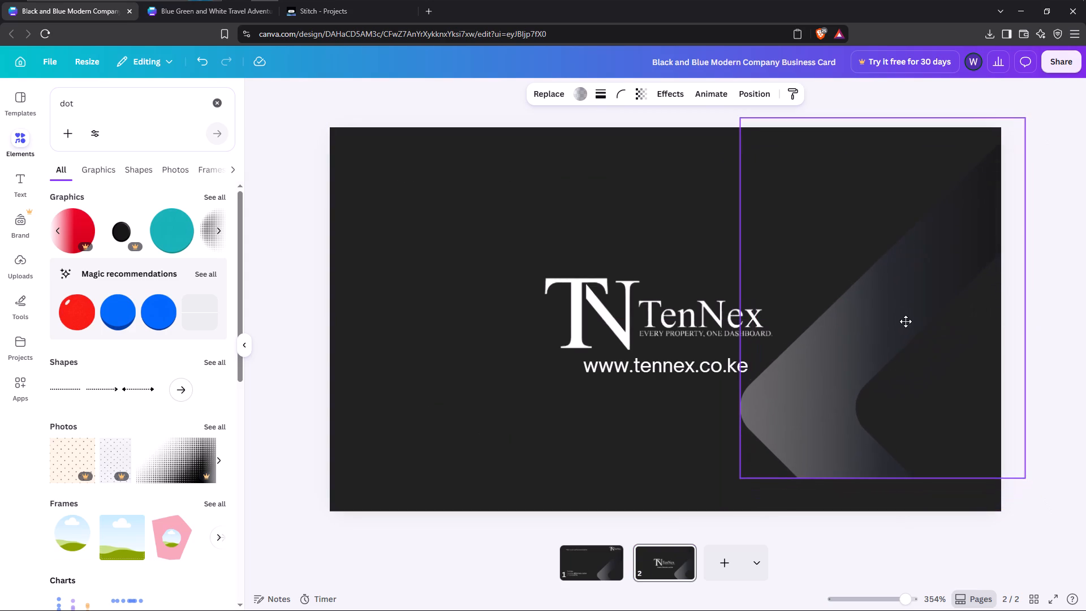
{"action": "left_click_drag", "start_coordinate": [906, 321], "coordinate": [908, 365]}
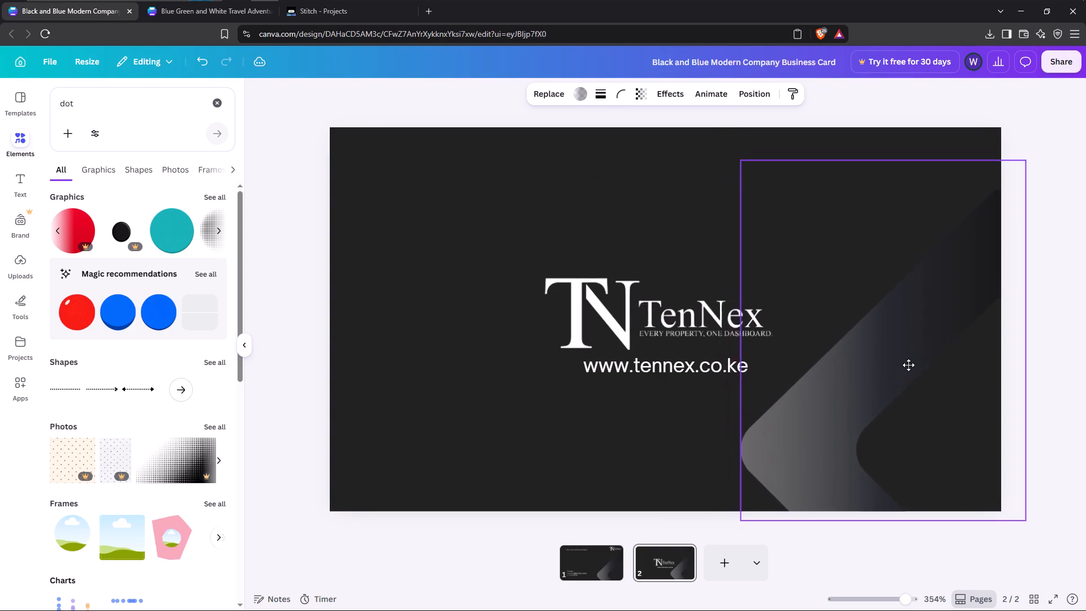
{"action": "left_click_drag", "start_coordinate": [908, 365], "coordinate": [909, 360]}
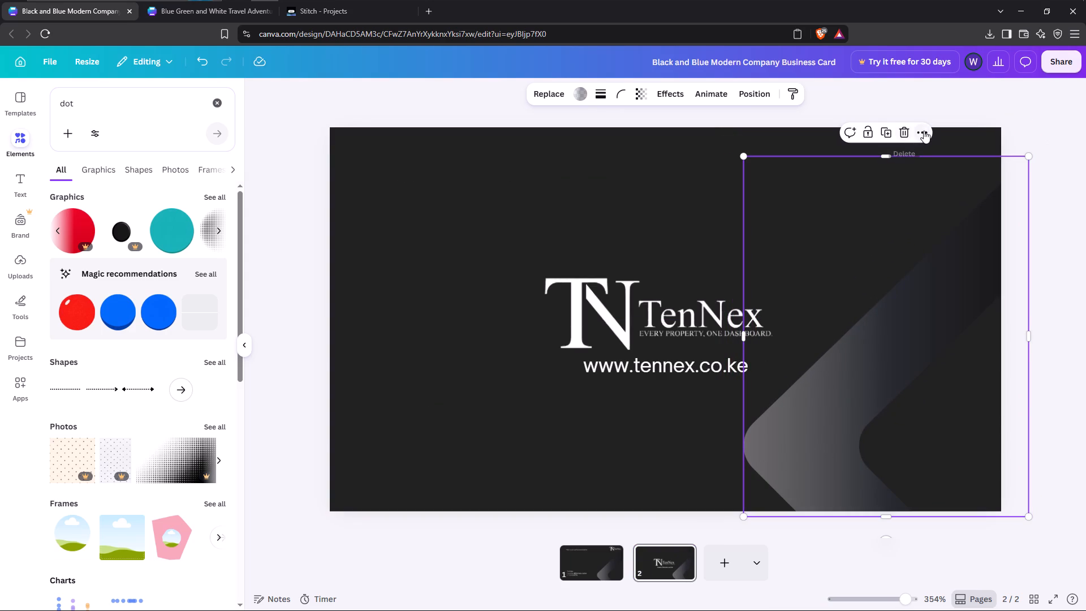
{"action": "left_click", "coordinate": [924, 131]}
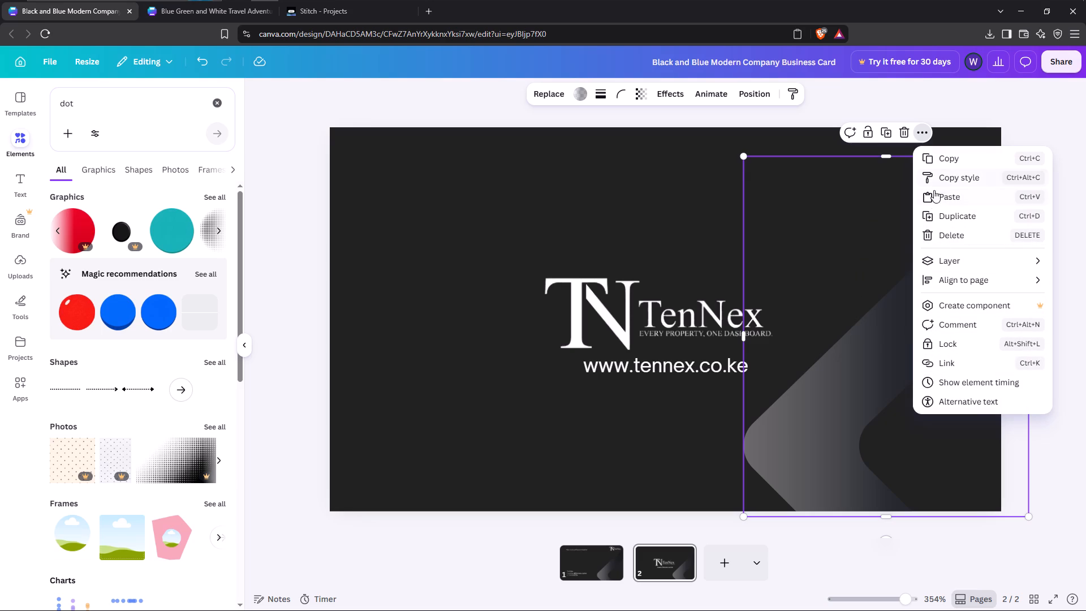
{"action": "left_click", "coordinate": [869, 235]}
{"action": "left_click_drag", "start_coordinate": [890, 333], "coordinate": [889, 323]}
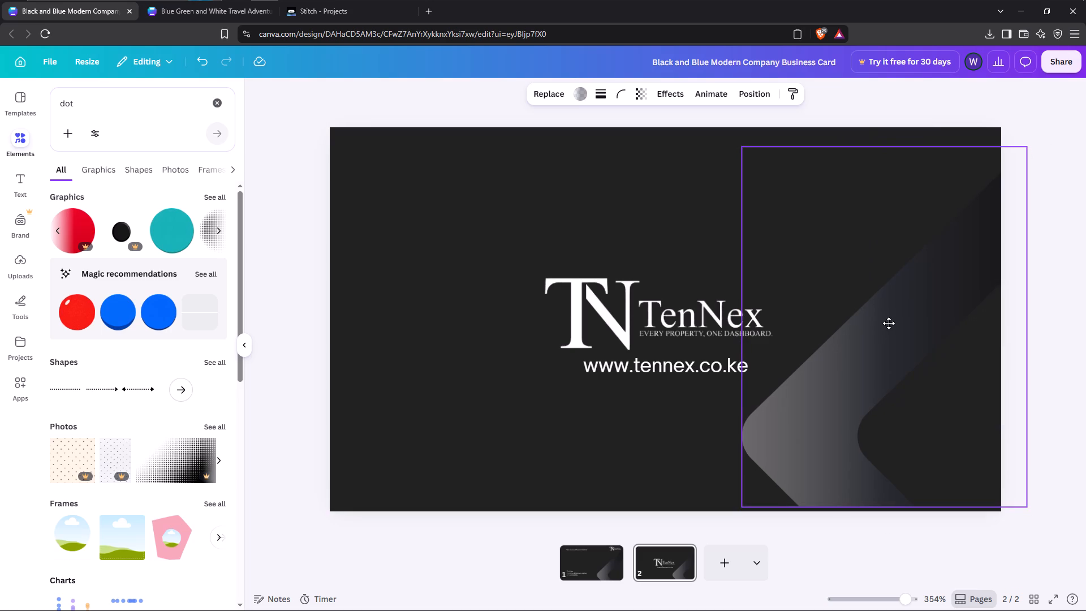
{"action": "left_click_drag", "start_coordinate": [889, 323], "coordinate": [899, 330]}
{"action": "right_click", "coordinate": [898, 327]}
Compare the chevron and logo placement between page 1 and page 2 of the card.
{"action": "left_click", "coordinate": [579, 569]}
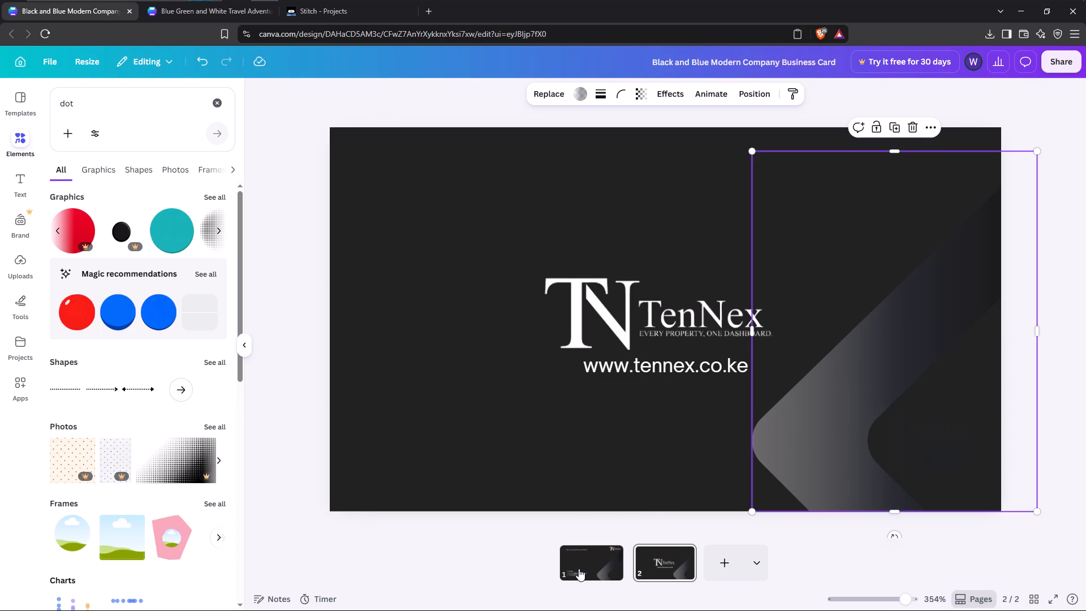
{"action": "left_click", "coordinate": [581, 568]}
{"action": "left_click", "coordinate": [666, 572]}
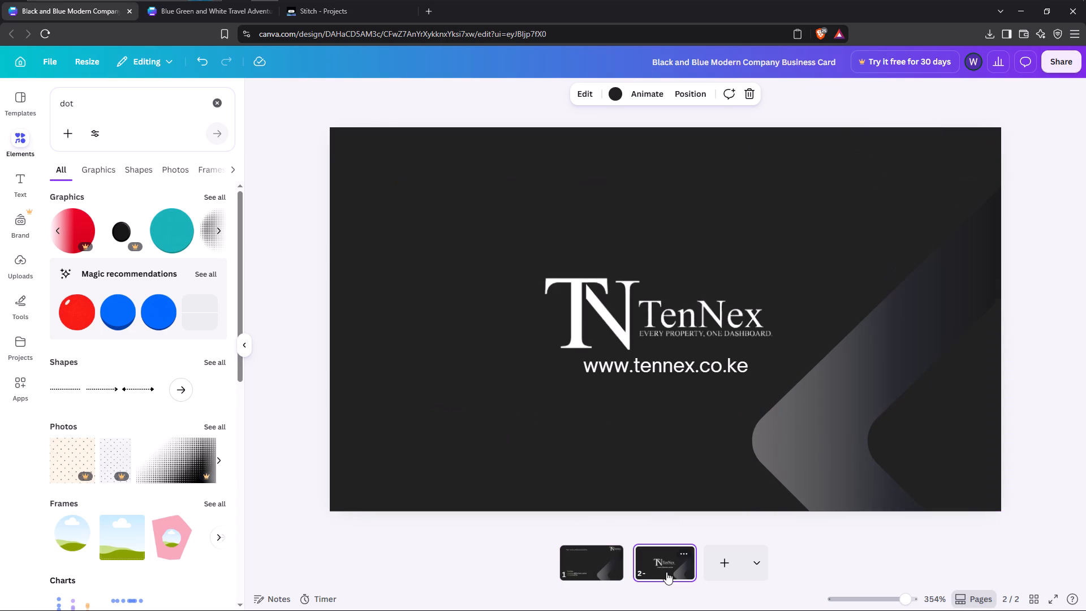
{"action": "left_click", "coordinate": [597, 583]}
{"action": "left_click", "coordinate": [595, 575]}
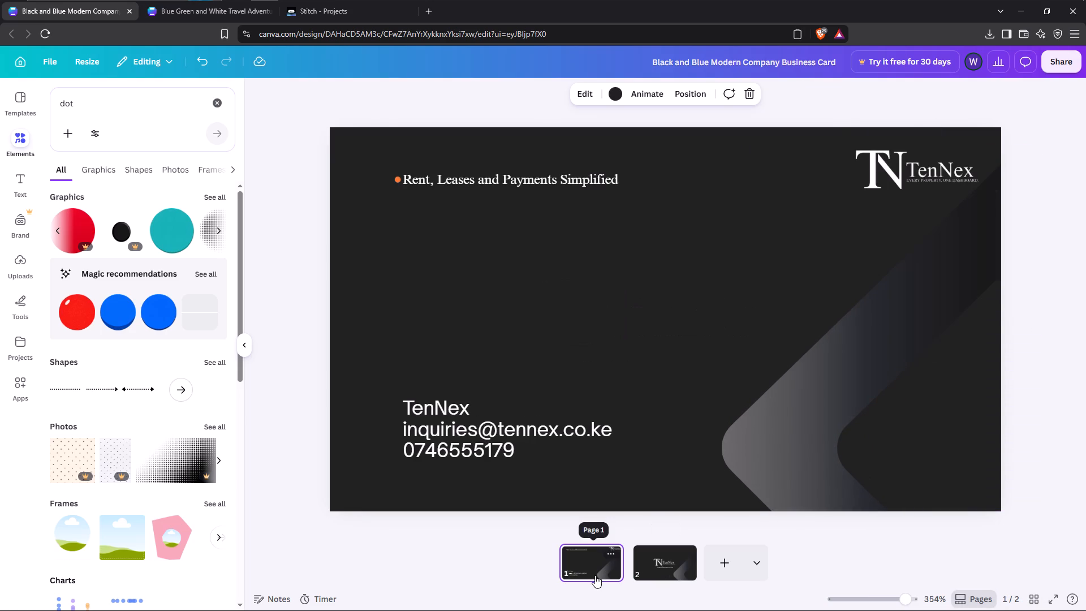
{"action": "left_click", "coordinate": [665, 568]}
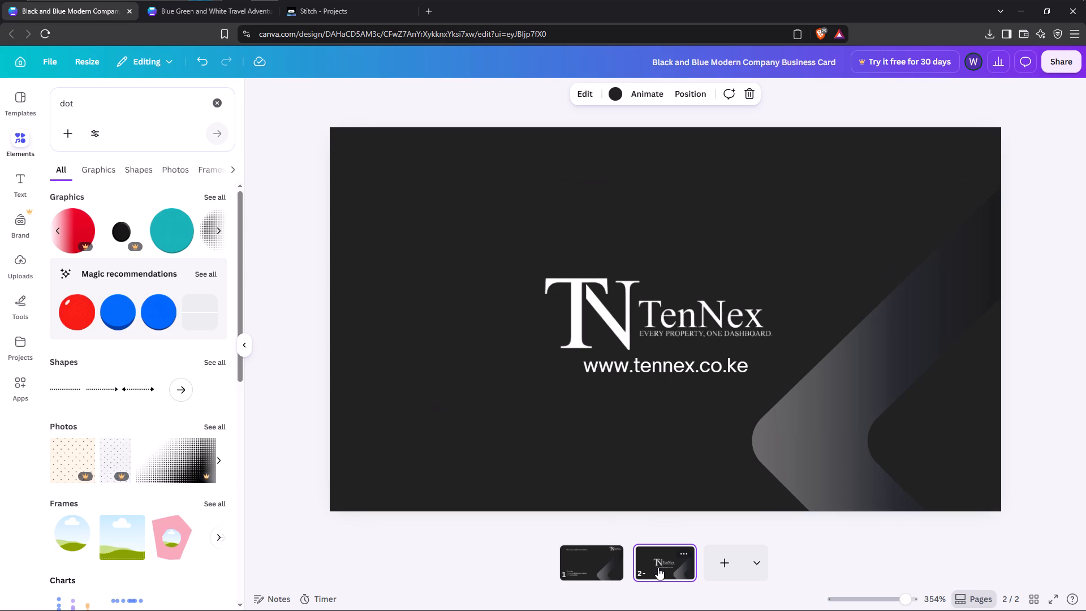
{"action": "left_click", "coordinate": [299, 150]}
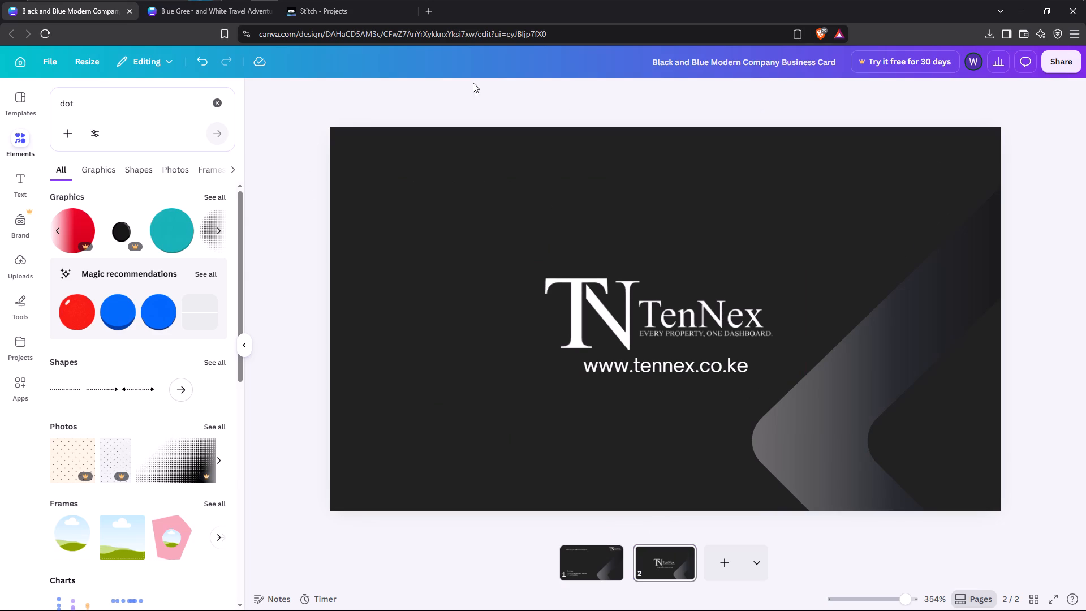
Download all pages of the business card as a digital PDF and save it in Downloads under the suggested file name.
{"action": "left_click", "coordinate": [1044, 61]}
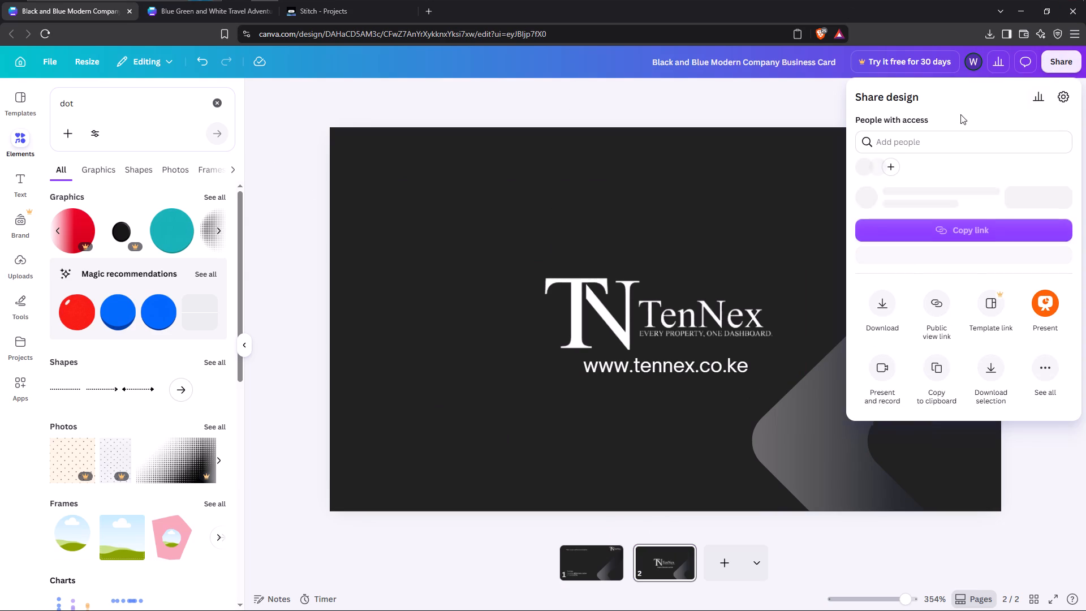
{"action": "left_click", "coordinate": [883, 320]}
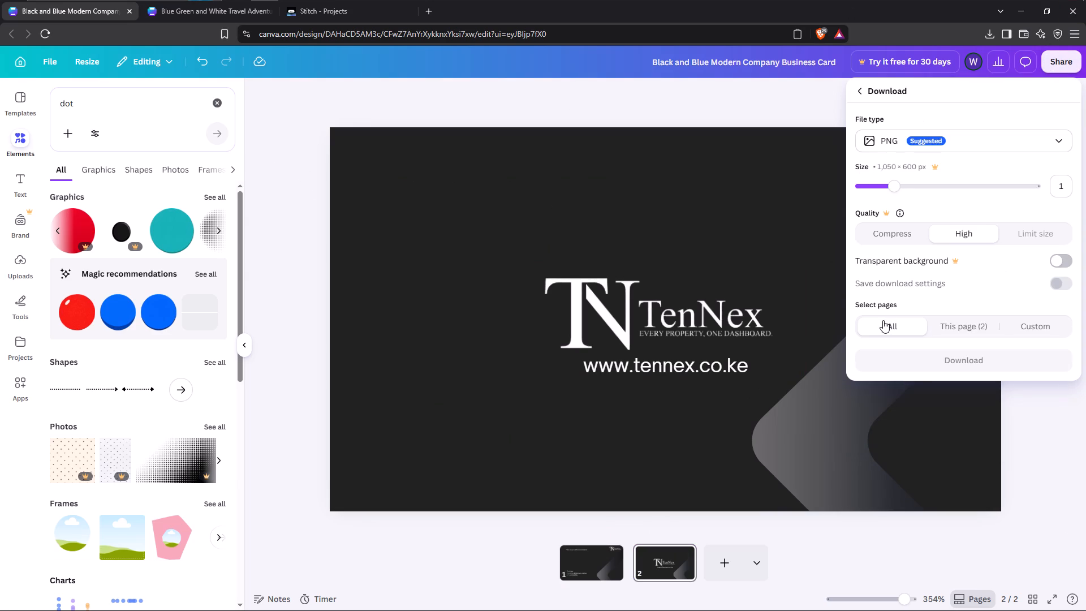
{"action": "left_click", "coordinate": [915, 148]}
{"action": "left_click", "coordinate": [902, 240]}
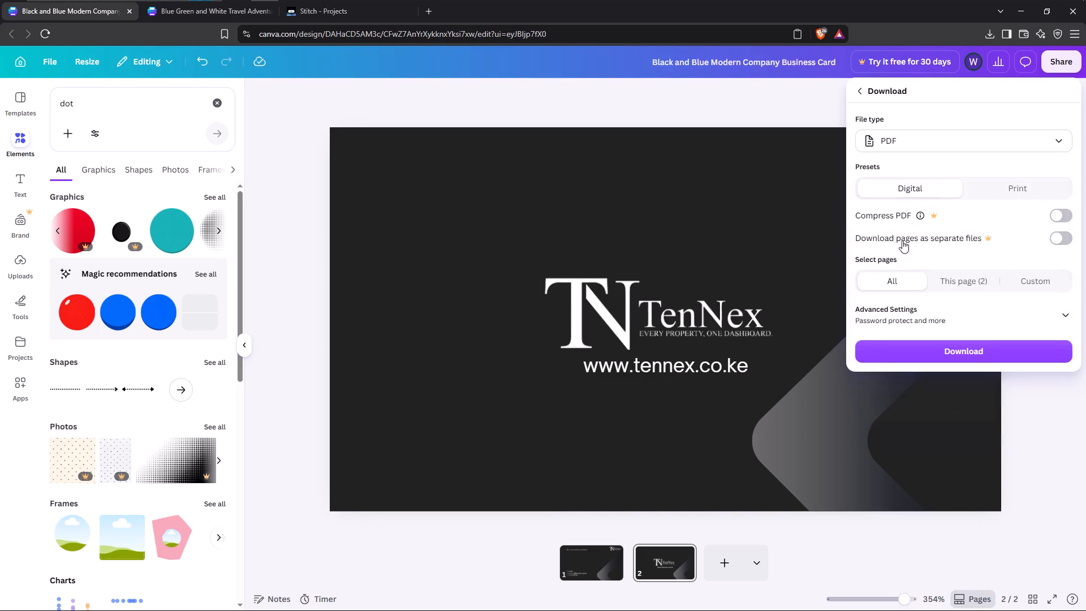
{"action": "left_click", "coordinate": [929, 354]}
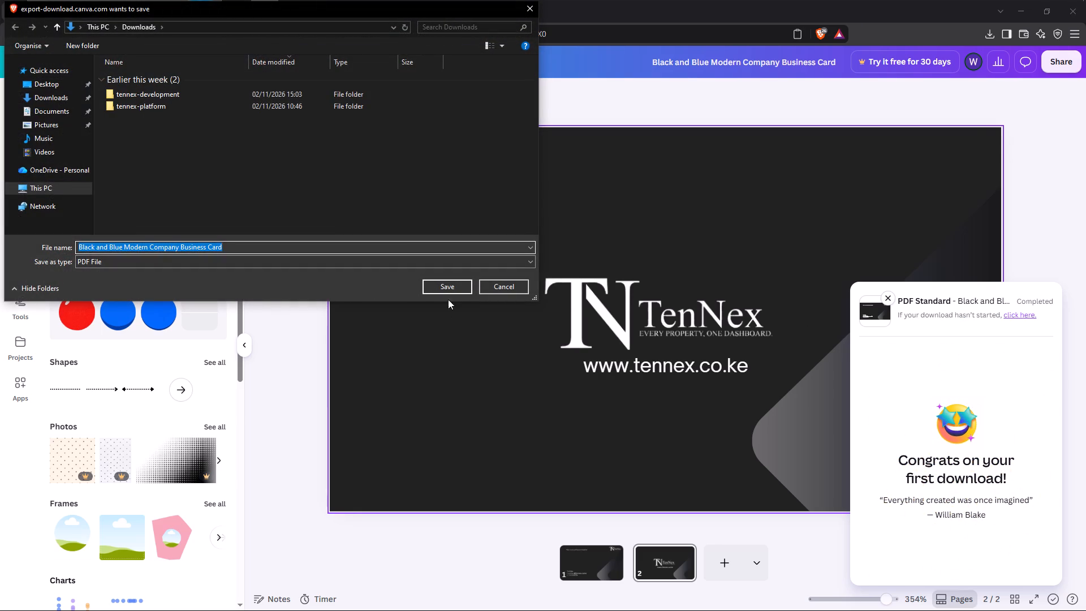
{"action": "left_click", "coordinate": [445, 290]}
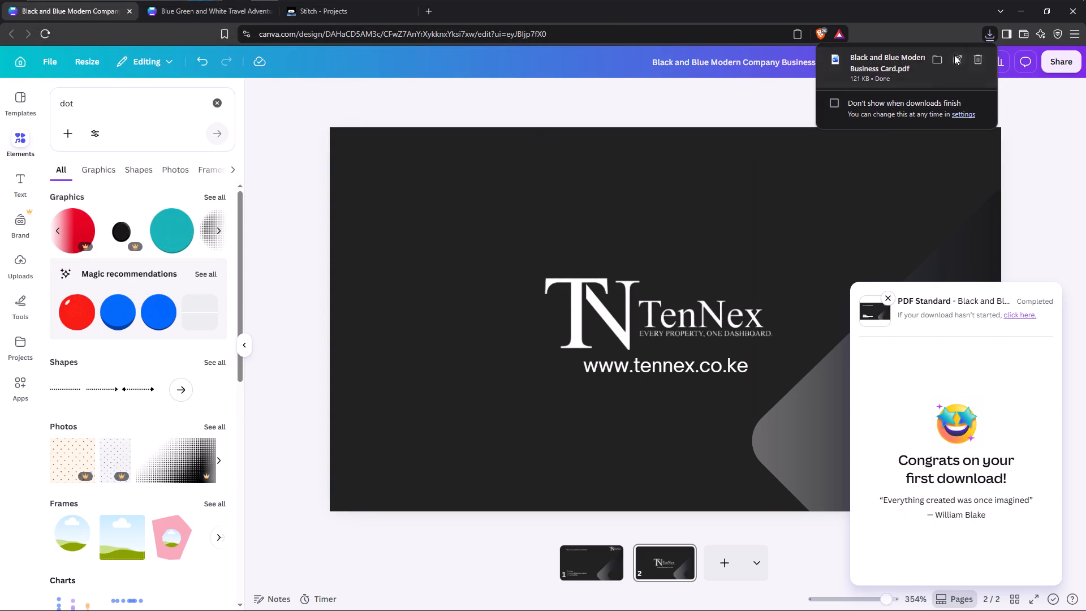
Open the downloaded business card PDF to review both pages.
{"action": "left_click", "coordinate": [872, 76]}
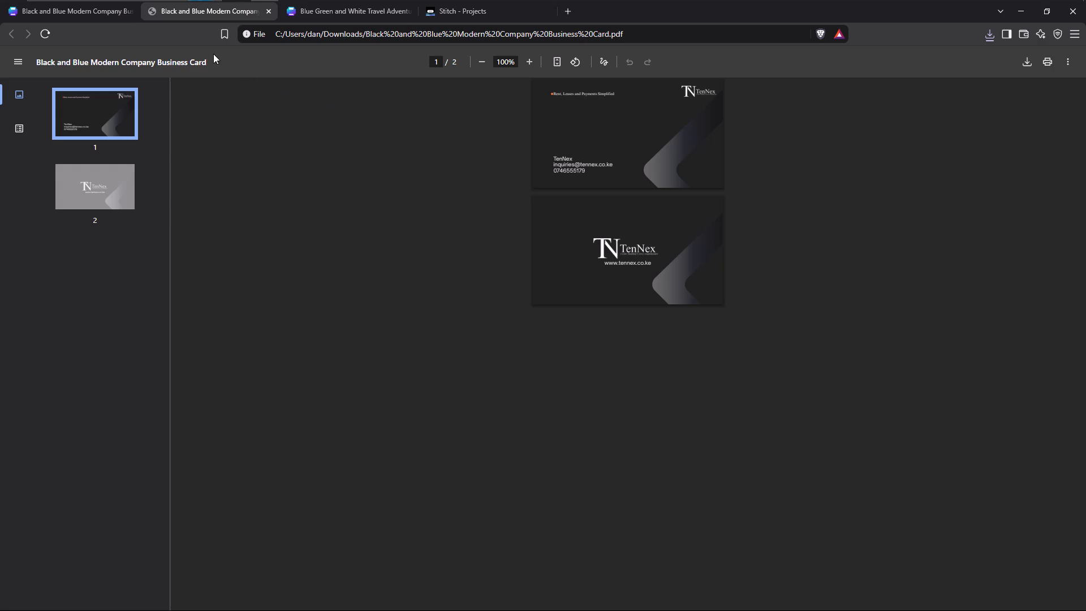
Return to the business card's design tab and close it.
{"action": "left_click", "coordinate": [132, 12]}
{"action": "left_click", "coordinate": [132, 12]}
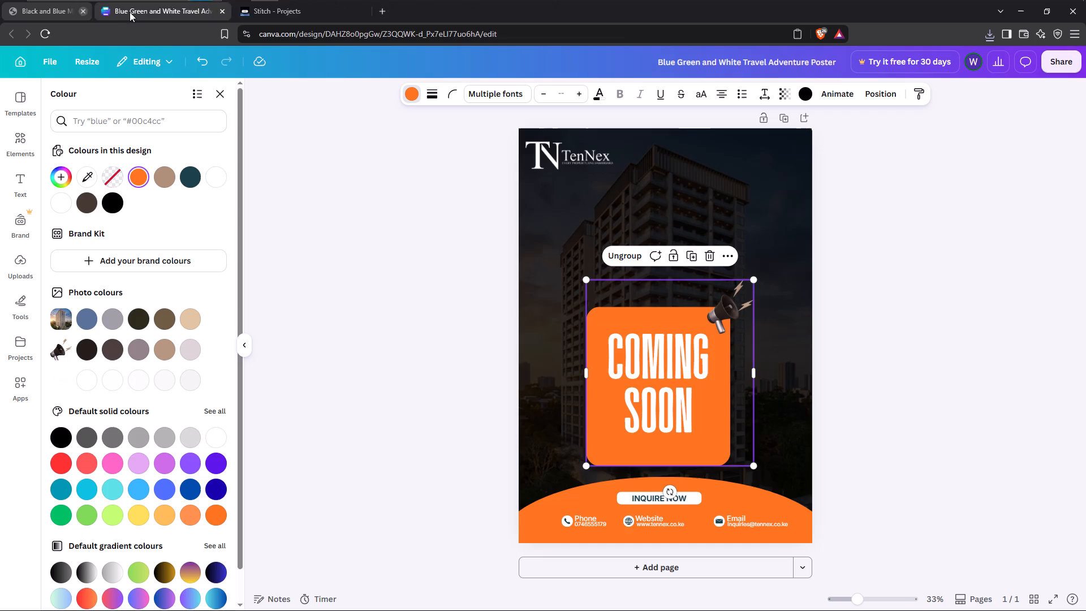
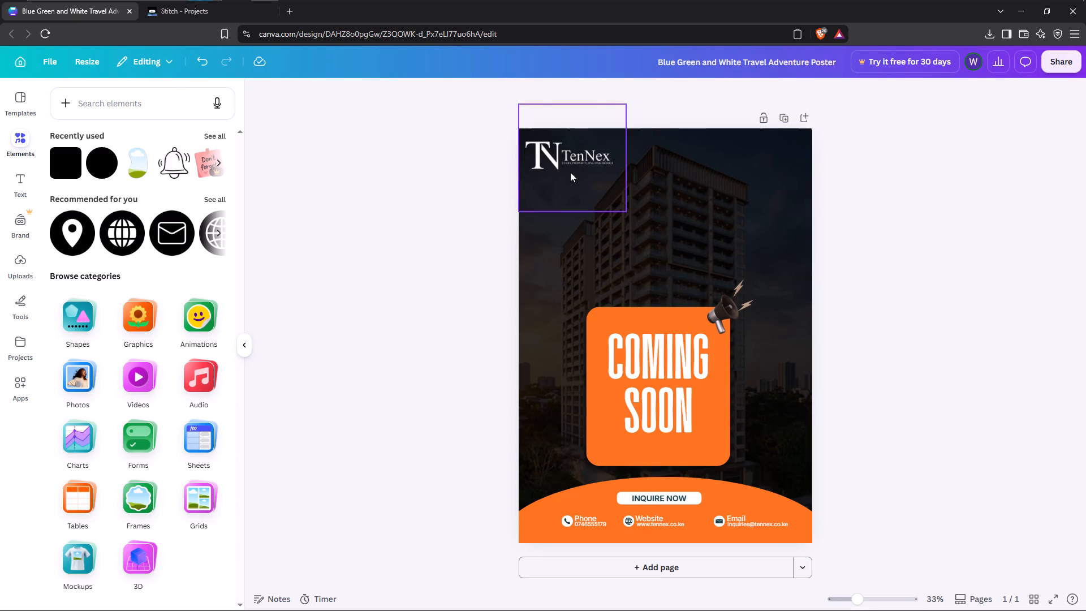
{"action": "left_click", "coordinate": [570, 172]}
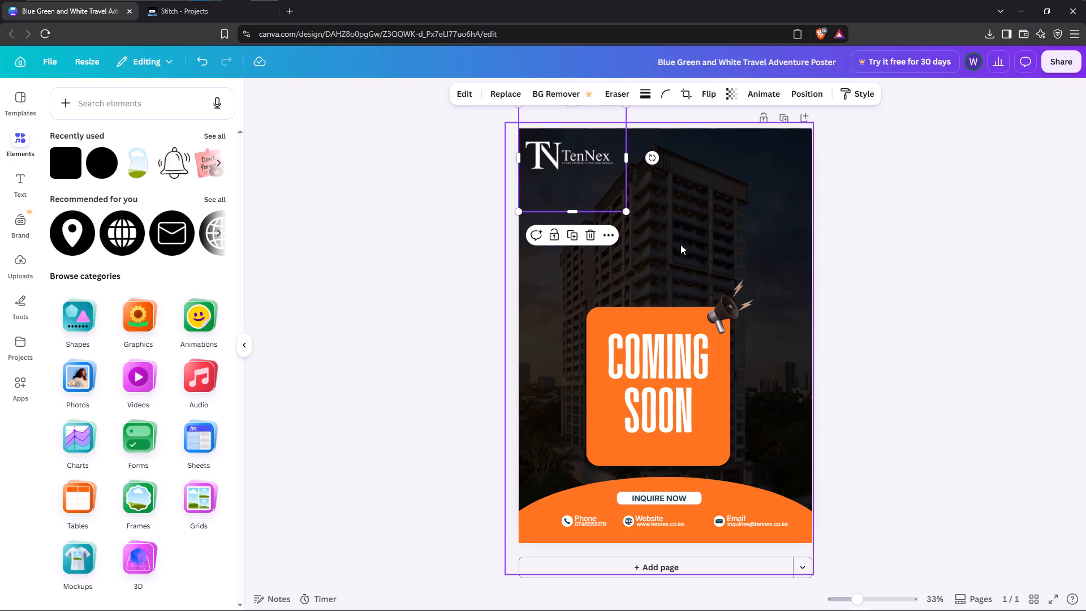
{"action": "left_click", "coordinate": [683, 257]}
{"action": "left_click", "coordinate": [193, 18]}
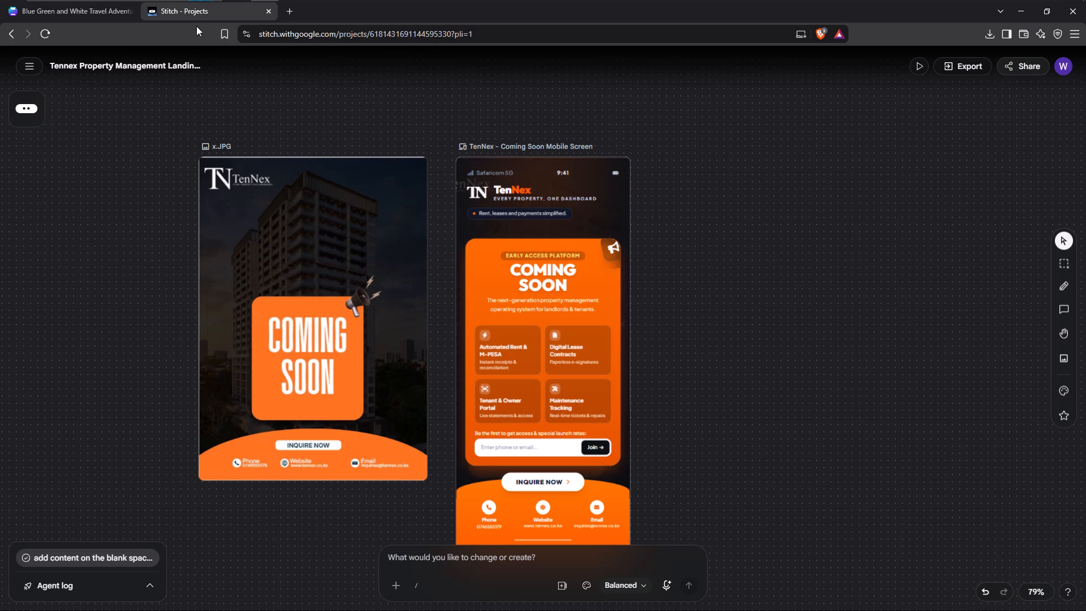
{"action": "left_click", "coordinate": [81, 20]}
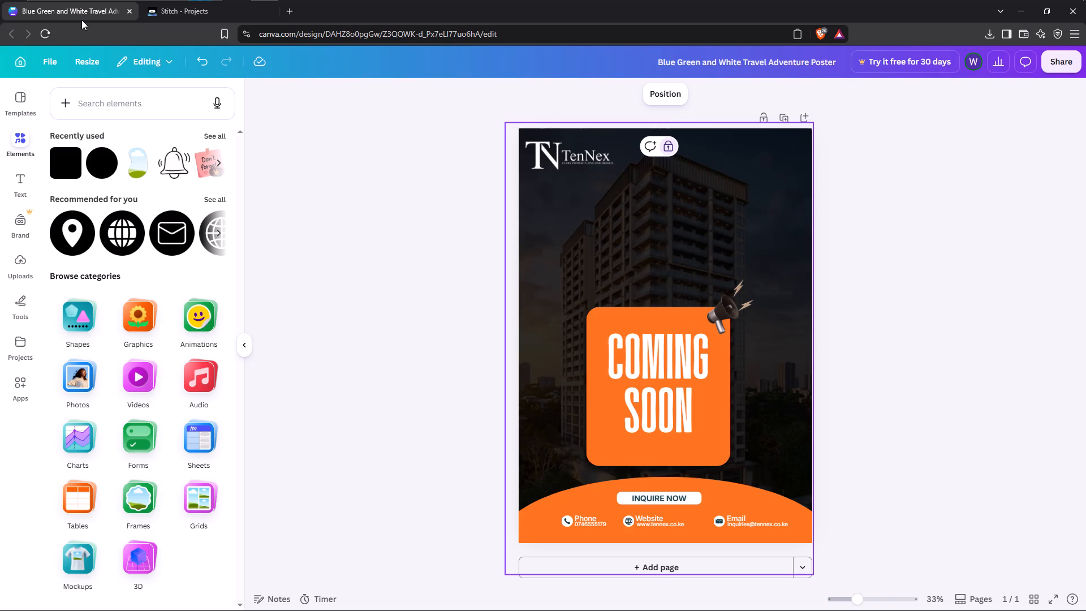
{"action": "left_click", "coordinate": [162, 15]}
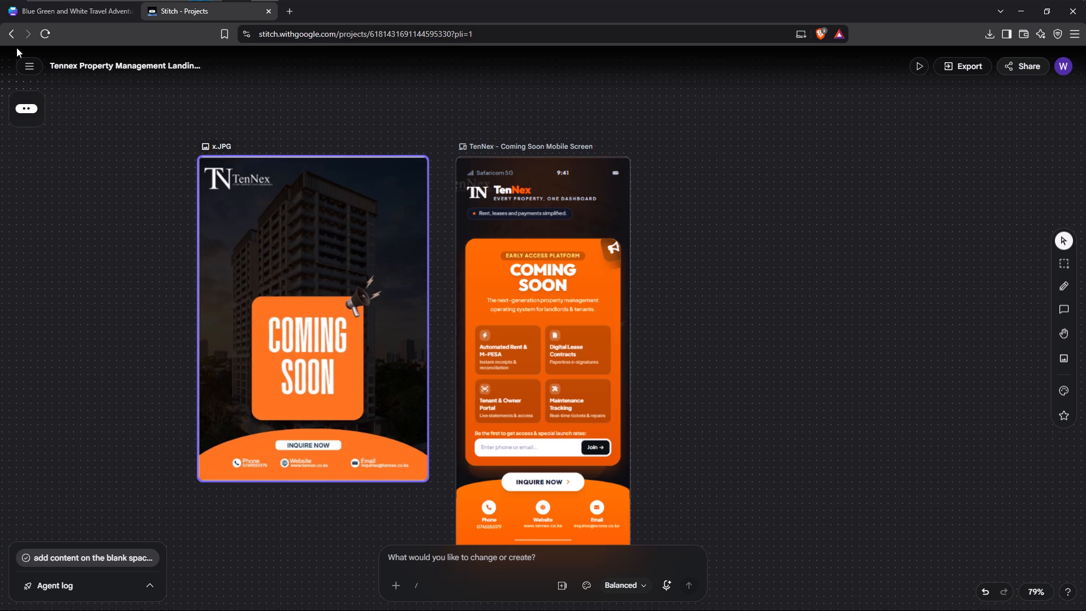
{"action": "left_click", "coordinate": [71, 6]}
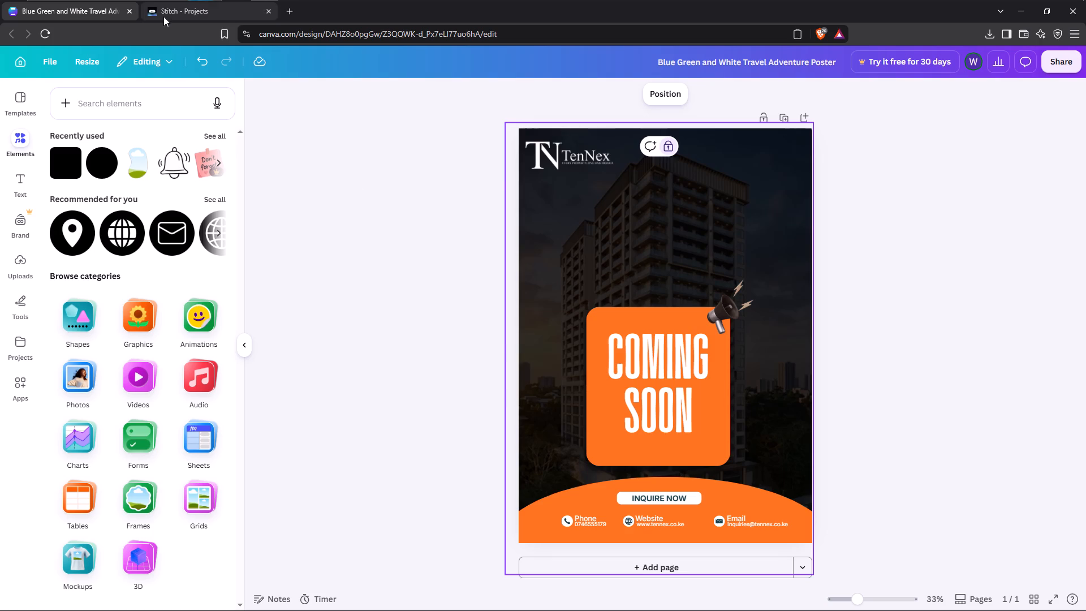
{"action": "left_click", "coordinate": [165, 15]}
{"action": "left_click", "coordinate": [100, 16]}
{"action": "left_click", "coordinate": [283, 227]}
Duplicate the poster's "INQUIRE NOW" text and place the copy over the dark background just below the TenNex logo.
{"action": "left_click", "coordinate": [29, 177]}
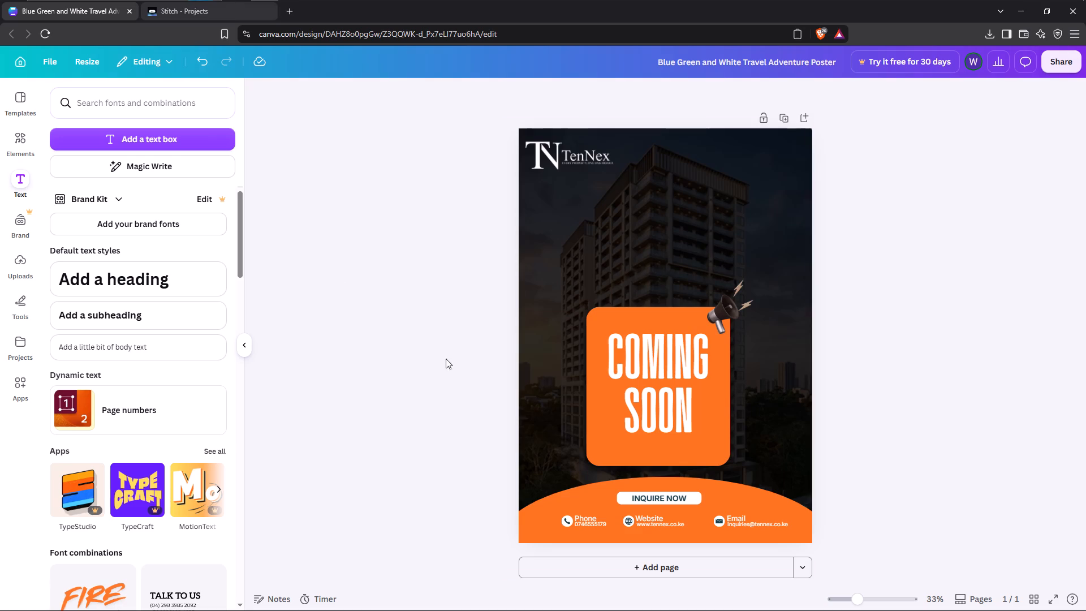
{"action": "left_click", "coordinate": [648, 495]}
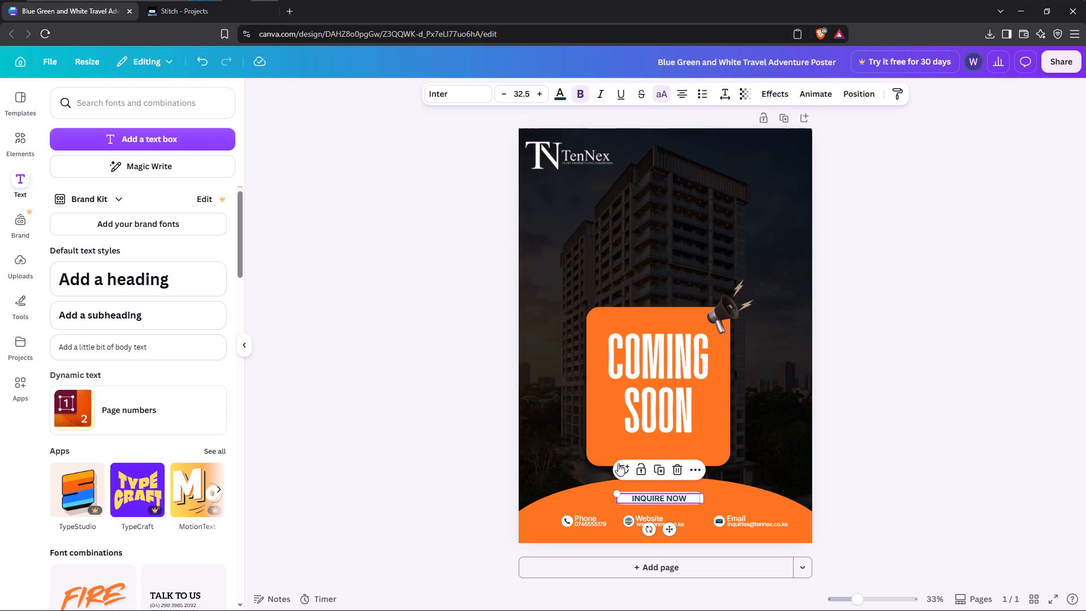
{"action": "left_click", "coordinate": [662, 470]}
{"action": "left_click_drag", "start_coordinate": [650, 497], "coordinate": [648, 480]}
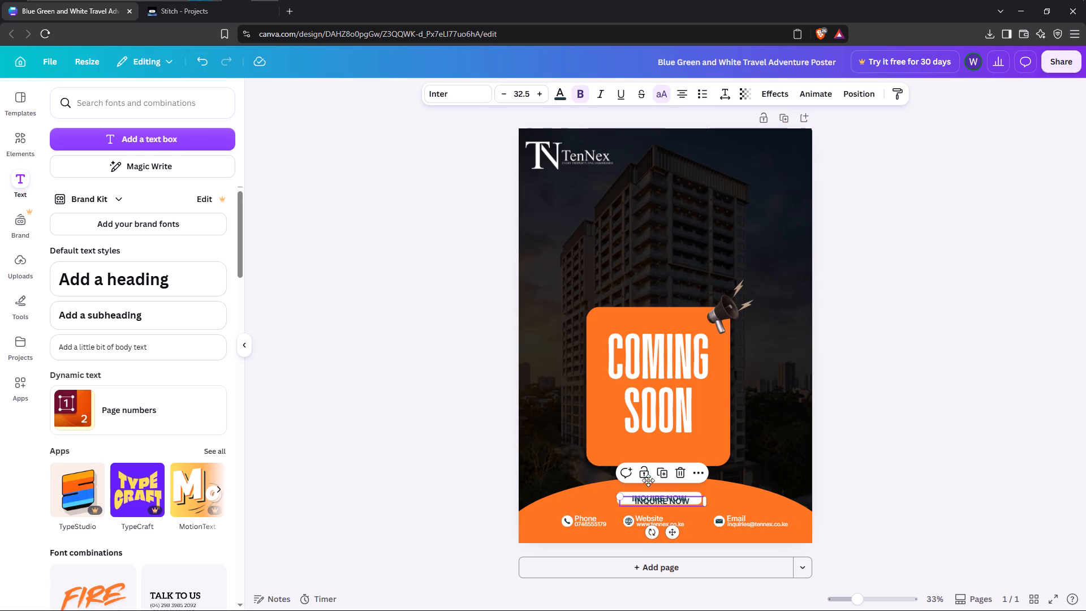
{"action": "left_click_drag", "start_coordinate": [648, 480], "coordinate": [604, 208]}
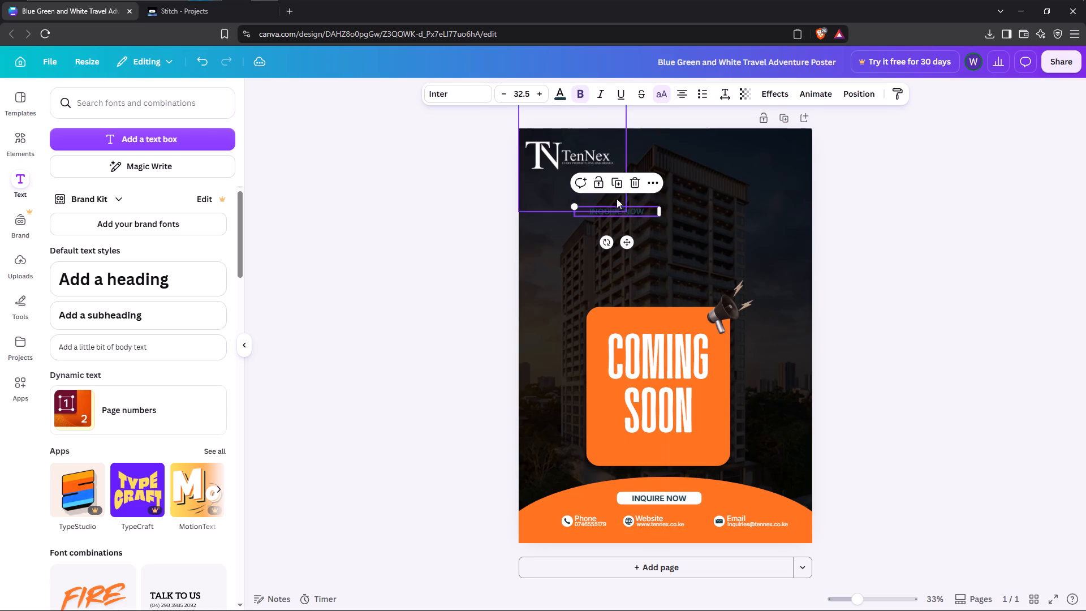
Format the copied "INQUIRE NOW" text in the design's orange colour with the Times New Roman MT font.
{"action": "left_click", "coordinate": [562, 91]}
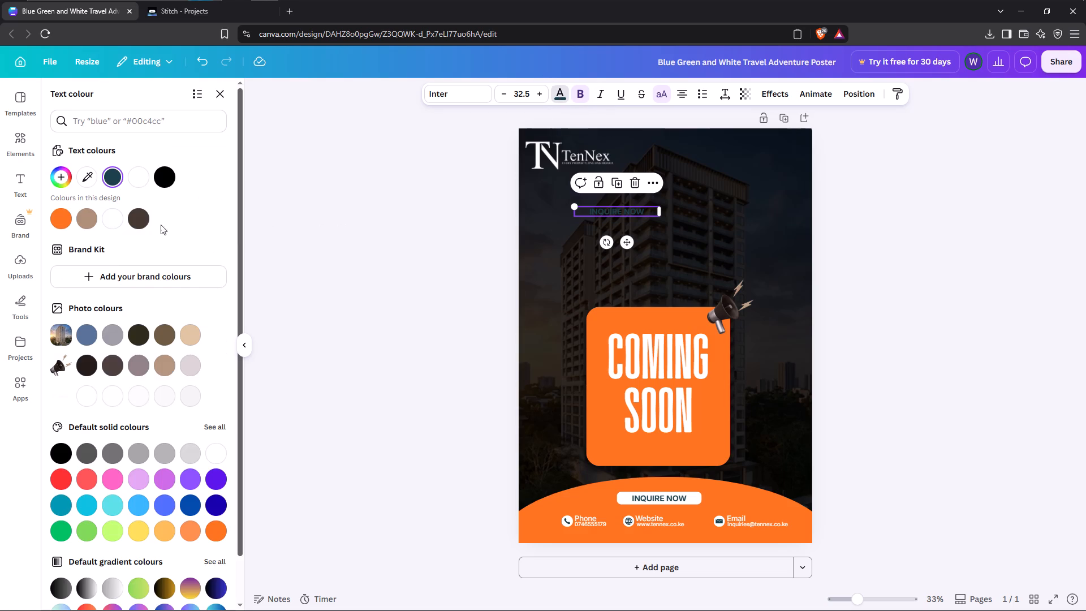
{"action": "left_click", "coordinate": [62, 213]}
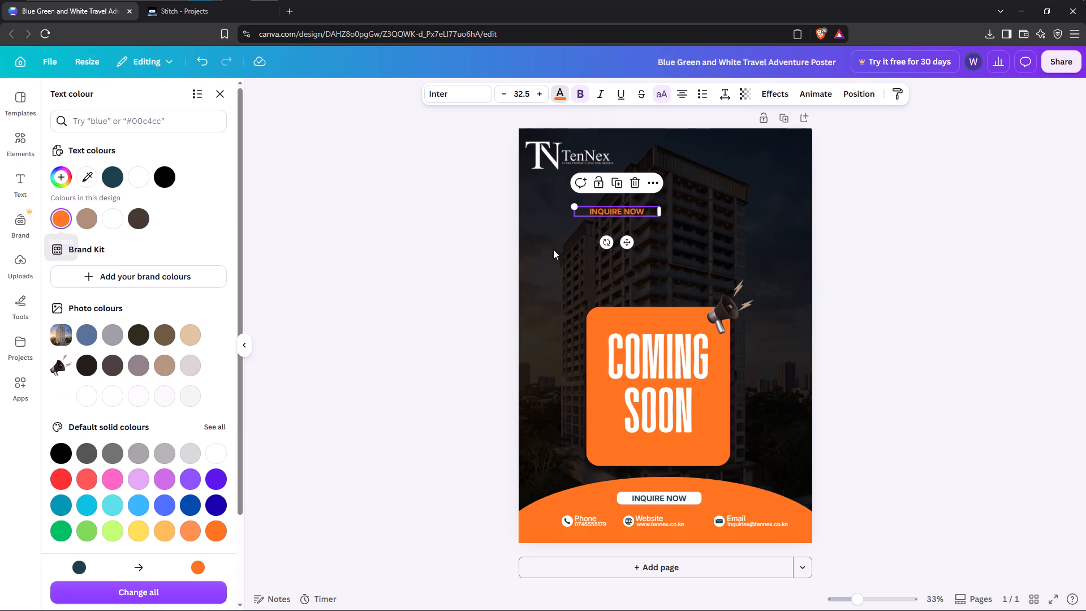
{"action": "left_click", "coordinate": [449, 97]}
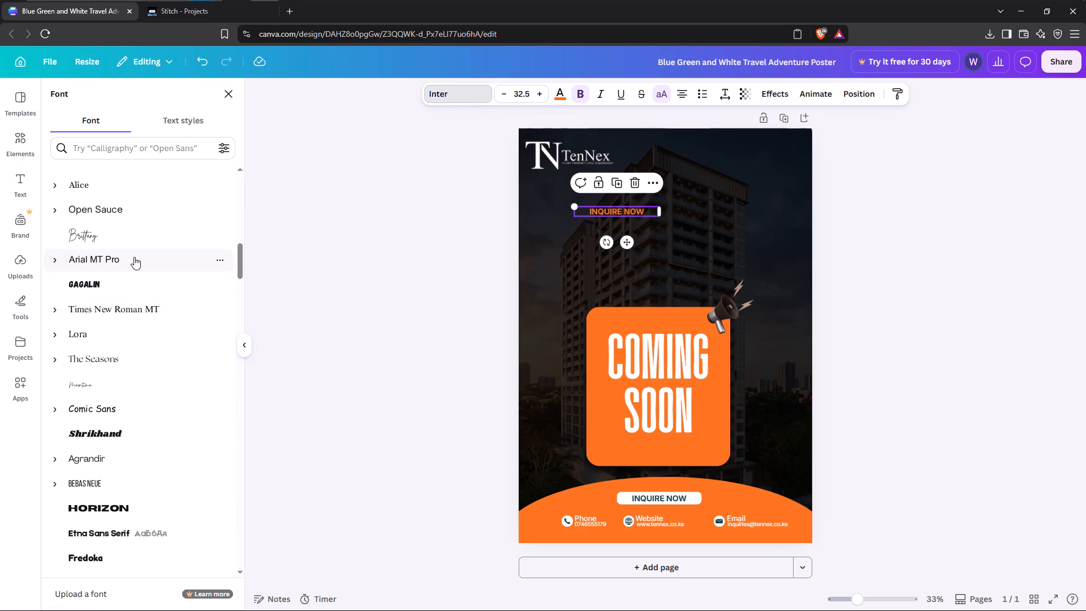
{"action": "left_click", "coordinate": [134, 257]}
{"action": "scroll", "coordinate": [134, 253], "scroll_direction": "up", "scroll_amount": 9}
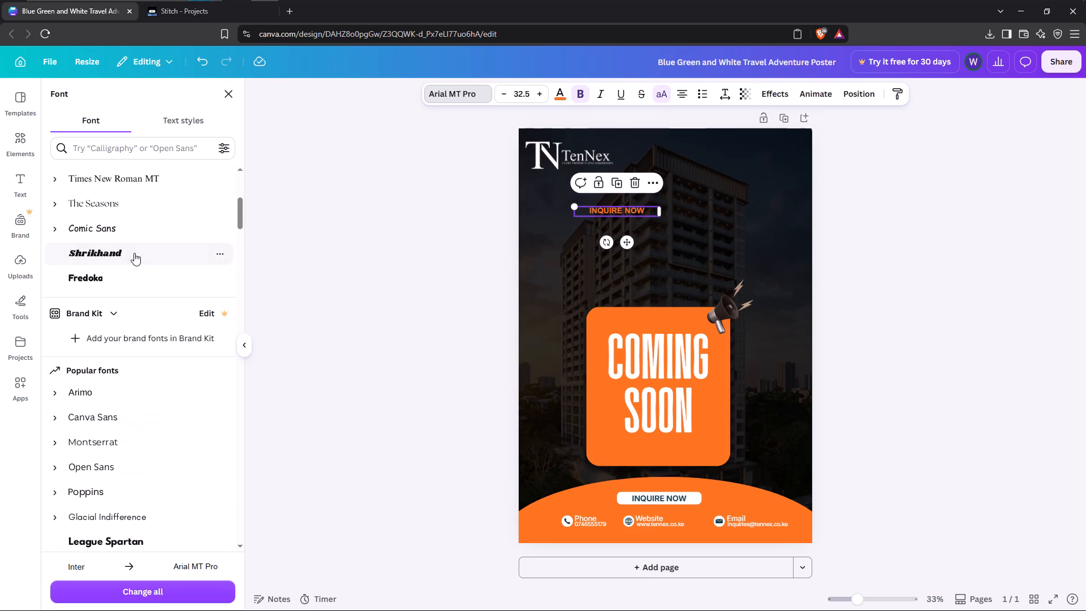
{"action": "left_click", "coordinate": [107, 183]}
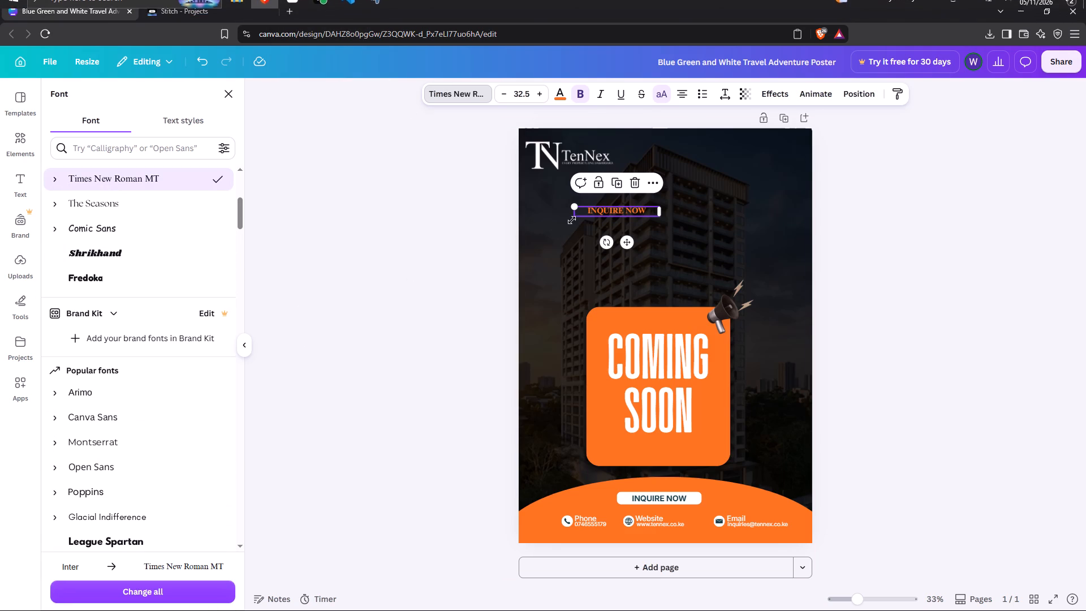
Replace the wording of the orange text below the logo with "Nex".
{"action": "left_click", "coordinate": [622, 212]}
{"action": "left_click", "coordinate": [617, 214]}
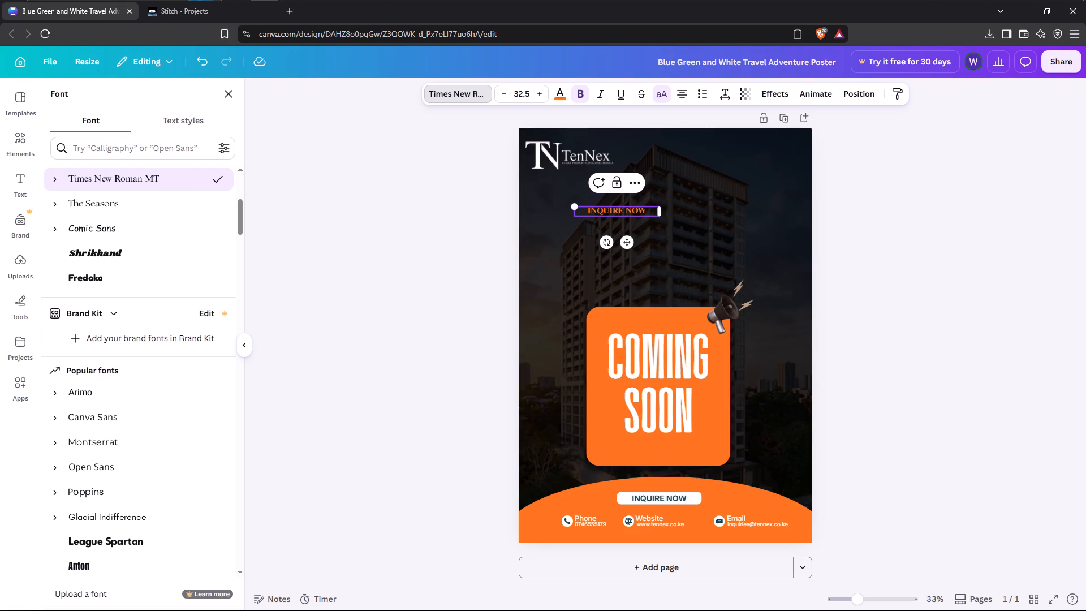
{"action": "left_click_drag", "start_coordinate": [624, 212], "coordinate": [580, 209]}
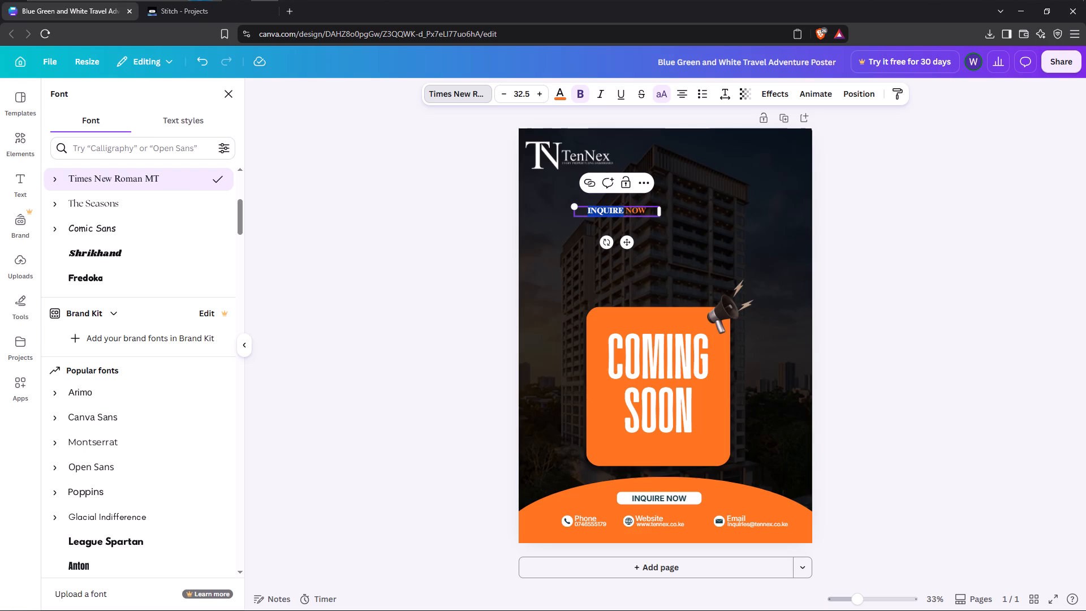
{"action": "key", "text": "Delete"}
{"action": "key", "text": "Delete"}
{"action": "key", "text": "Delete"}
{"action": "key", "text": "Delete"}
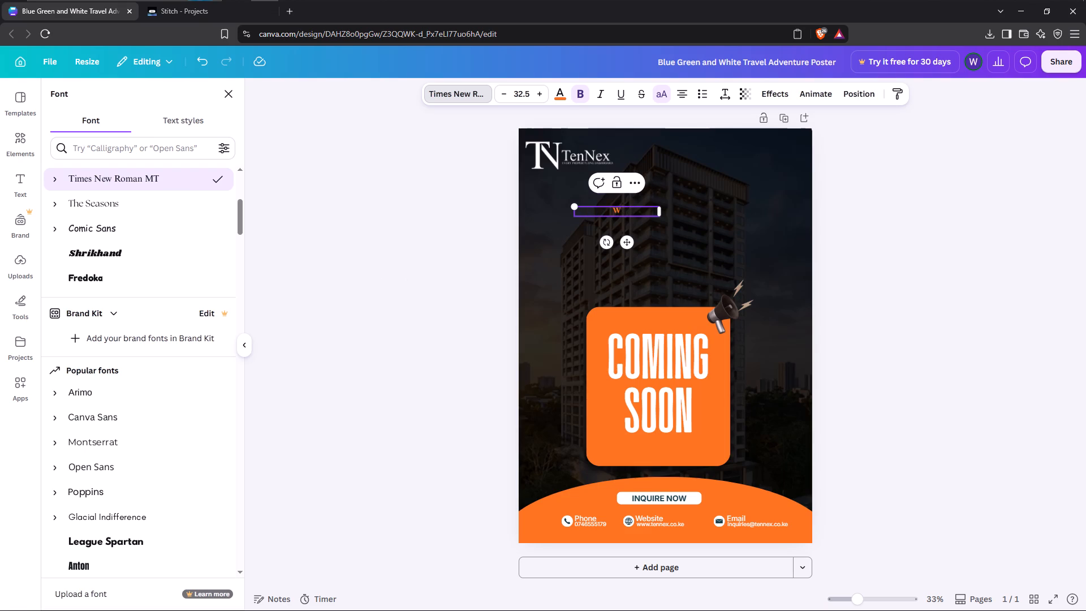
{"action": "key", "text": "Delete"}
{"action": "type", "text": "Nex"}
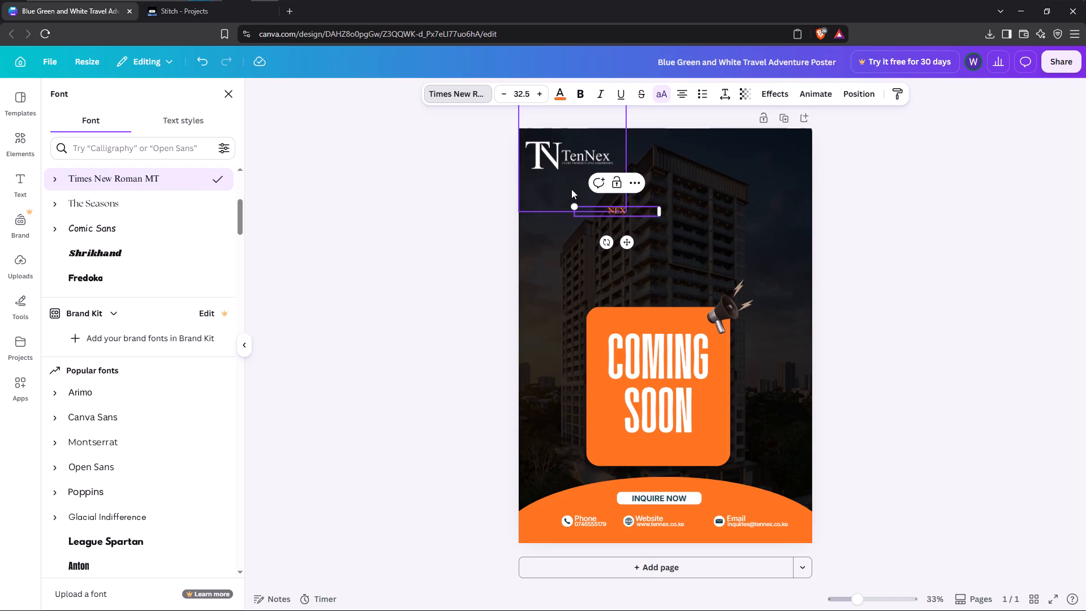
{"action": "key", "text": "BackSpace"}
{"action": "key", "text": "BackSpace"}
{"action": "key", "text": "3"}
{"action": "key", "text": "BackSpace"}
{"action": "type", "text": "ex"}
{"action": "left_click", "coordinate": [434, 163]}
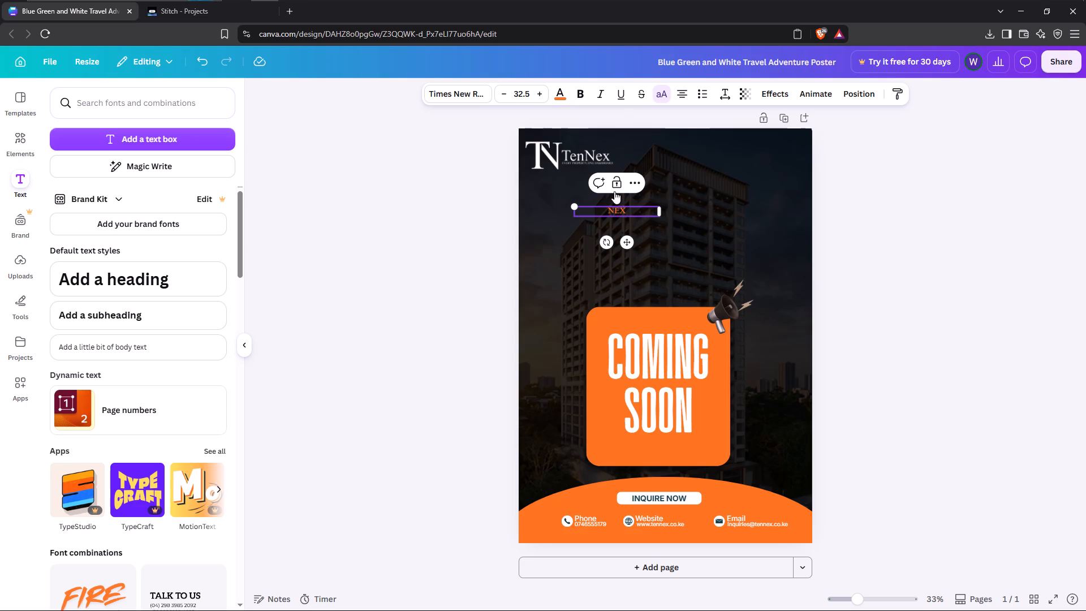
{"action": "left_click", "coordinate": [695, 226]}
Duplicate the orange "Nex" text and place the copy slightly below and to the left of the original.
{"action": "left_click", "coordinate": [623, 212]}
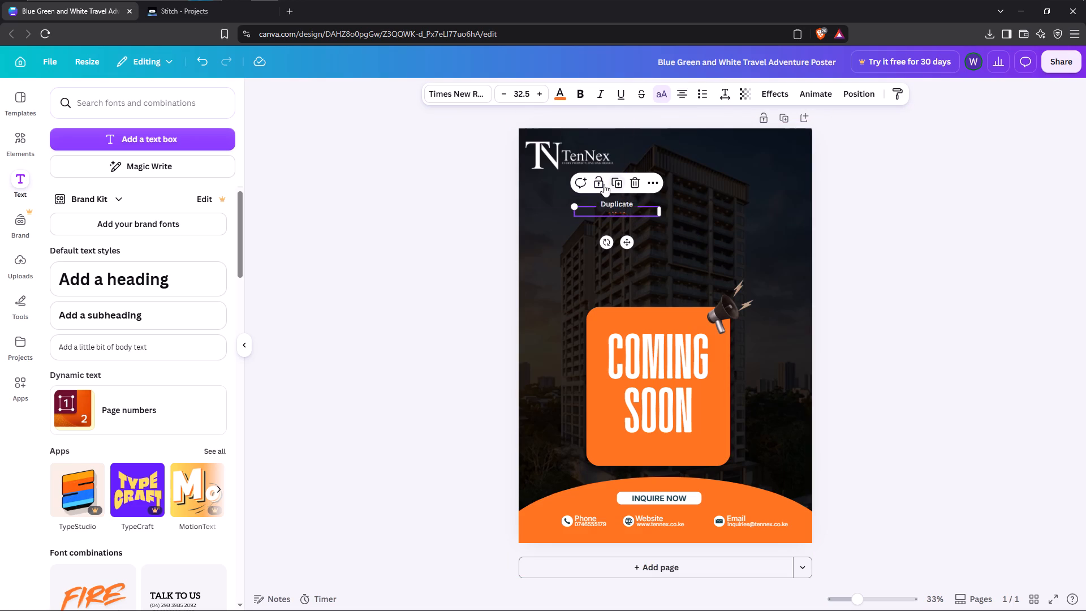
{"action": "left_click", "coordinate": [614, 184]}
{"action": "left_click_drag", "start_coordinate": [620, 218], "coordinate": [585, 220]}
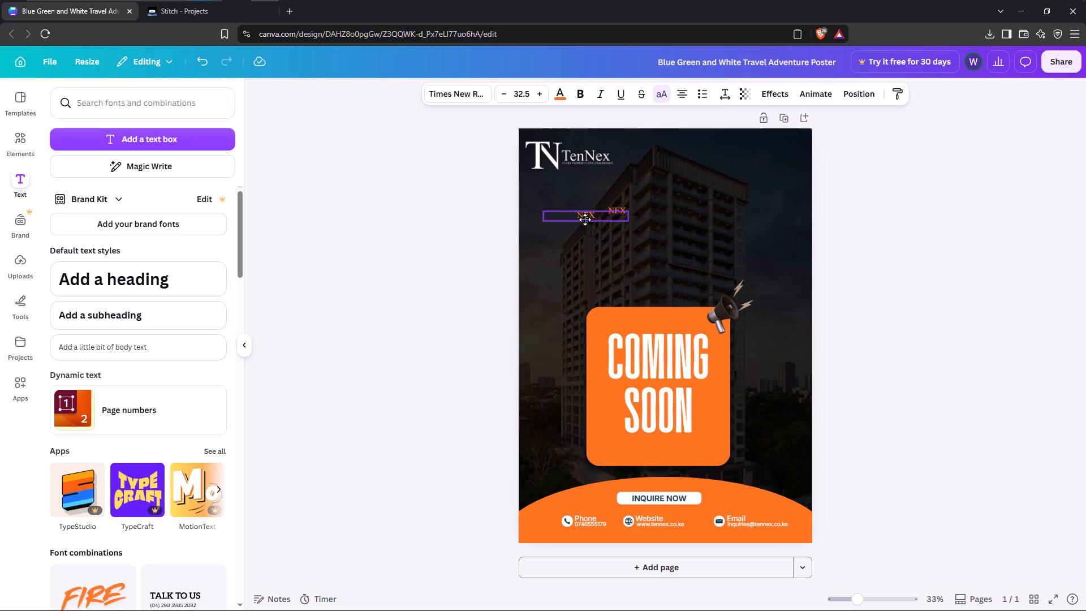
{"action": "left_click_drag", "start_coordinate": [585, 220], "coordinate": [596, 216]}
{"action": "left_click_drag", "start_coordinate": [613, 210], "coordinate": [616, 227]}
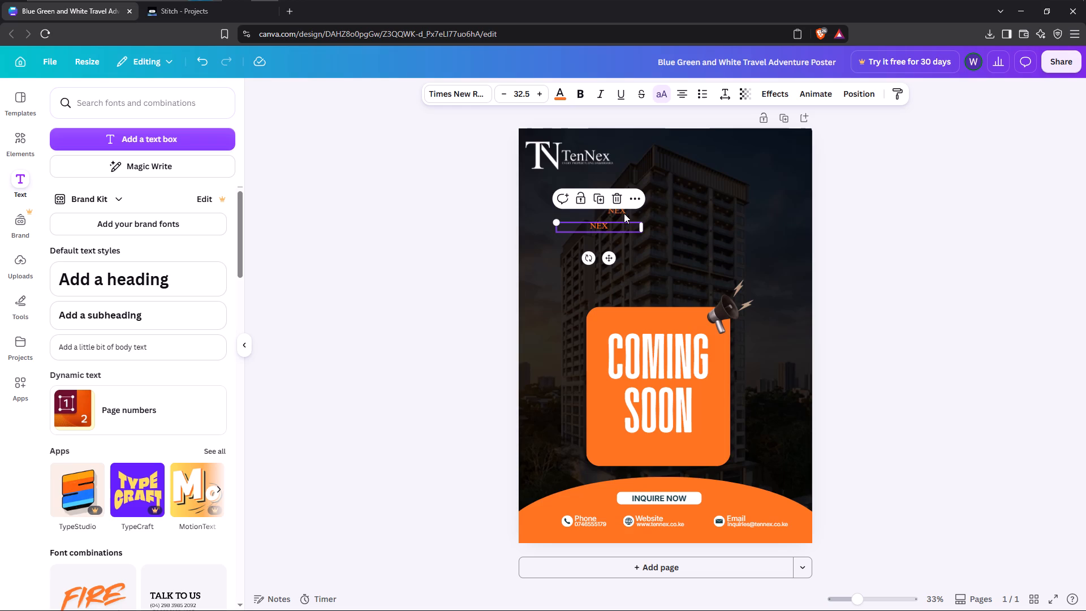
Enlarge the original "Nex" text to a font size of about 87 and move it to the right of the small copy.
{"action": "left_click", "coordinate": [624, 213]}
{"action": "left_click_drag", "start_coordinate": [572, 205], "coordinate": [598, 210]}
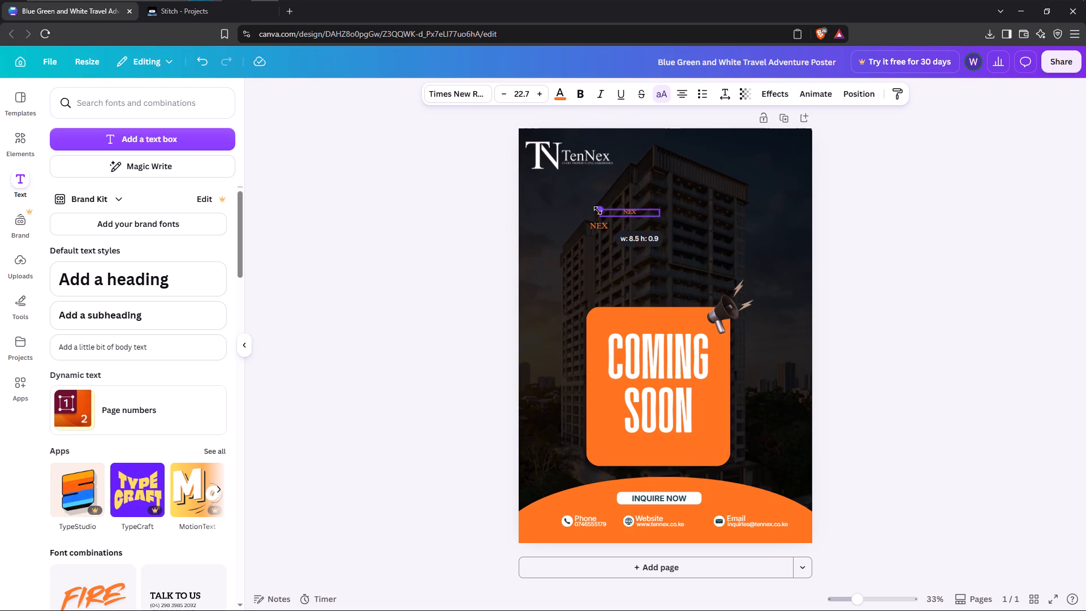
{"action": "left_click_drag", "start_coordinate": [598, 210], "coordinate": [538, 197]}
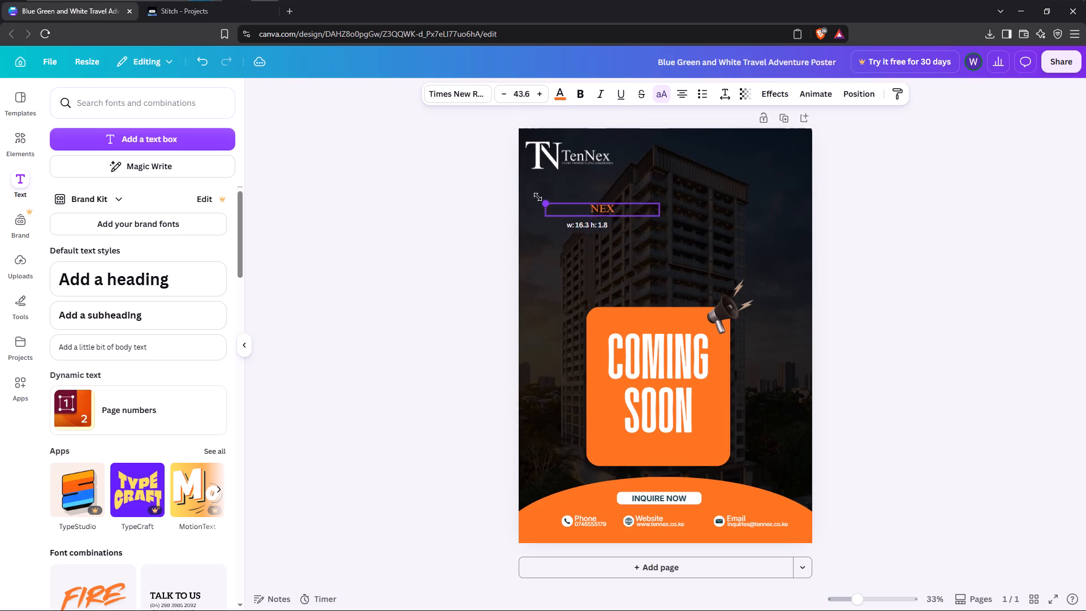
{"action": "left_click_drag", "start_coordinate": [538, 197], "coordinate": [424, 241]}
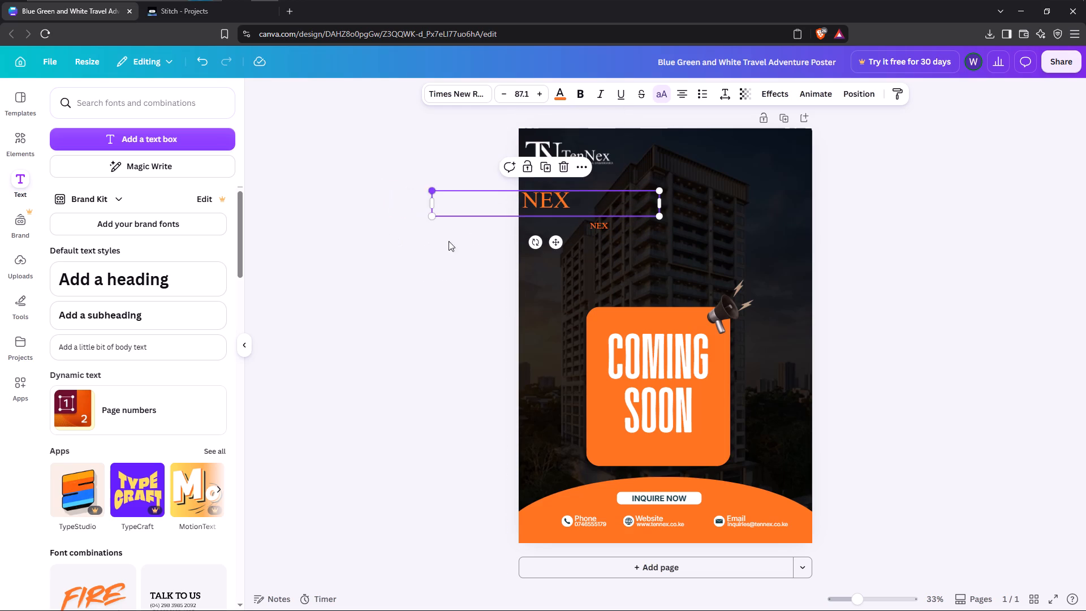
{"action": "left_click_drag", "start_coordinate": [575, 193], "coordinate": [700, 216]}
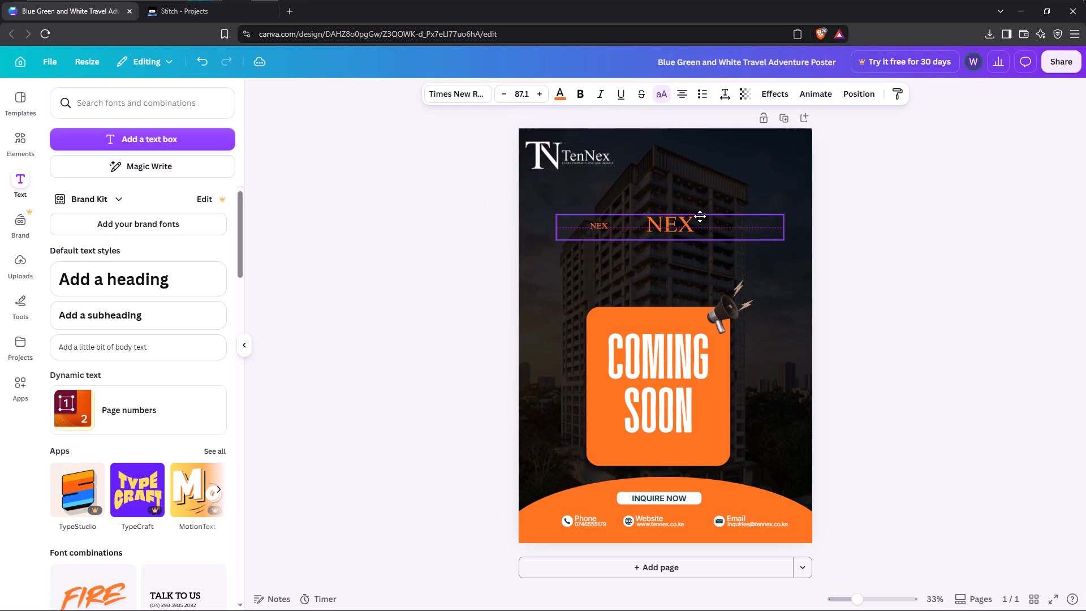
{"action": "left_click_drag", "start_coordinate": [700, 216], "coordinate": [699, 214]}
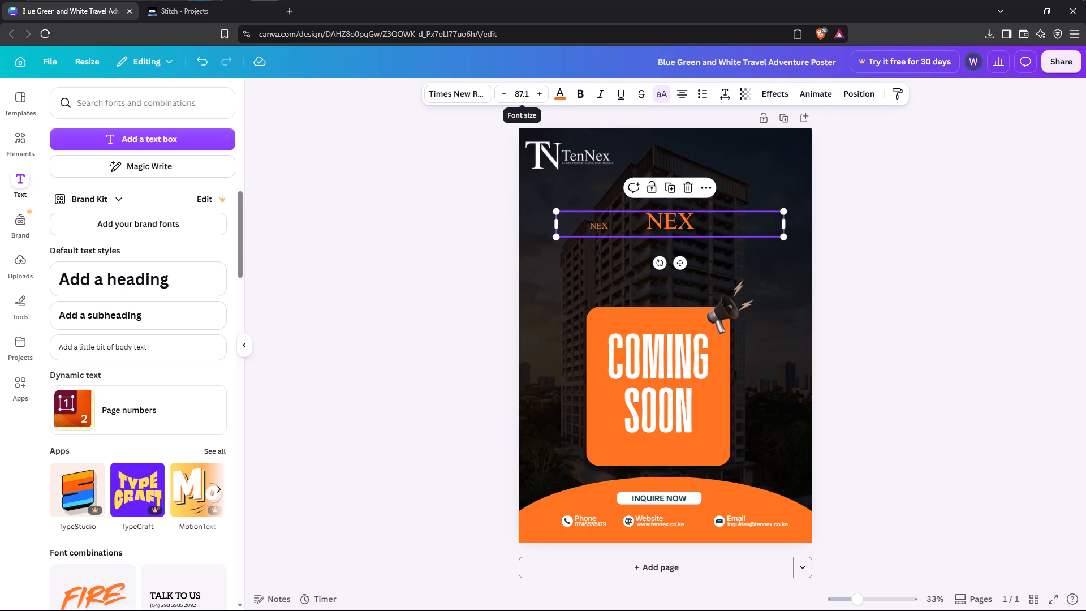
Set the larger orange "Nex" text to font size 90.
{"action": "left_click", "coordinate": [520, 95]}
{"action": "type", "text": "90-"}
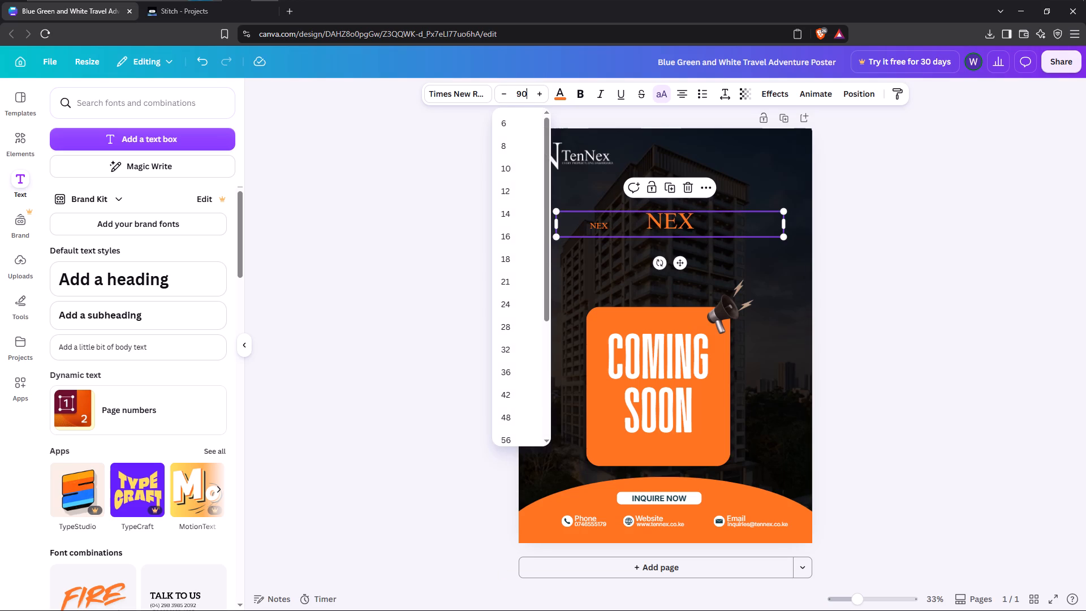
{"action": "left_click", "coordinate": [485, 100]}
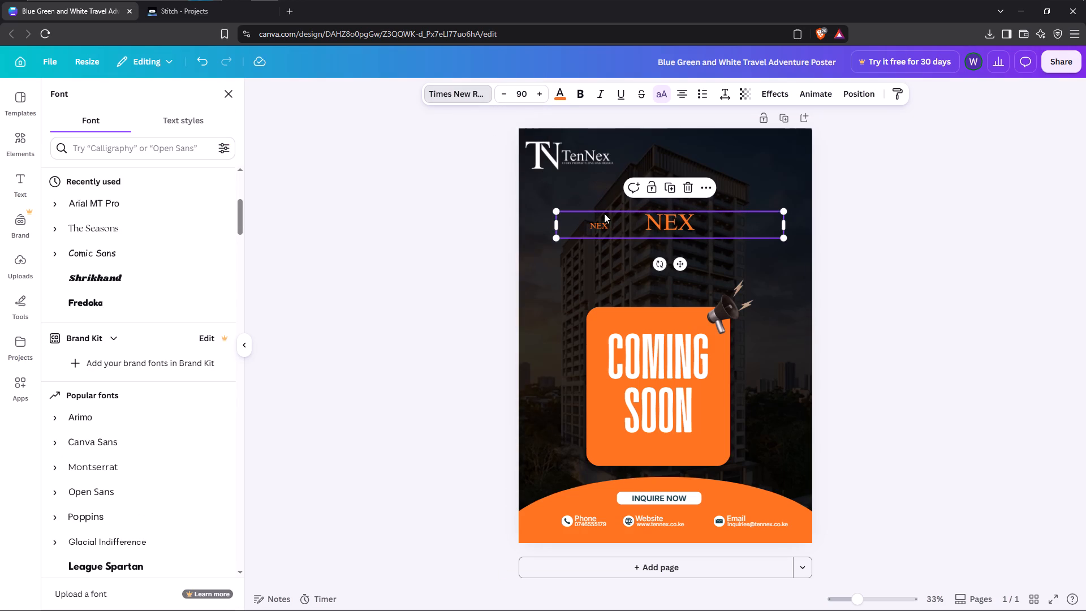
{"action": "left_click", "coordinate": [603, 218]}
{"action": "left_click", "coordinate": [589, 261]}
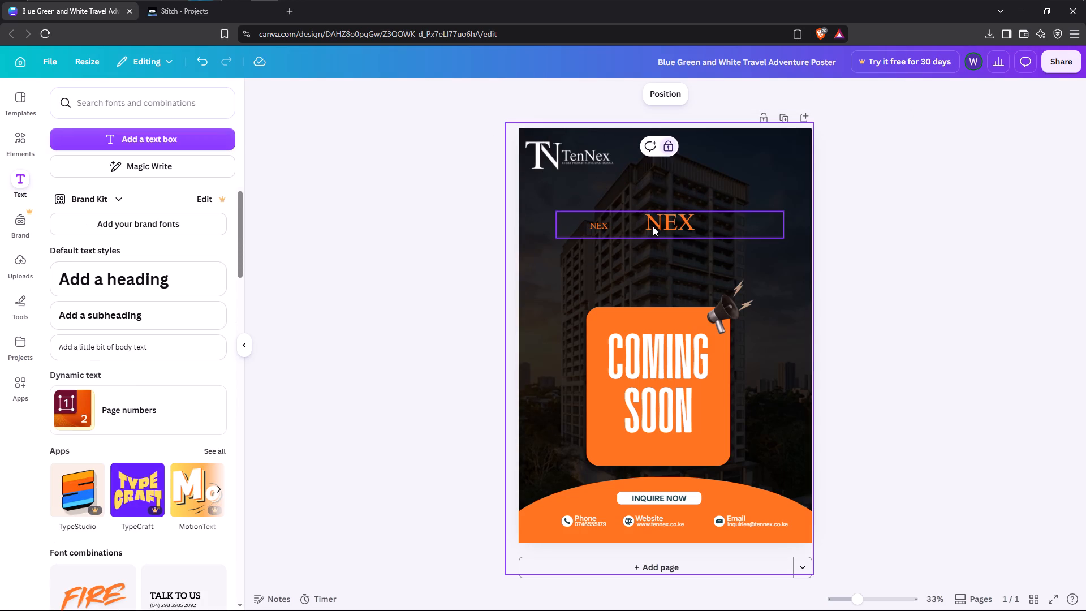
Move the large "Nex" text up, clear of the small copy, and replace the copy's wording with "Ten".
{"action": "left_click_drag", "start_coordinate": [653, 226], "coordinate": [656, 190]}
{"action": "left_click", "coordinate": [604, 223]}
{"action": "double_click", "coordinate": [601, 223]}
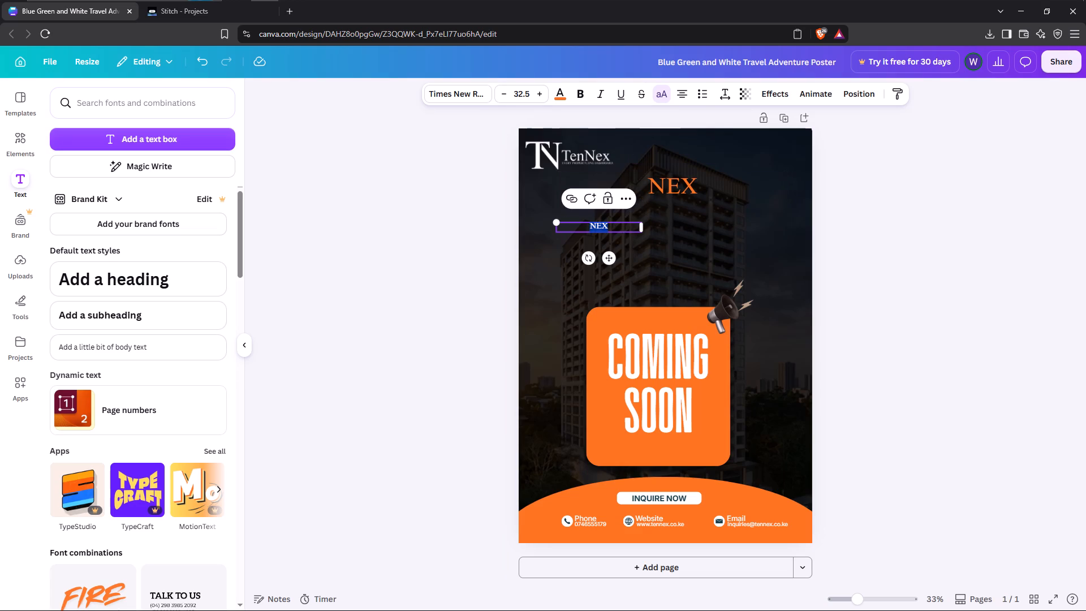
{"action": "key", "text": "shift+t"}
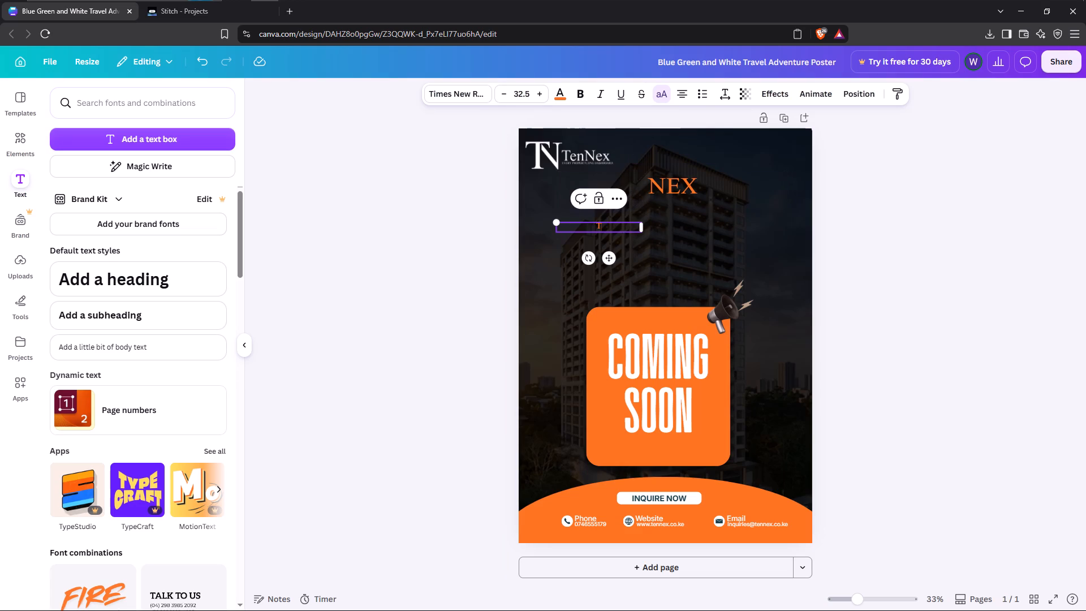
{"action": "type", "text": "en"}
Set the "Ten" text to font size 90.
{"action": "left_click", "coordinate": [523, 97]}
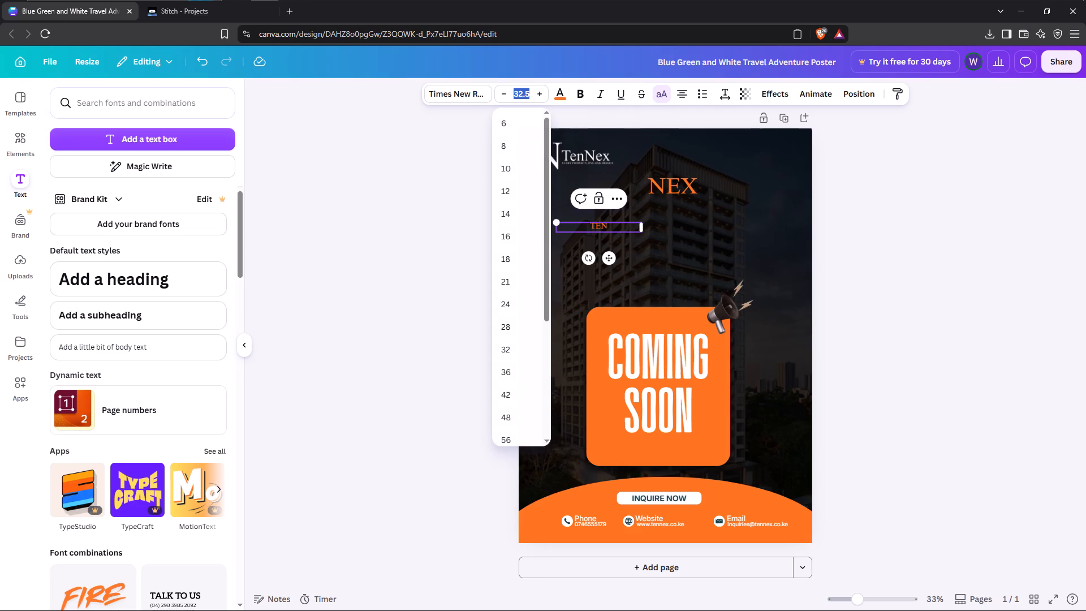
{"action": "type", "text": "90"}
{"action": "left_click", "coordinate": [309, 148]}
Recolour the "Ten" text from orange to the design's white.
{"action": "left_click", "coordinate": [581, 229]}
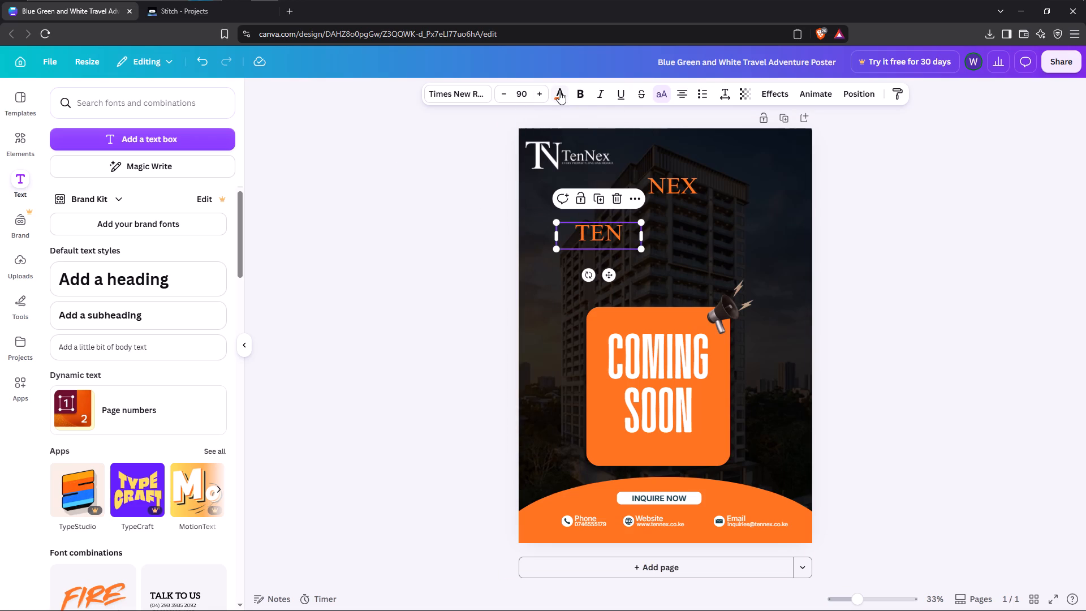
{"action": "left_click", "coordinate": [559, 92]}
{"action": "left_click", "coordinate": [85, 221]}
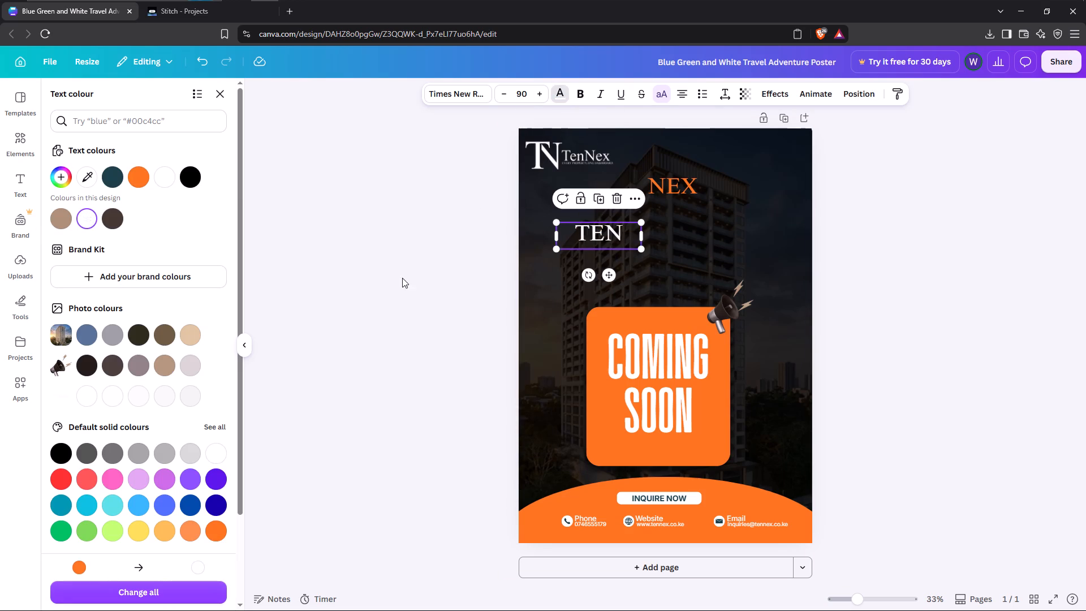
{"action": "left_click", "coordinate": [678, 270]}
Place the white "Ten" and orange "Nex" texts side by side at the same height, with a narrow gap between them.
{"action": "left_click_drag", "start_coordinate": [601, 240], "coordinate": [615, 227]}
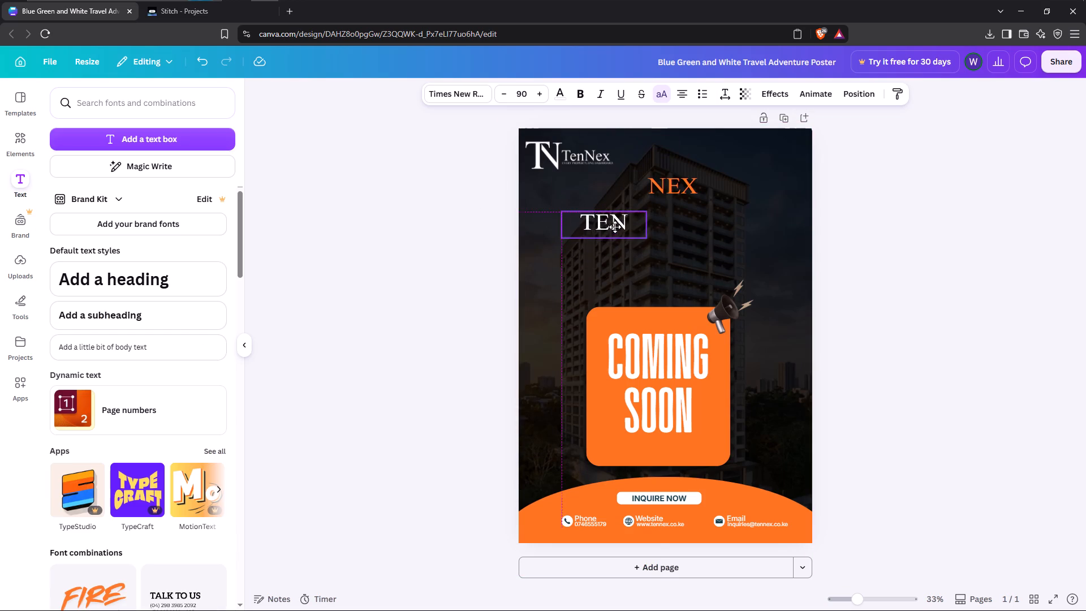
{"action": "left_click_drag", "start_coordinate": [615, 227], "coordinate": [618, 228]}
{"action": "left_click_drag", "start_coordinate": [673, 190], "coordinate": [676, 212]}
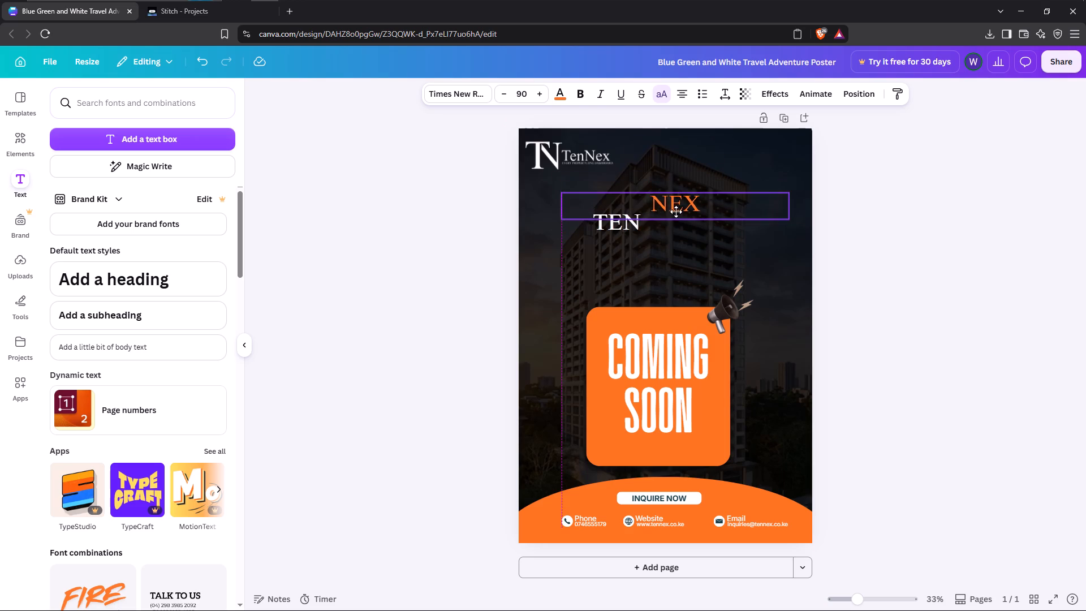
{"action": "left_click_drag", "start_coordinate": [676, 212], "coordinate": [674, 225]}
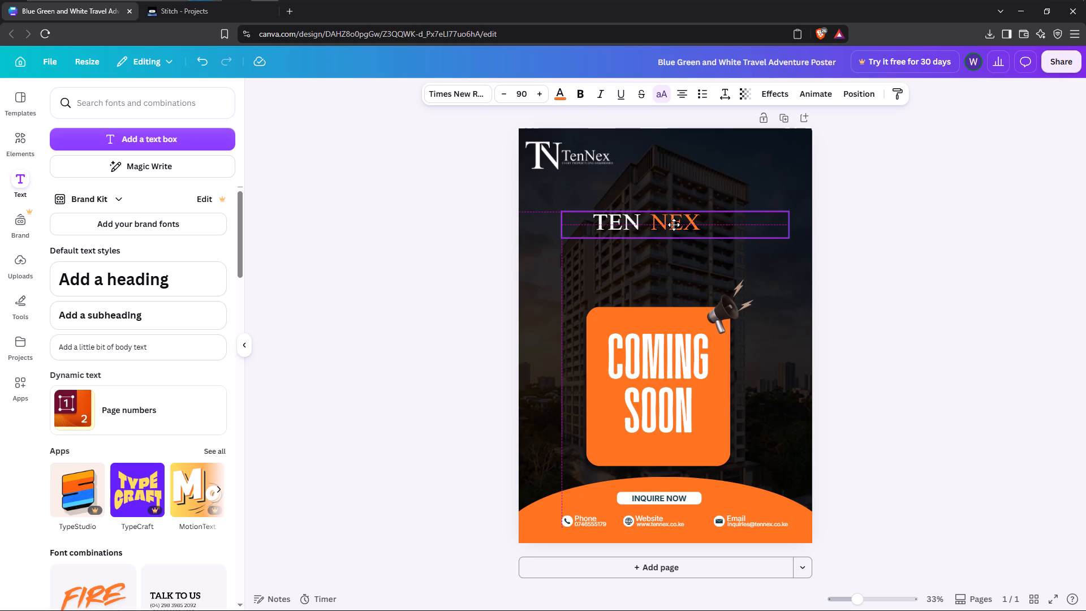
{"action": "left_click_drag", "start_coordinate": [674, 225], "coordinate": [666, 222]}
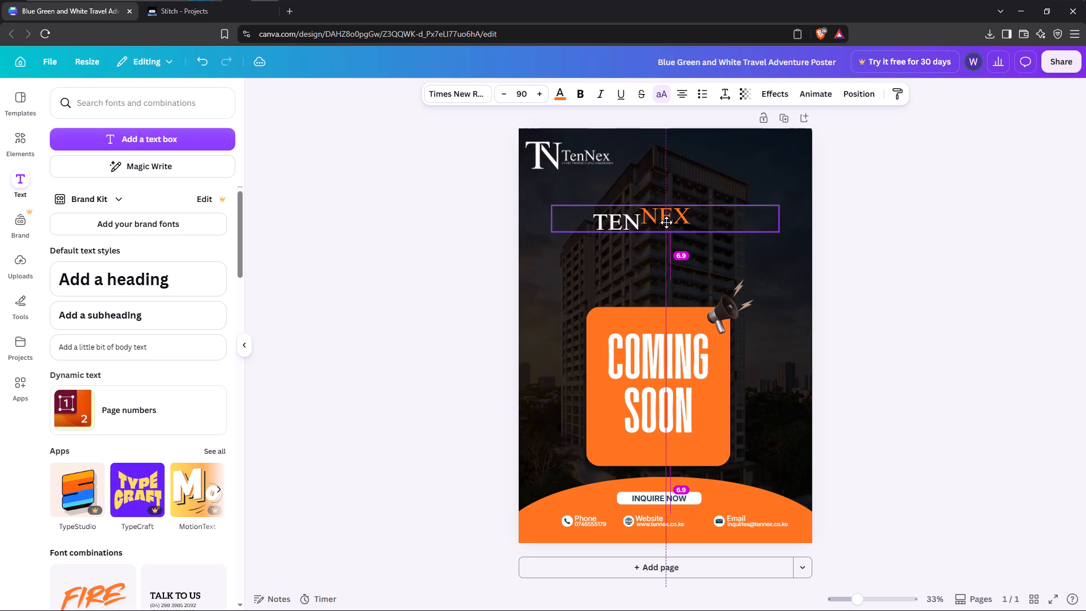
{"action": "left_click_drag", "start_coordinate": [666, 222], "coordinate": [670, 227]}
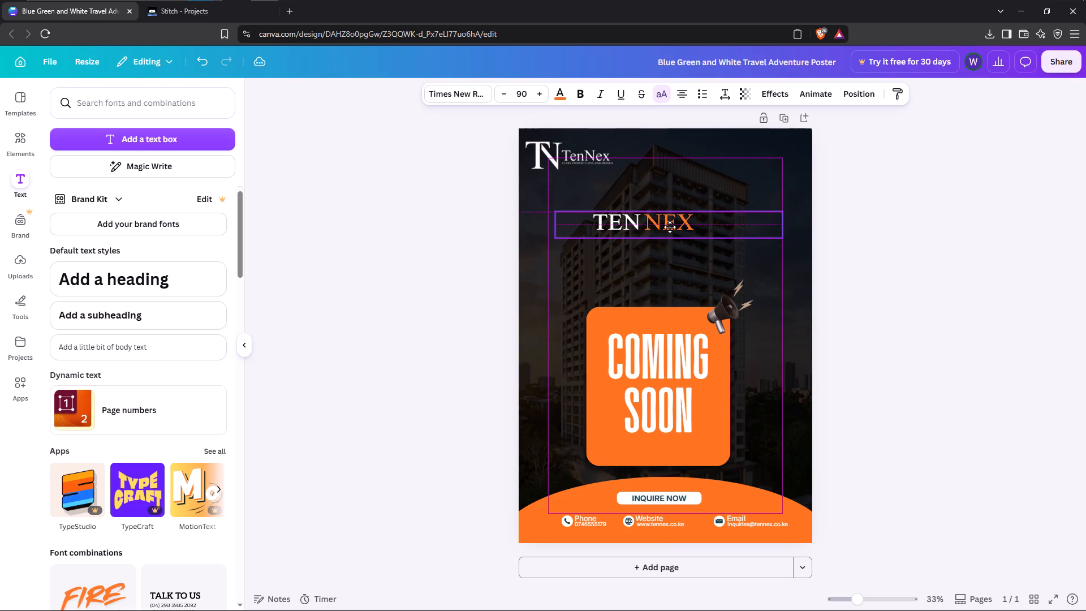
{"action": "left_click_drag", "start_coordinate": [670, 227], "coordinate": [668, 227]}
{"action": "left_click", "coordinate": [877, 221]}
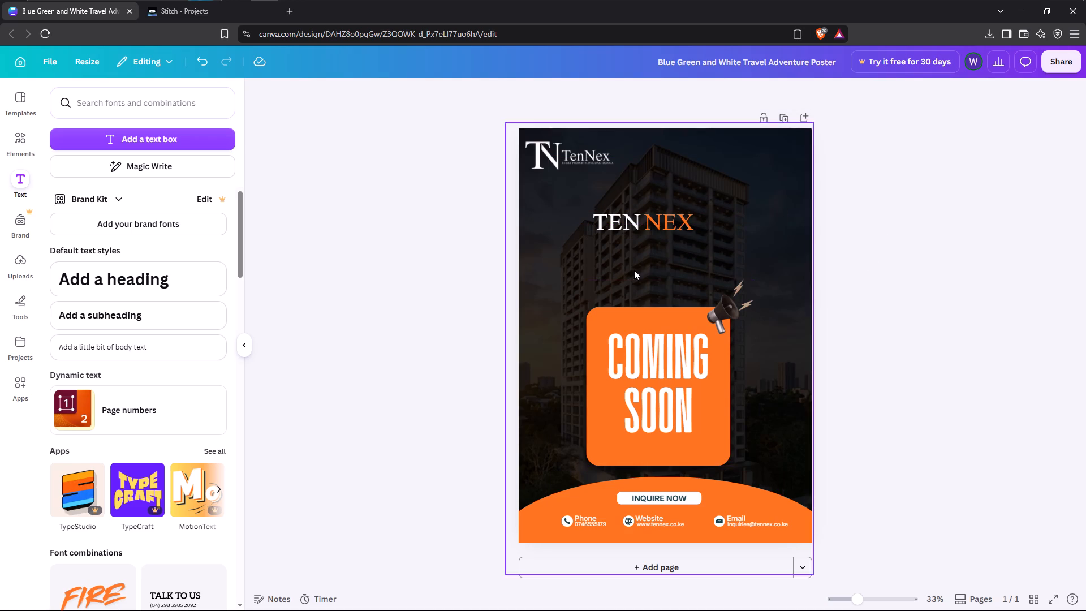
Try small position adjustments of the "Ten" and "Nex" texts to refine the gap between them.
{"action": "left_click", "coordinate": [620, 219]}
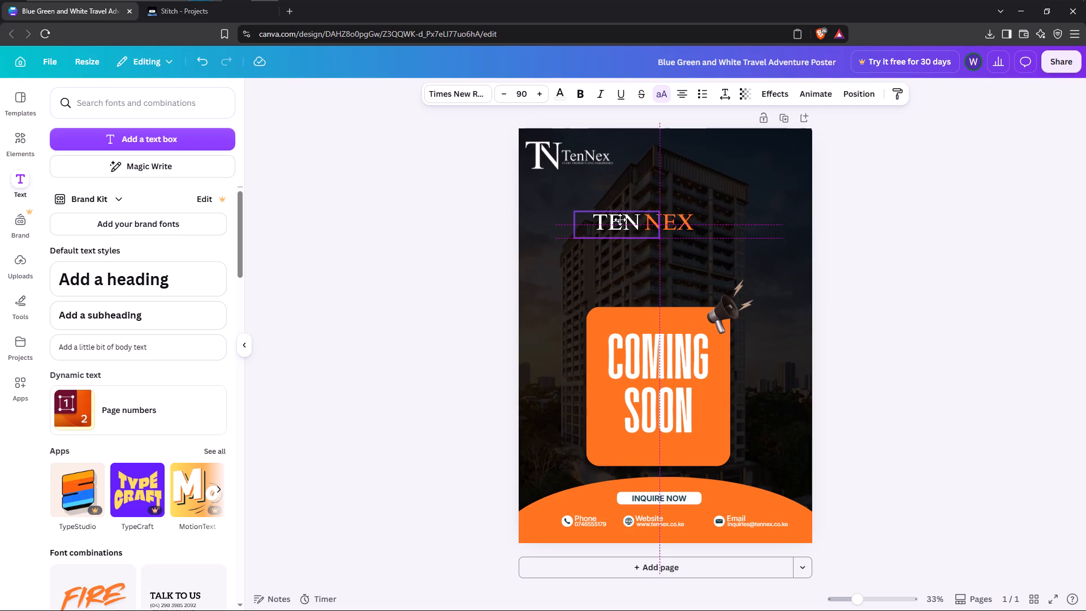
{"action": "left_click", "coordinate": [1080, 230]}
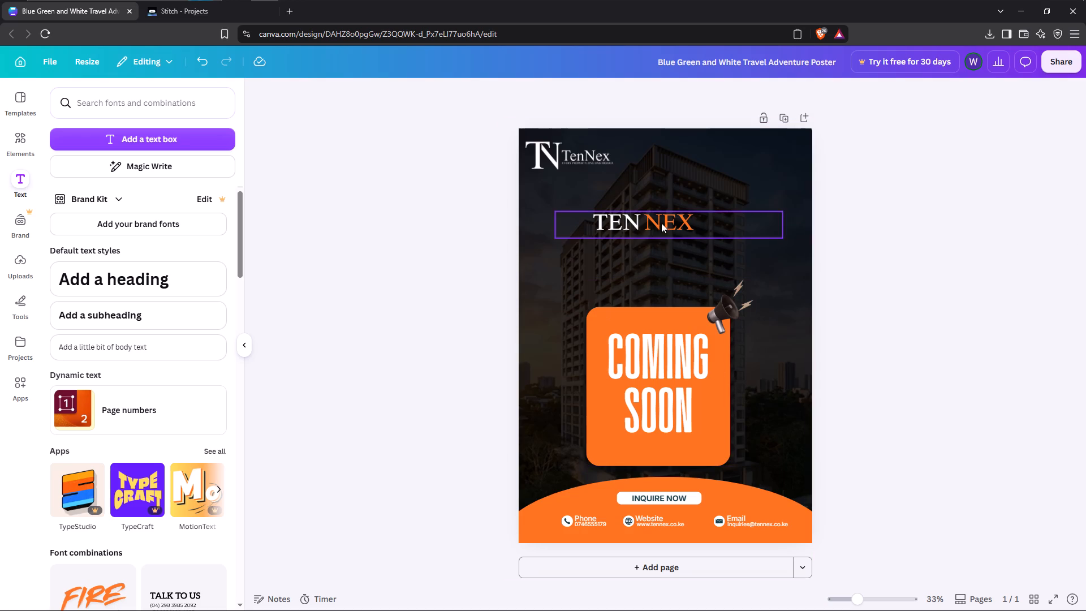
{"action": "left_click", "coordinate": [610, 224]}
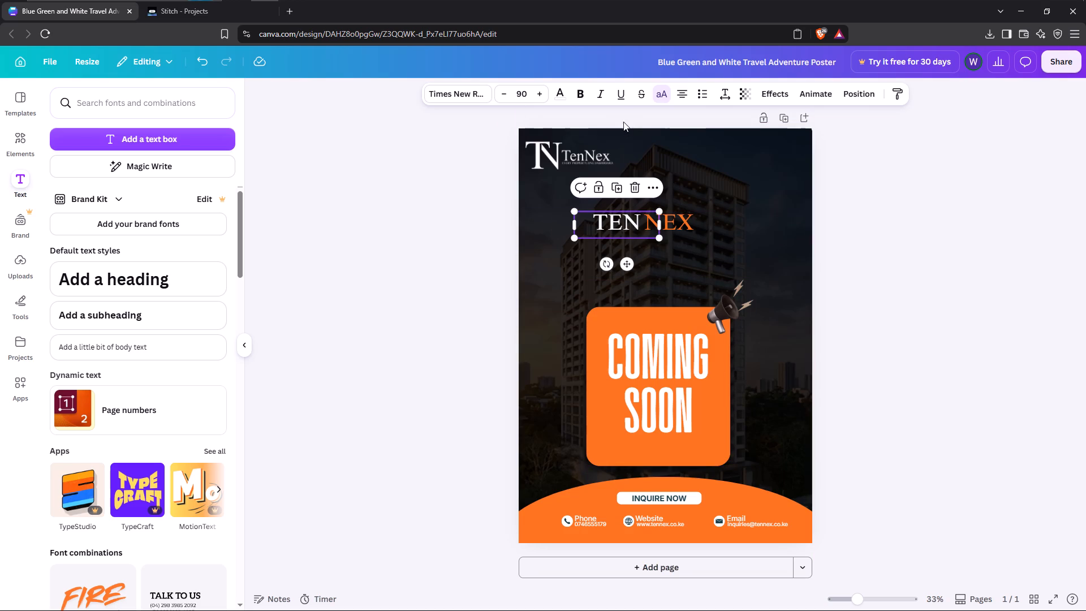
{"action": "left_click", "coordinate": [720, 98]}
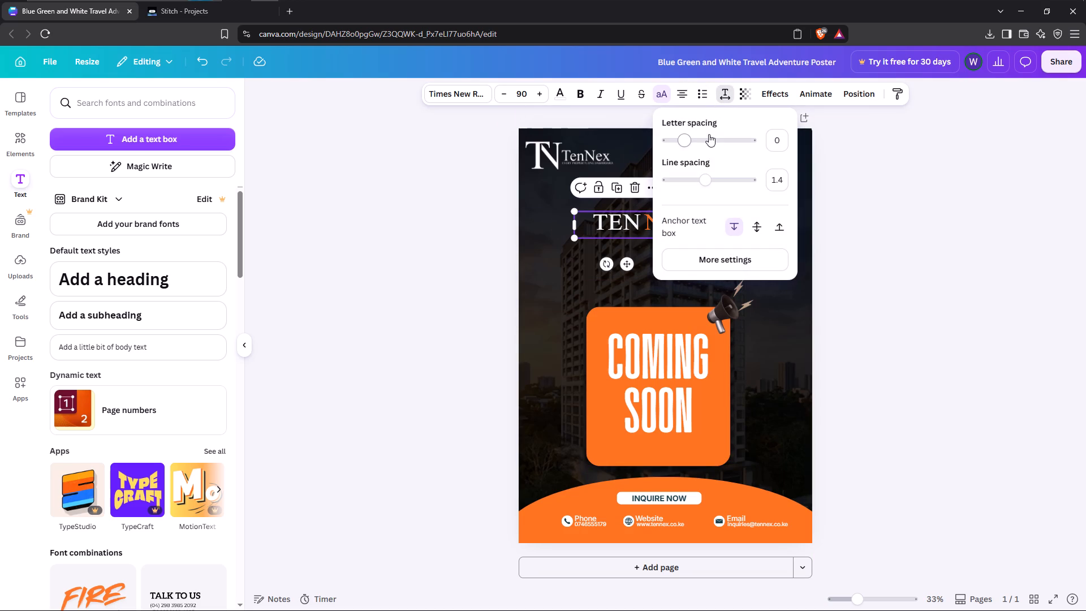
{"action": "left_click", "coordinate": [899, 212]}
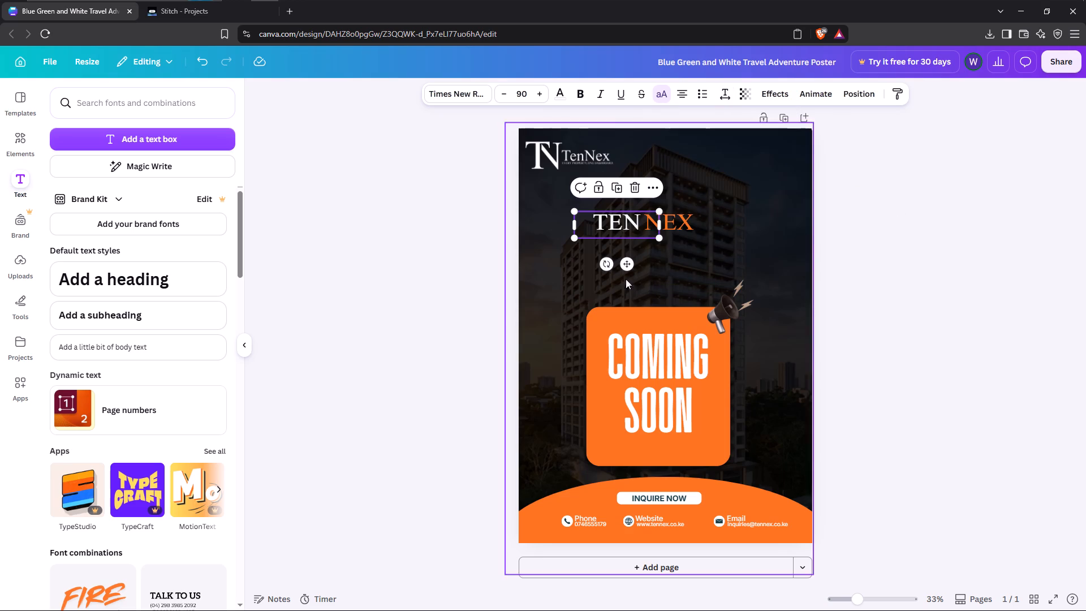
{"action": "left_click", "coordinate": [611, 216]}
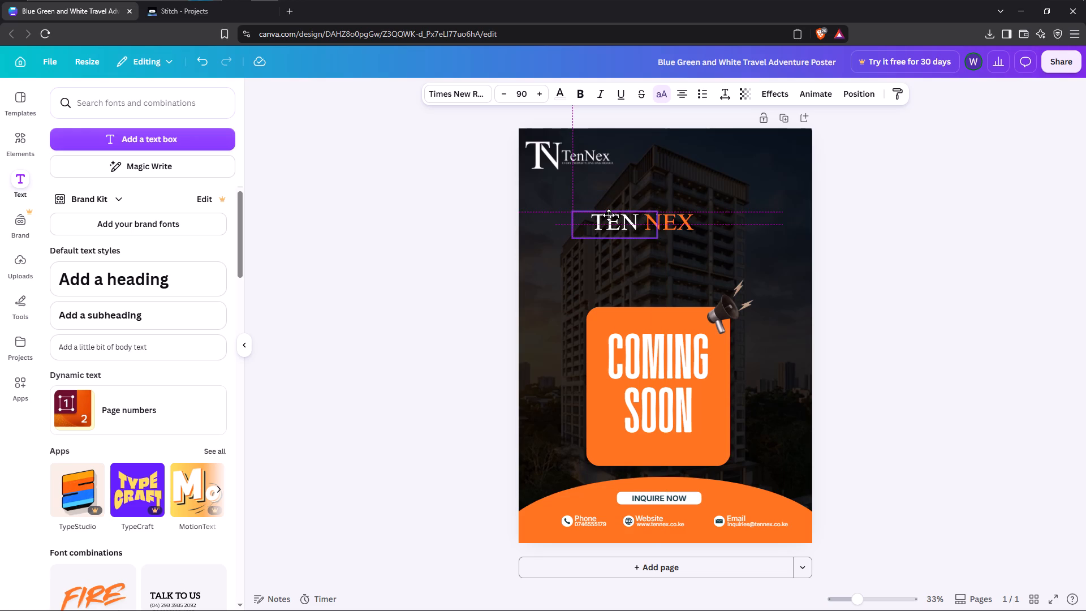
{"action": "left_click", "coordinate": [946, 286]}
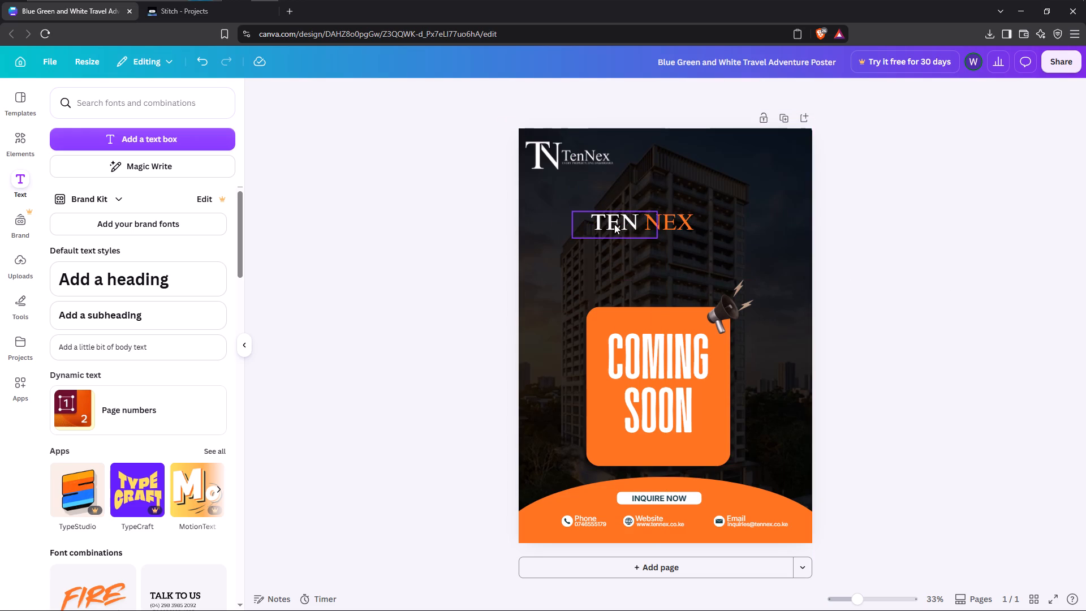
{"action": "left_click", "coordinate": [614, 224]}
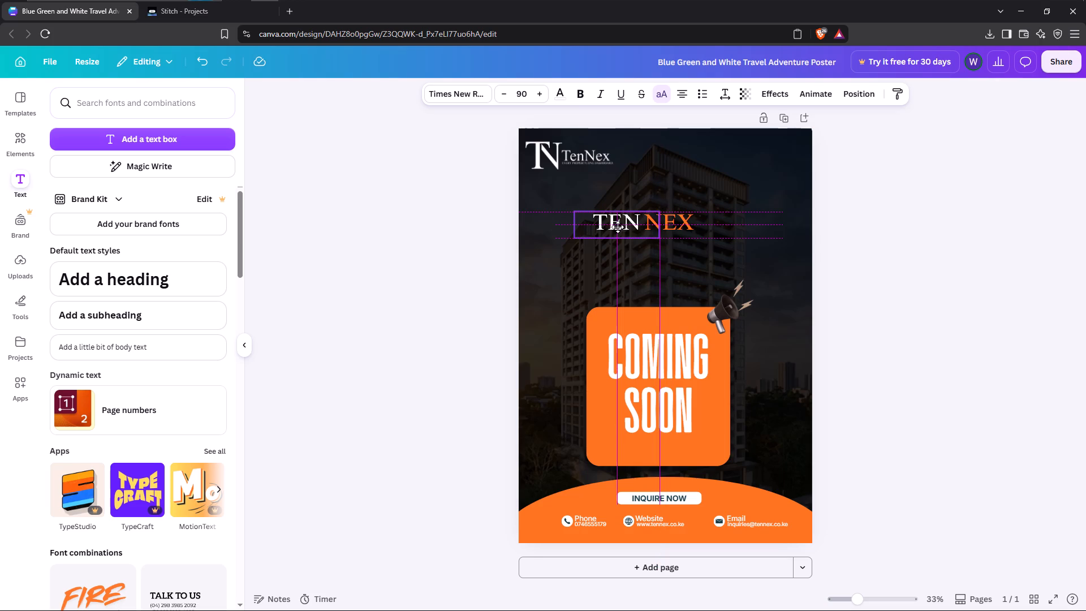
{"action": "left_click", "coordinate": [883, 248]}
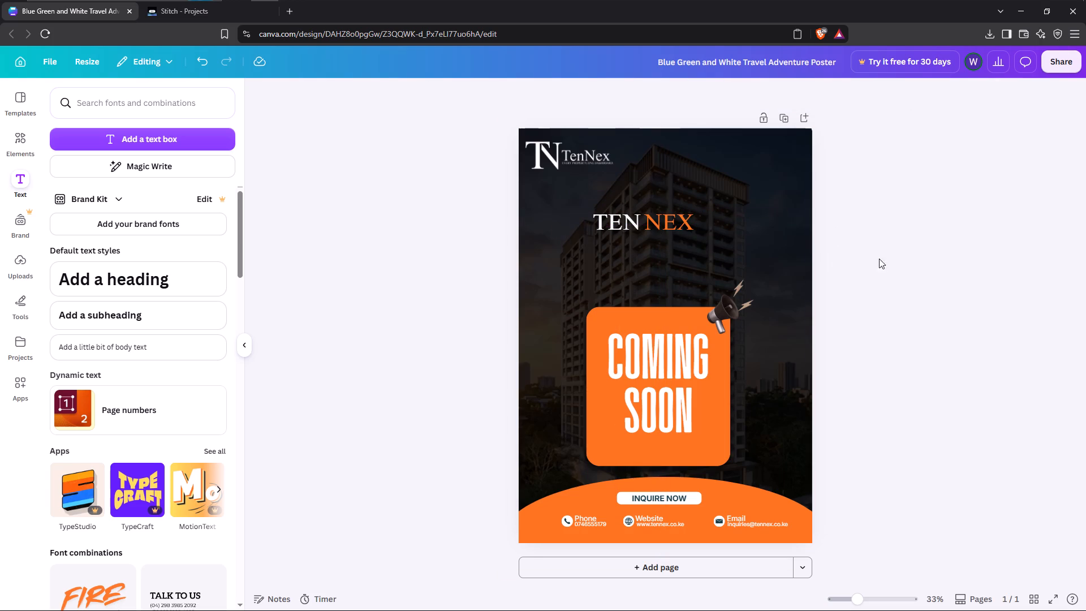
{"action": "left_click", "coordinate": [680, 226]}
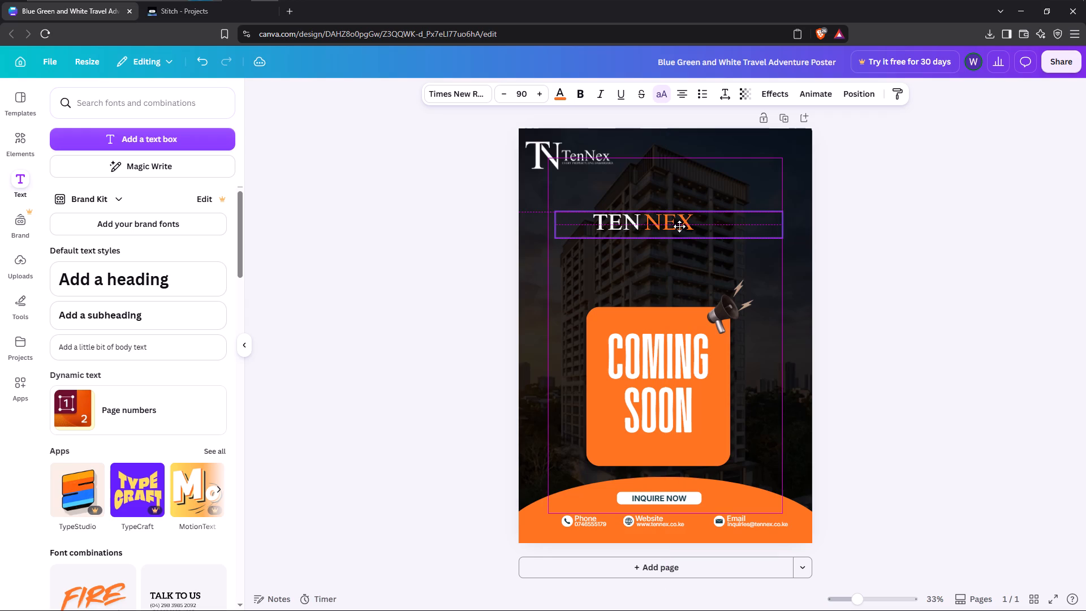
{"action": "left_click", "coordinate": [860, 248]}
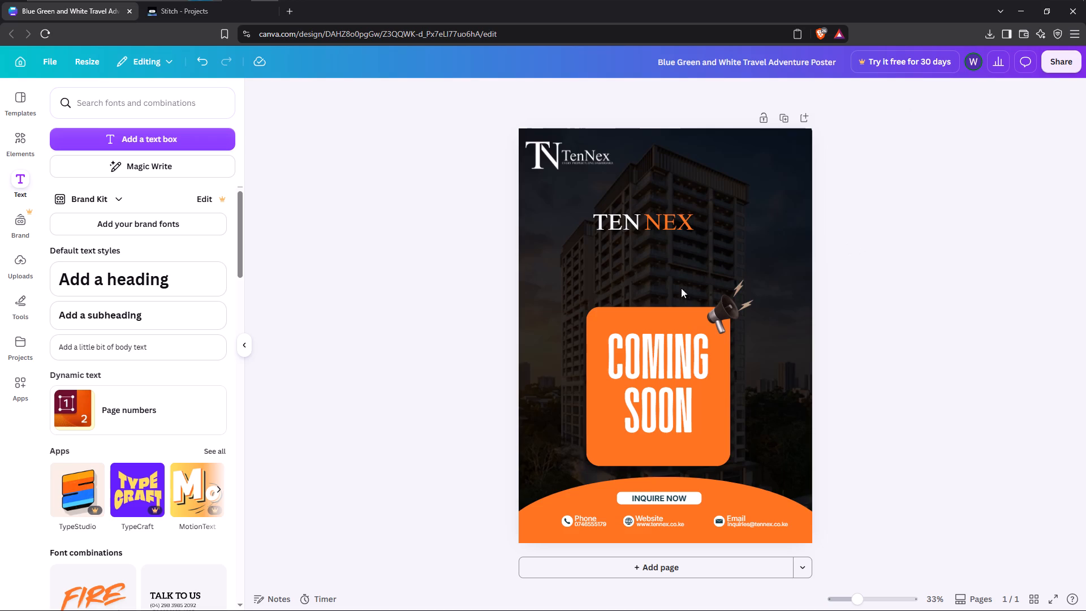
Nudge the white "Ten" text slightly to the right to tighten its gap with "Nex".
{"action": "left_click", "coordinate": [615, 214]}
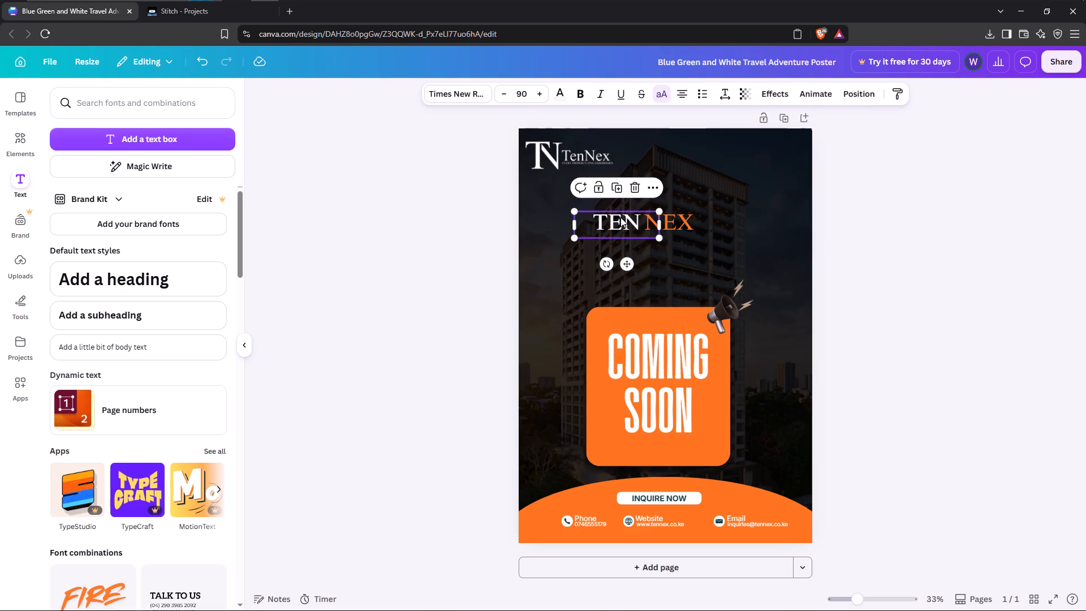
{"action": "key", "text": "Right"}
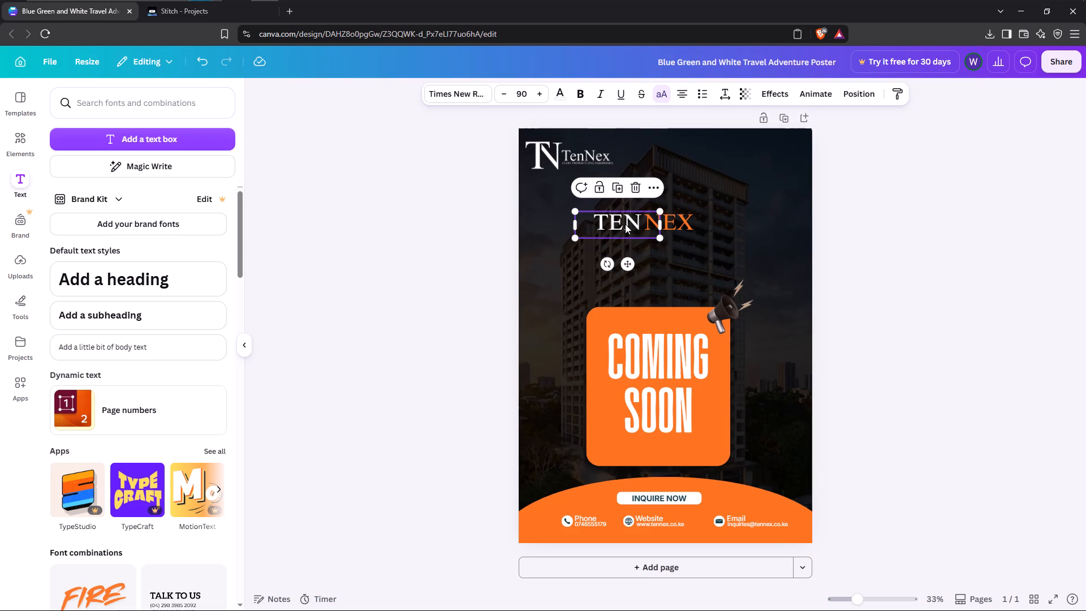
{"action": "left_click", "coordinate": [979, 215]}
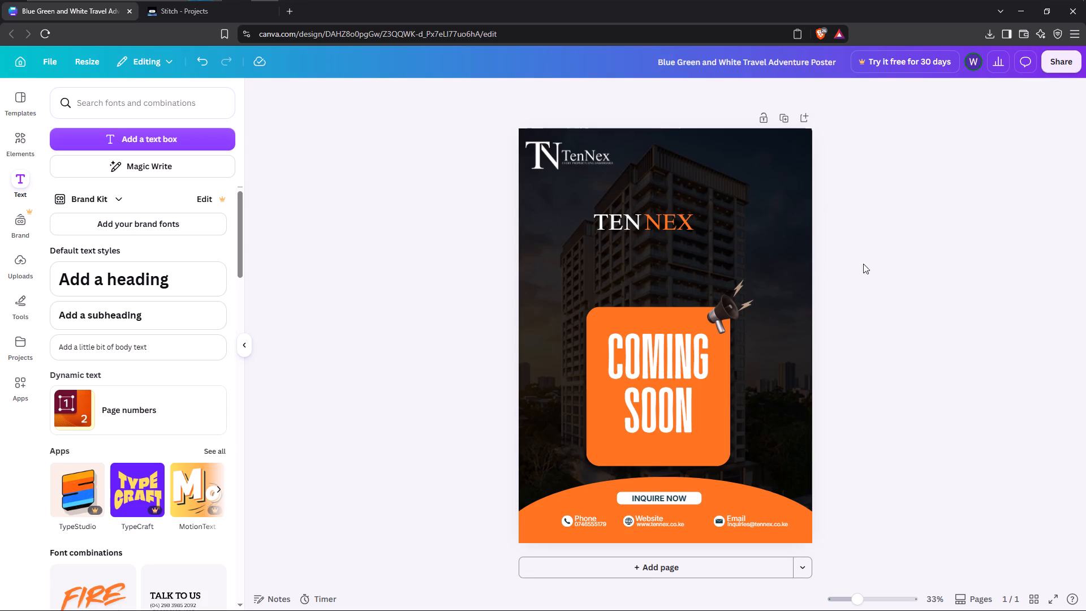
Group the "Ten" and "Nex" texts and move the group slightly up and to the right on the poster.
{"action": "left_click", "coordinate": [710, 230]}
{"action": "left_click", "coordinate": [710, 257]}
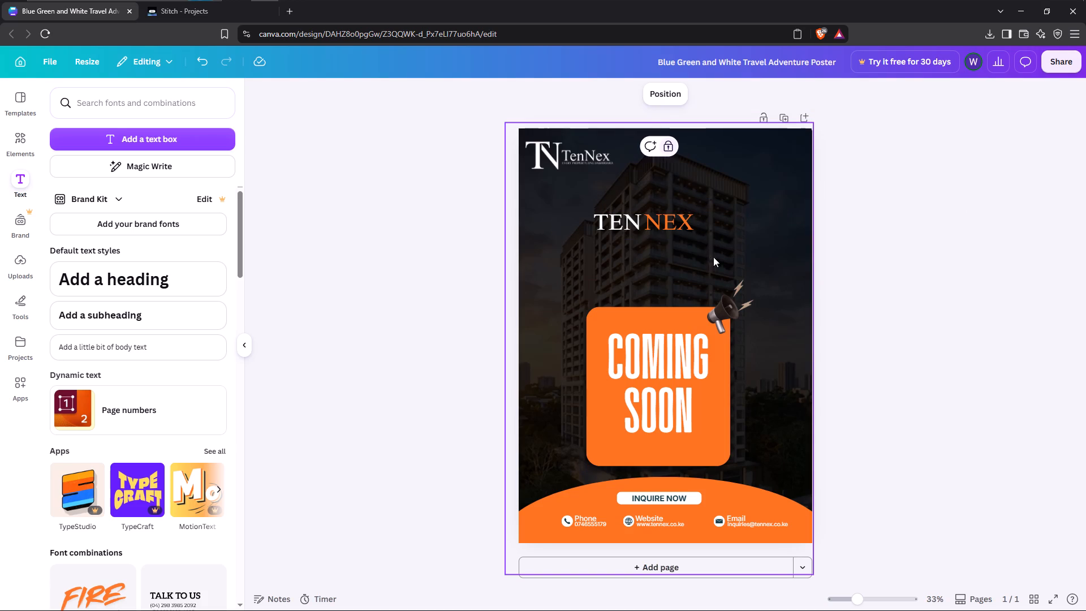
{"action": "left_click_drag", "start_coordinate": [714, 247], "coordinate": [615, 219]}
{"action": "left_click", "coordinate": [623, 186]}
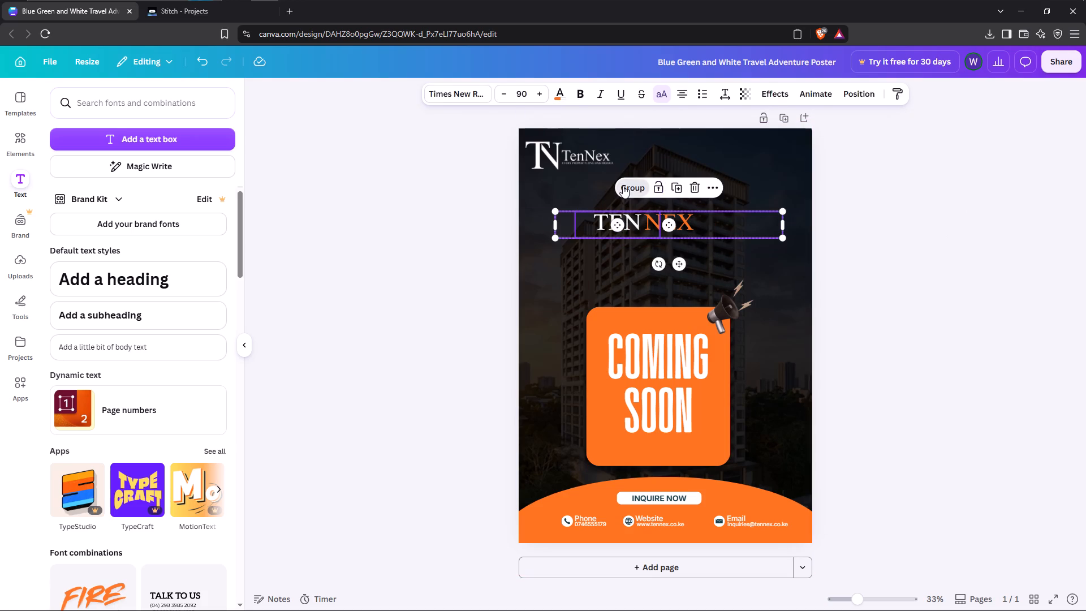
{"action": "left_click_drag", "start_coordinate": [658, 225], "coordinate": [665, 212]}
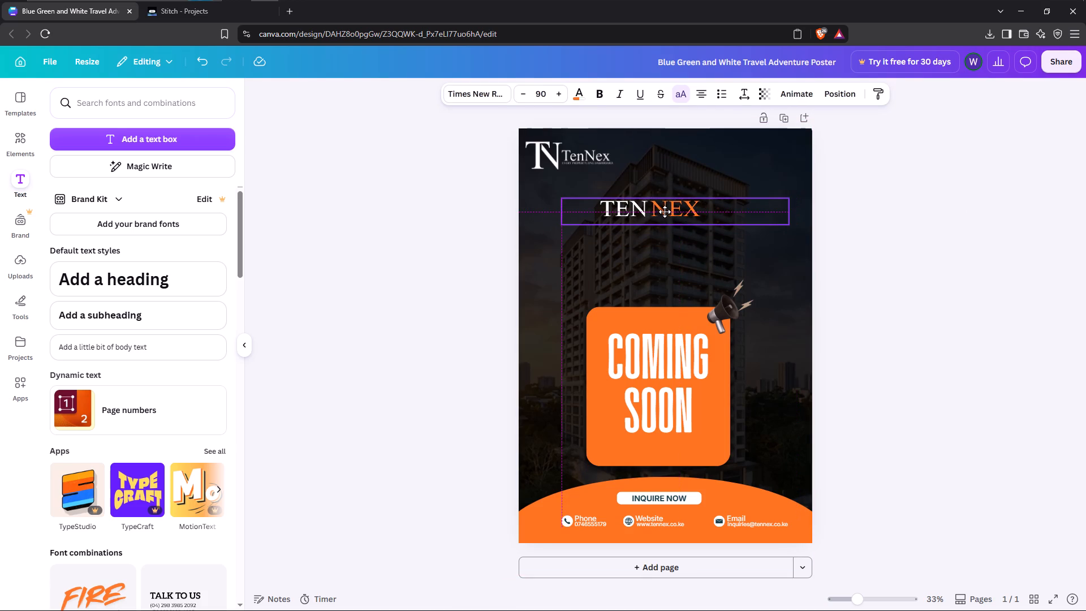
{"action": "left_click_drag", "start_coordinate": [665, 212], "coordinate": [663, 211]}
Increase the grouped "Ten" and "Nex" lettering to font size 98.
{"action": "left_click", "coordinate": [559, 97]}
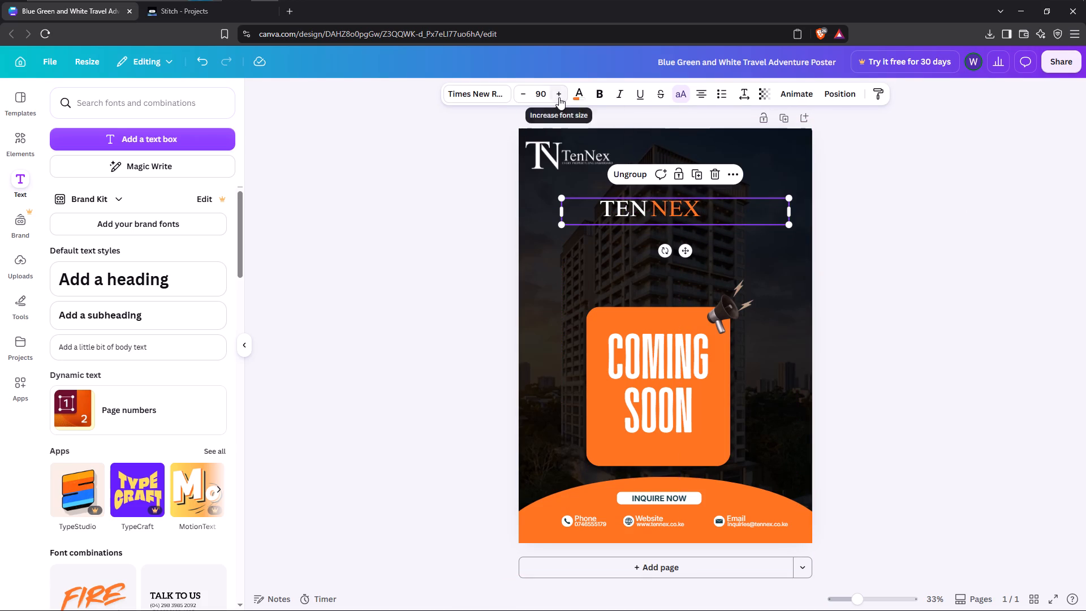
{"action": "triple_click", "coordinate": [559, 97]}
{"action": "triple_click", "coordinate": [559, 97]}
{"action": "left_click", "coordinate": [559, 97]}
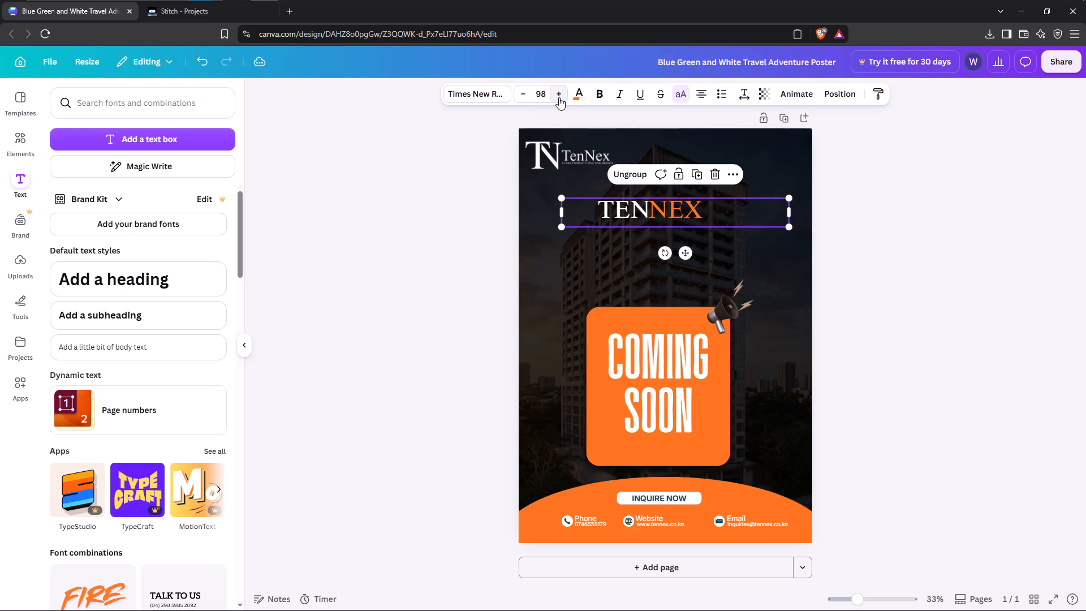
Increase the grouped "Ten" and "Nex" lettering to font size 100.
{"action": "left_click", "coordinate": [559, 97]}
{"action": "left_click", "coordinate": [559, 97]}
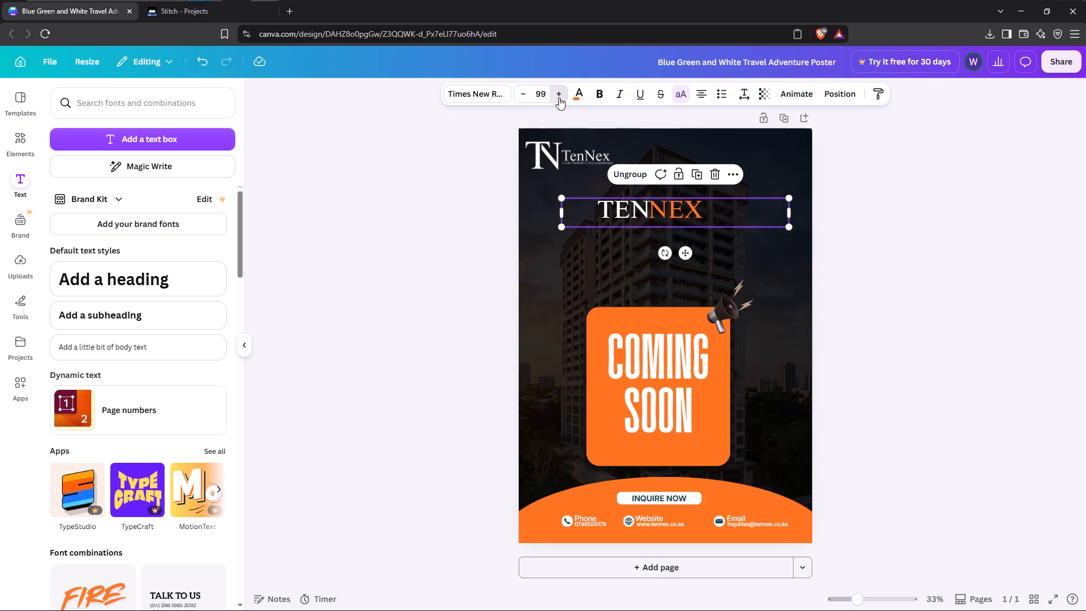
Move the white "Ten" text slightly left inside the group, level with "Nex", to open a gap between the two words.
{"action": "left_click", "coordinate": [600, 209]}
{"action": "left_click", "coordinate": [615, 178]}
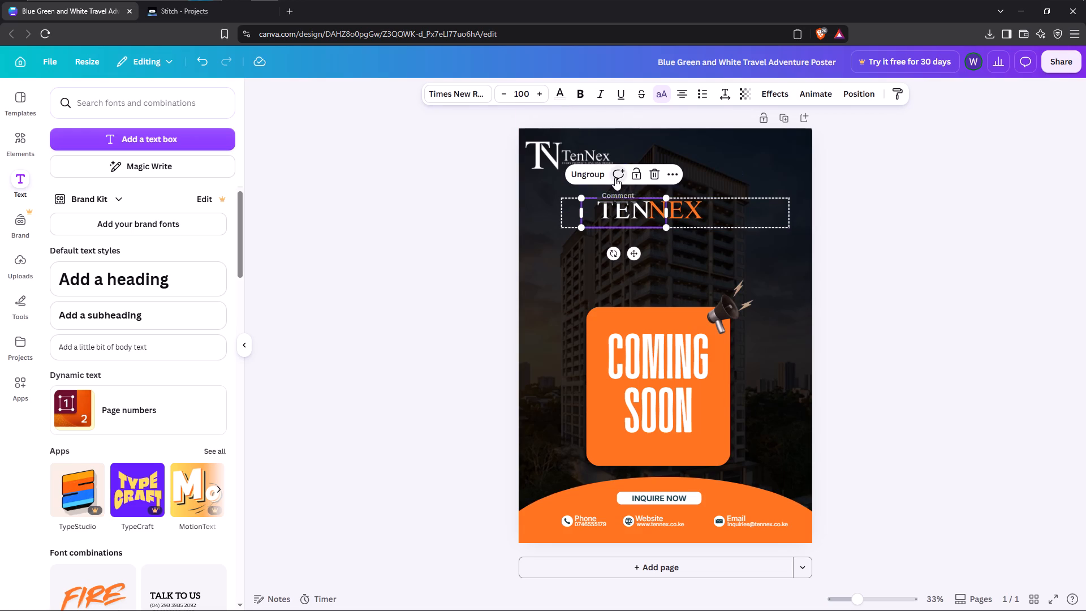
{"action": "left_click_drag", "start_coordinate": [633, 220], "coordinate": [626, 215]}
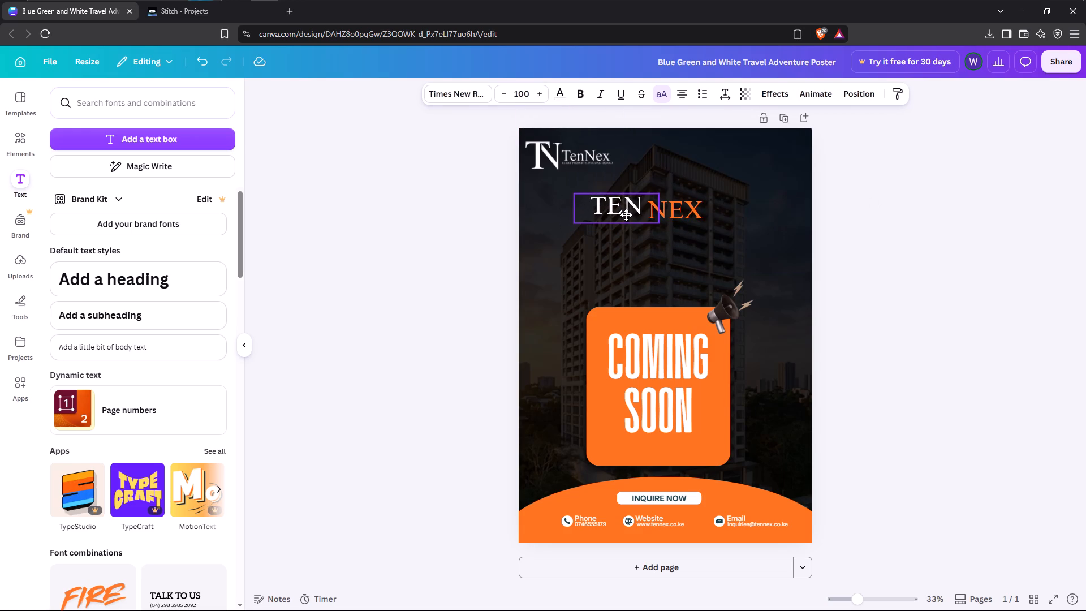
{"action": "left_click_drag", "start_coordinate": [626, 215], "coordinate": [626, 217]}
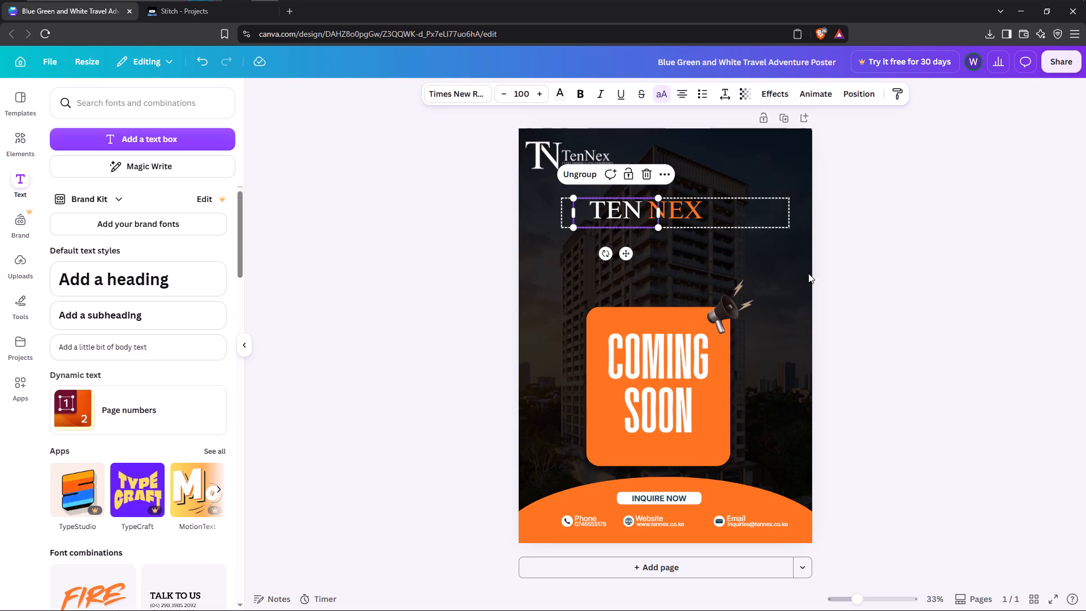
{"action": "key", "text": "shift+Right"}
{"action": "key", "text": "shift+Right"}
{"action": "key", "text": "shift+Right"}
{"action": "key", "text": "shift+Right"}
{"action": "key", "text": "shift+Right"}
{"action": "key", "text": "Right"}
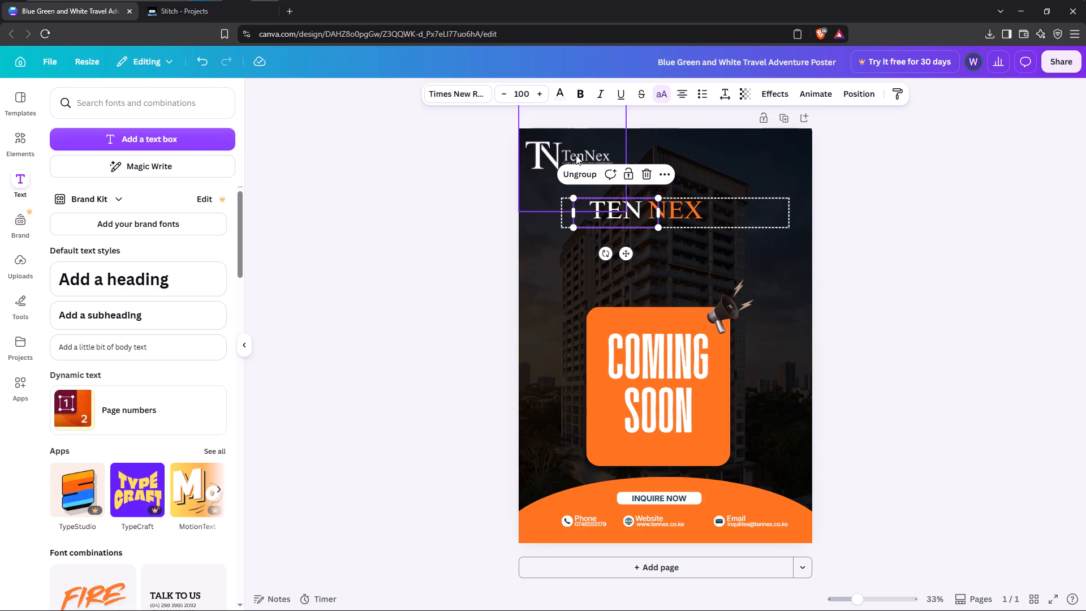
Ungroup the "Ten" and "Nex" texts.
{"action": "left_click", "coordinate": [573, 172]}
{"action": "left_click", "coordinate": [604, 242]}
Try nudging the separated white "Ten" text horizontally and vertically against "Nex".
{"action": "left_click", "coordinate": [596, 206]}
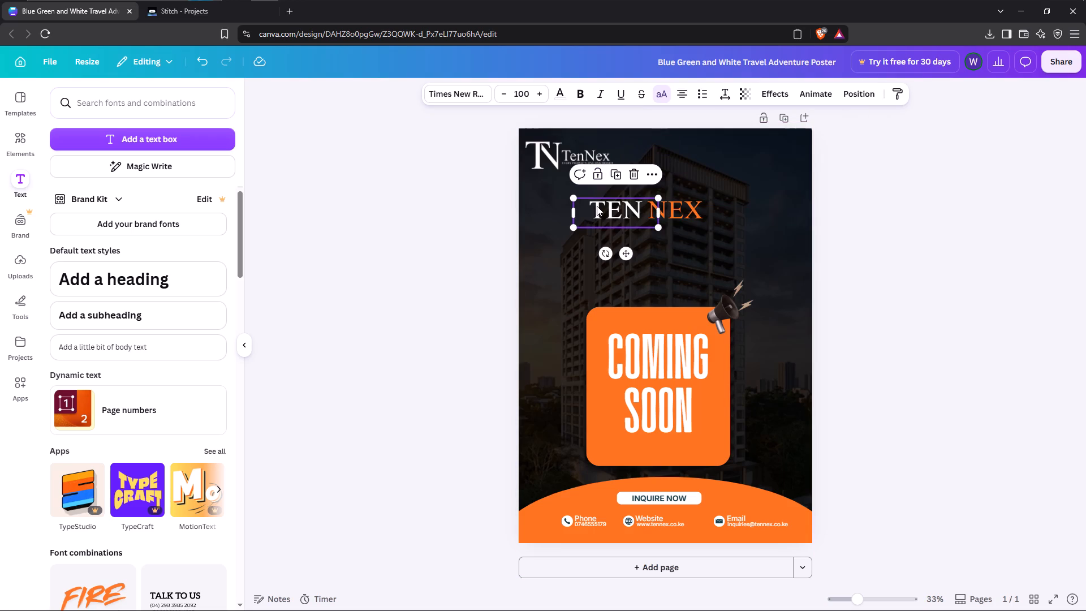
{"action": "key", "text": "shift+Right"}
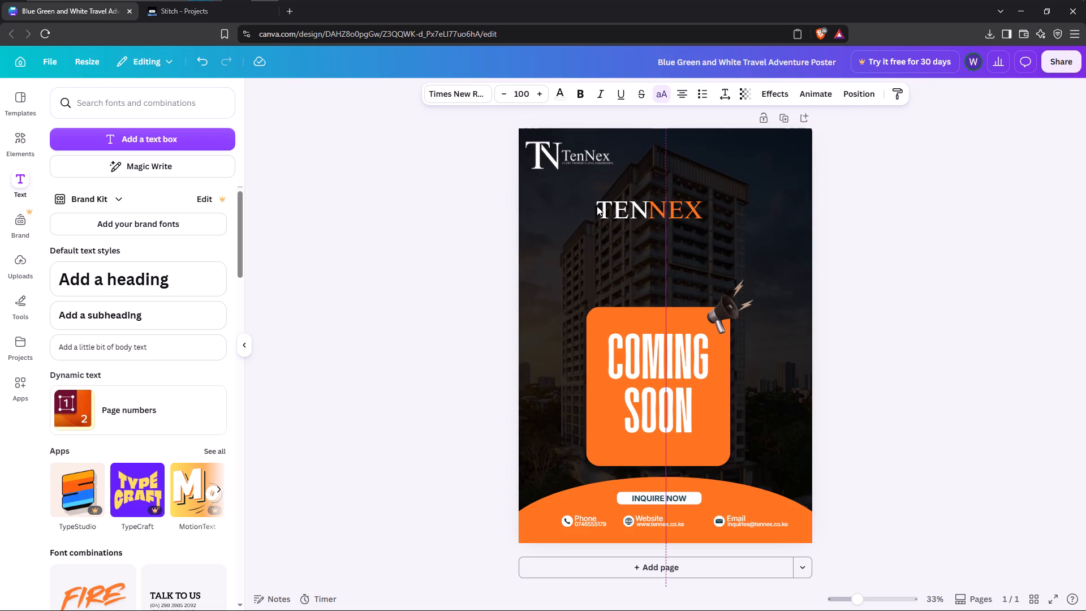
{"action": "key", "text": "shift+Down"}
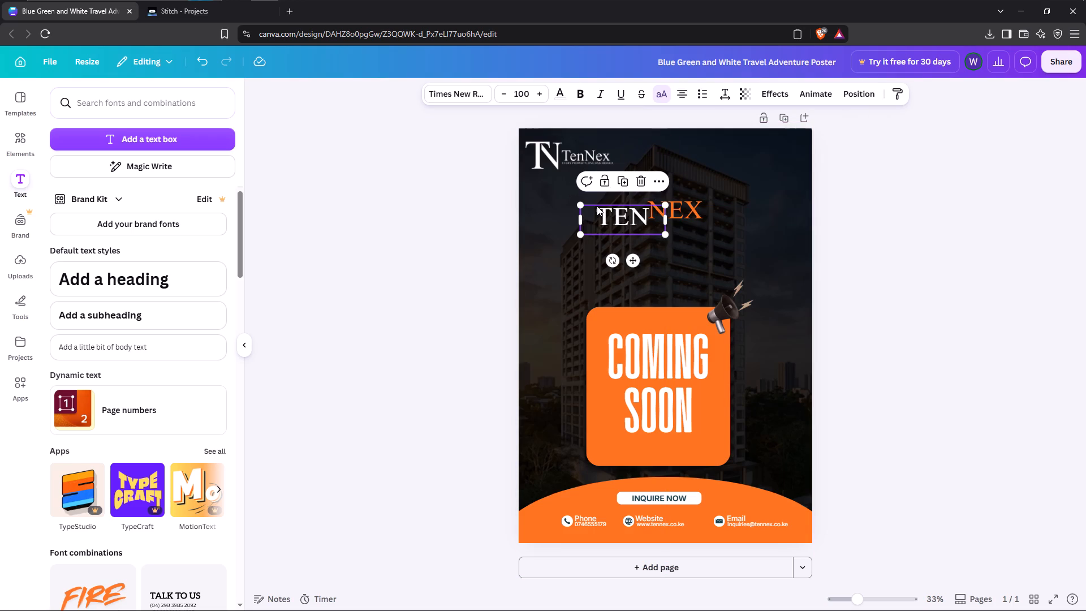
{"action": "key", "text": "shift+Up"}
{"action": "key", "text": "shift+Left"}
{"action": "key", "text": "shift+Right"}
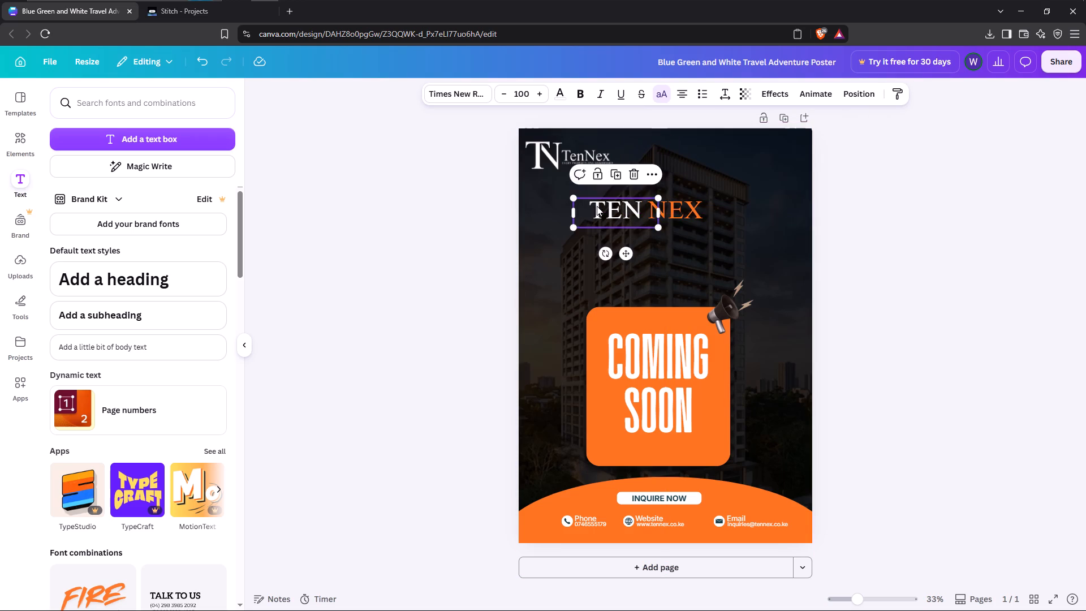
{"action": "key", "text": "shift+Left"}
Shift the white "Ten" text very slightly to the right, keeping it level with "Nex".
{"action": "left_click", "coordinate": [613, 209]}
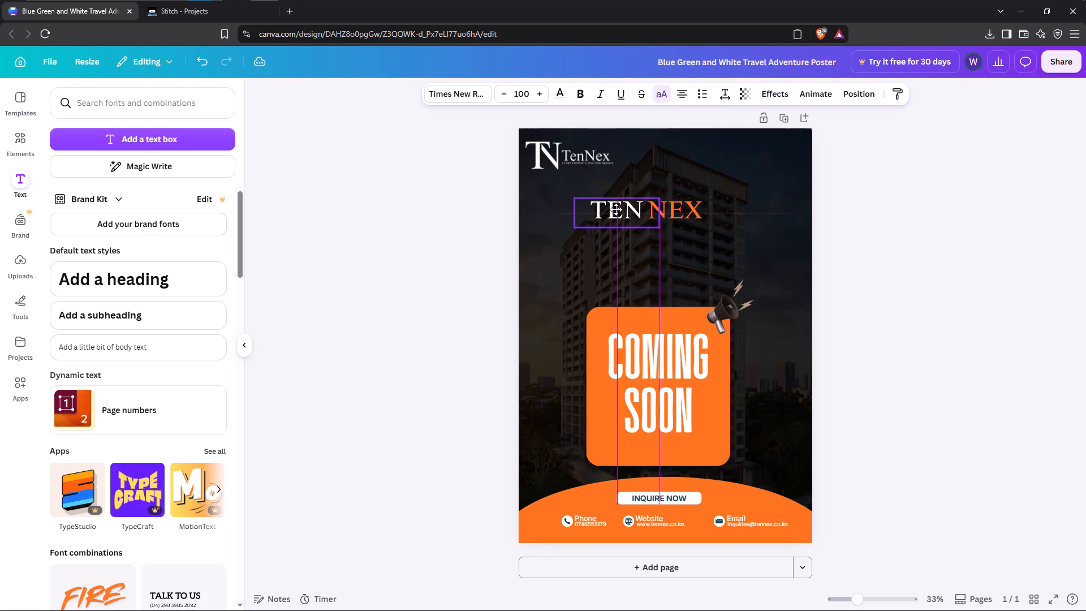
{"action": "left_click", "coordinate": [896, 266]}
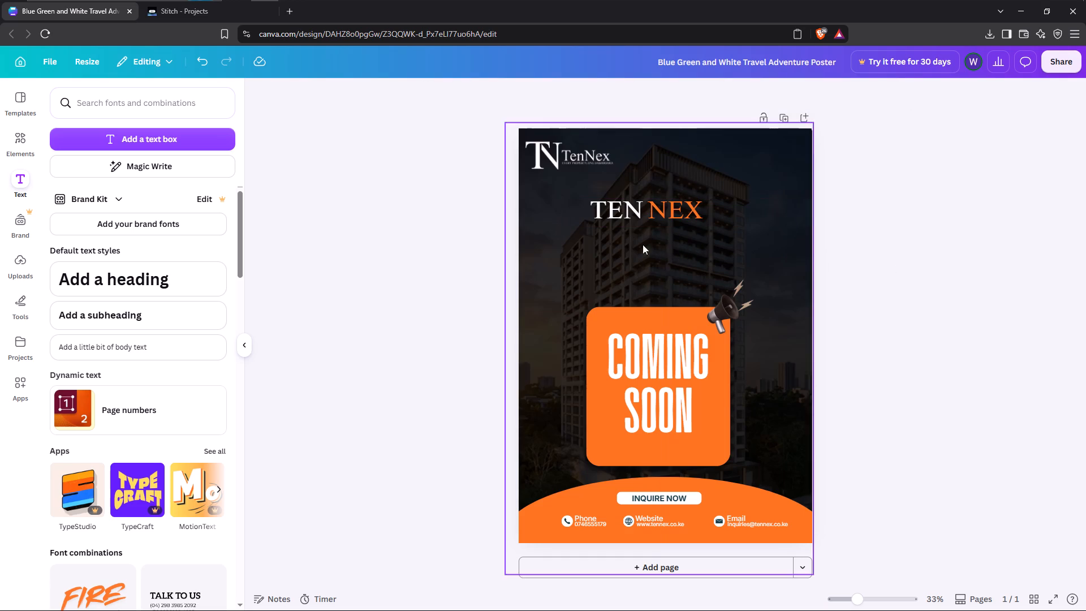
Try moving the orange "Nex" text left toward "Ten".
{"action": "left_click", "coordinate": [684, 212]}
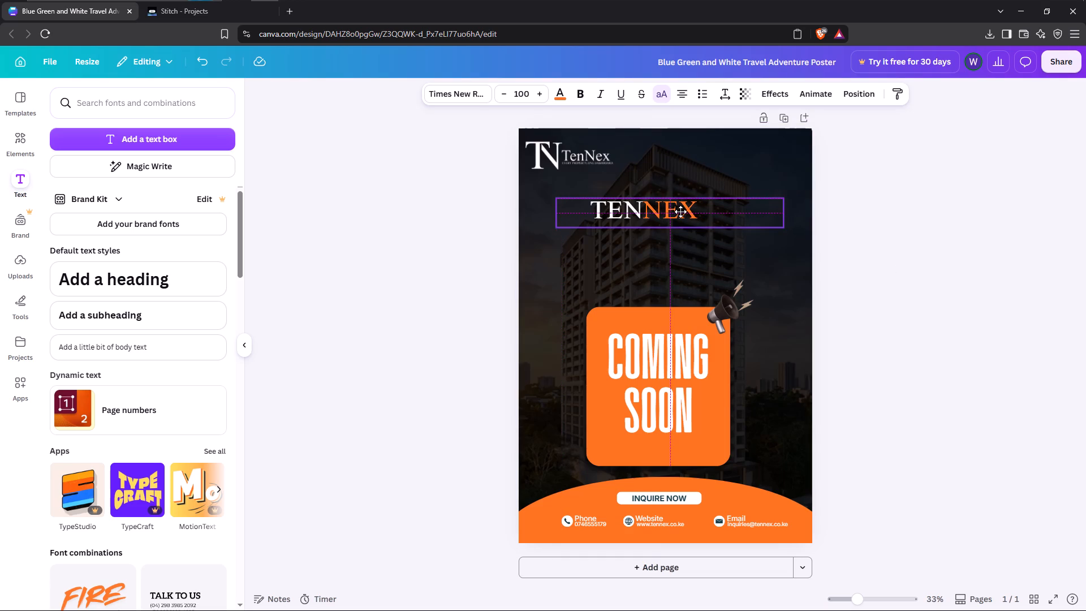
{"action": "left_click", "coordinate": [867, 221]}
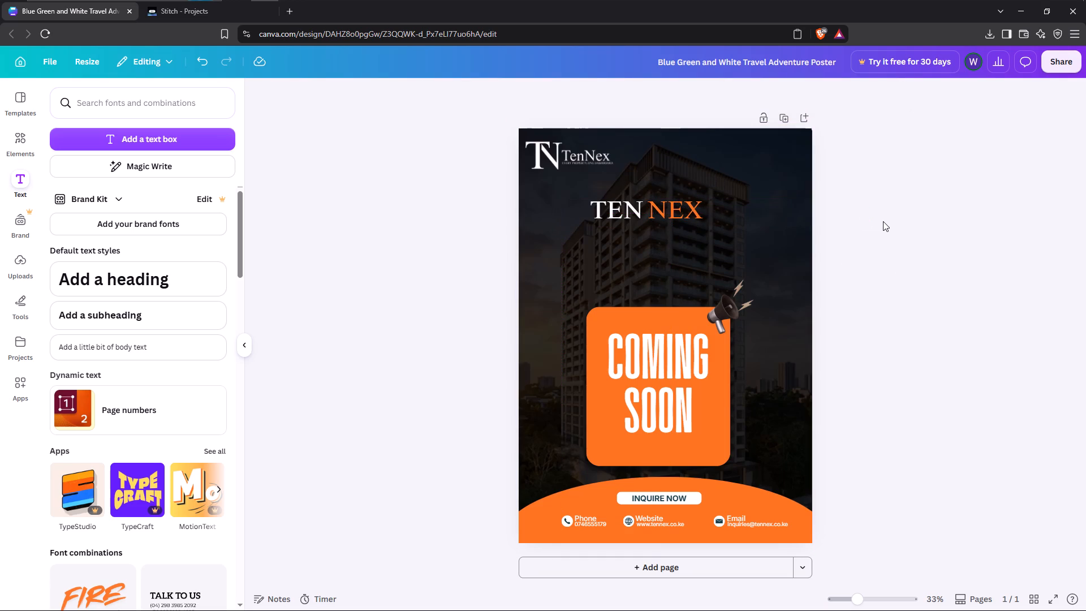
Narrow the orange "Nex" text box from its right edge to a width of about 31.7, closing the gap to "Ten".
{"action": "left_click", "coordinate": [675, 218]}
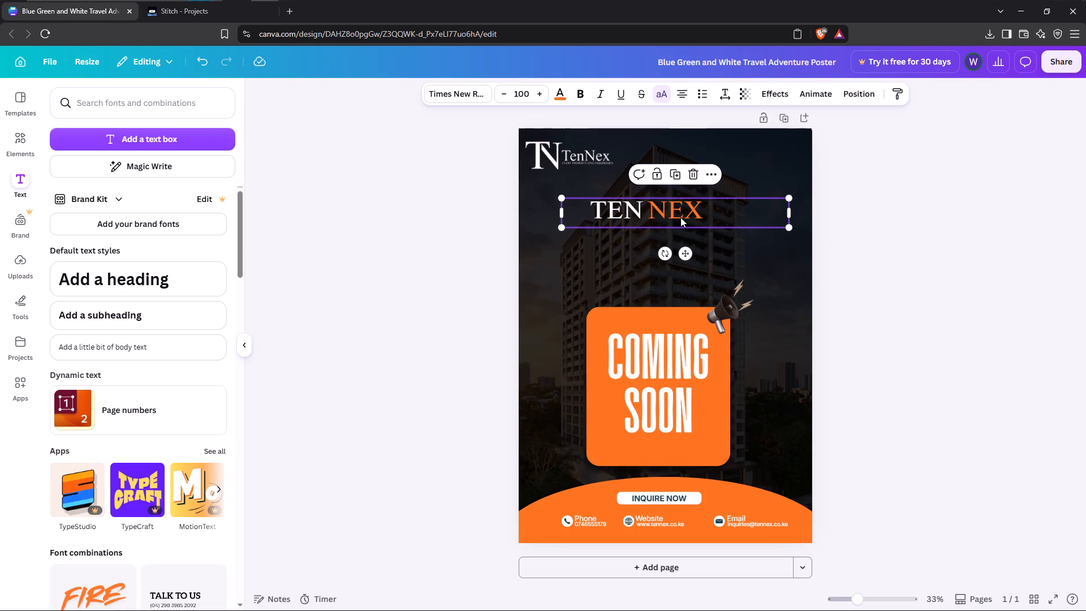
{"action": "left_click", "coordinate": [789, 209]}
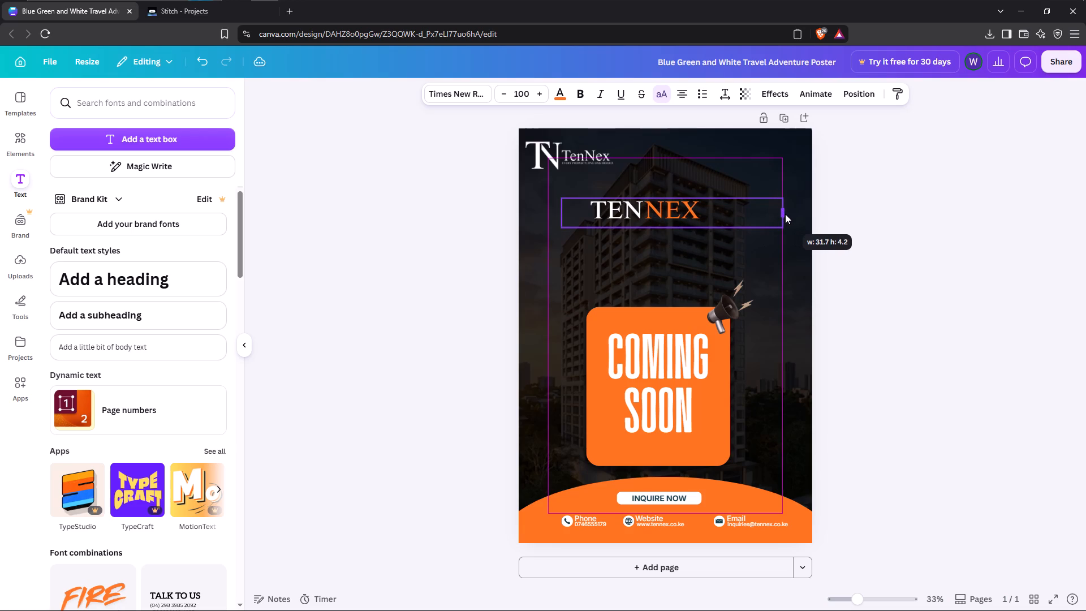
{"action": "left_click", "coordinate": [891, 217]}
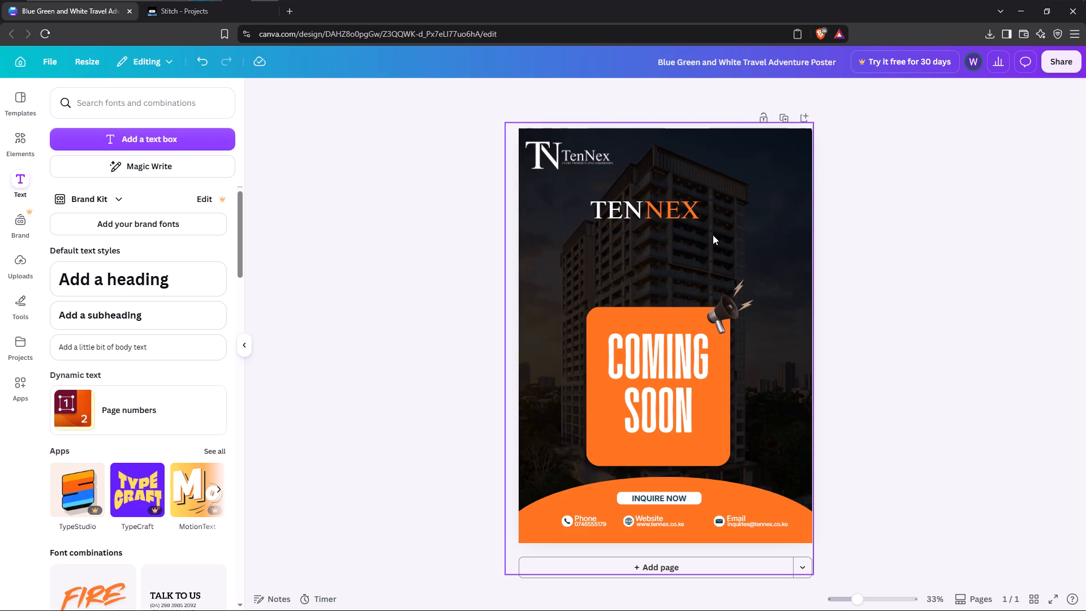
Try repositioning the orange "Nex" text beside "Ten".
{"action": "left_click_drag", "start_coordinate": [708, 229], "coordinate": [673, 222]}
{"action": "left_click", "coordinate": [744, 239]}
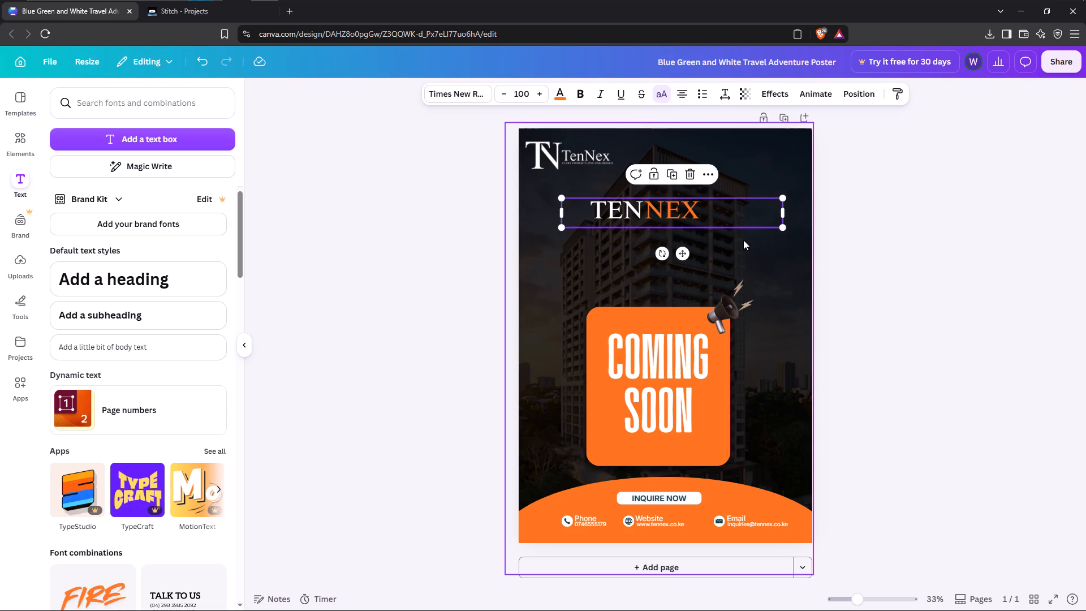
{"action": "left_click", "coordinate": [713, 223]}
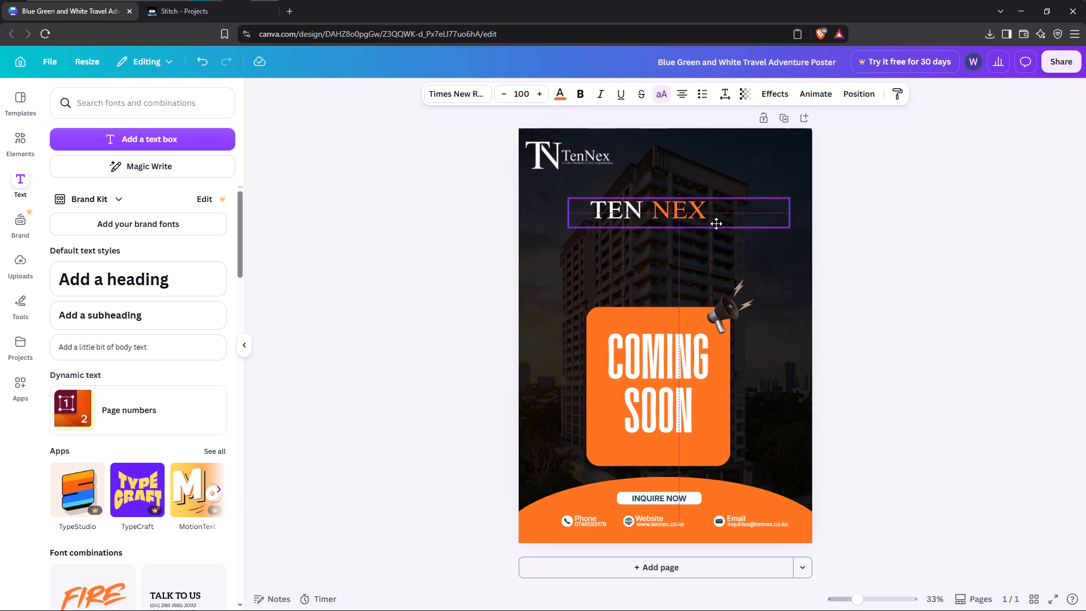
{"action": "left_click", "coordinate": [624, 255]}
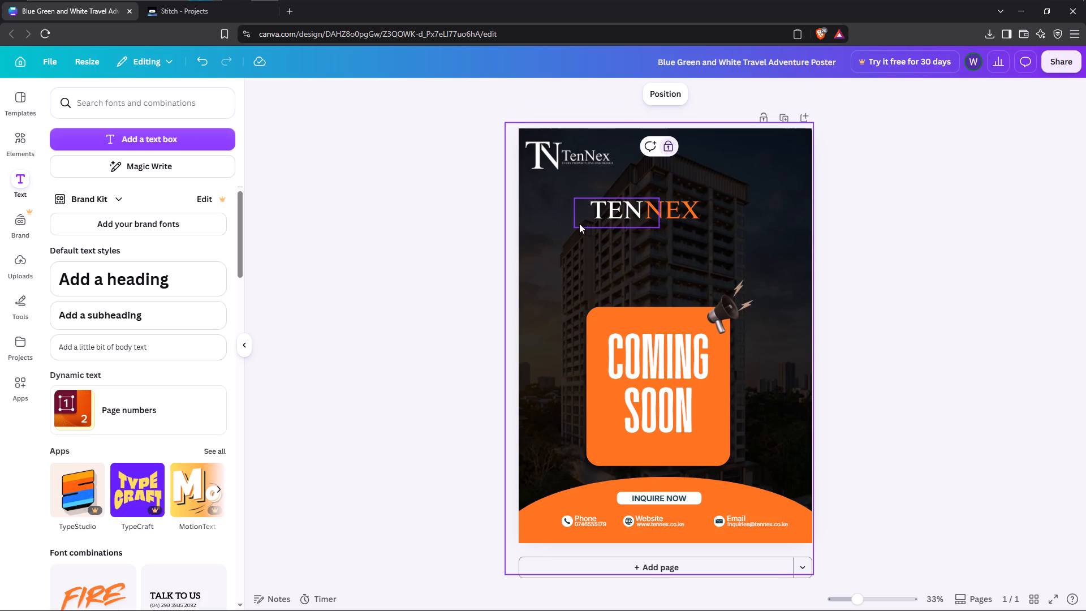
Select the "Ten" and "Nex" texts together and group them again.
{"action": "left_click_drag", "start_coordinate": [565, 235], "coordinate": [676, 207]}
{"action": "left_click", "coordinate": [583, 265]}
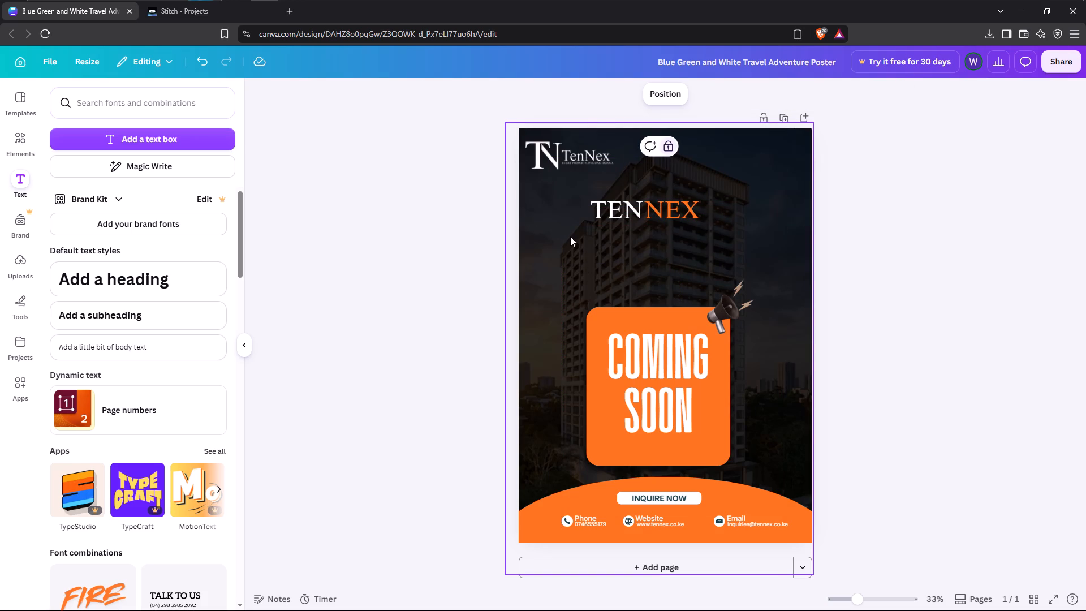
{"action": "left_click_drag", "start_coordinate": [575, 234], "coordinate": [618, 218]}
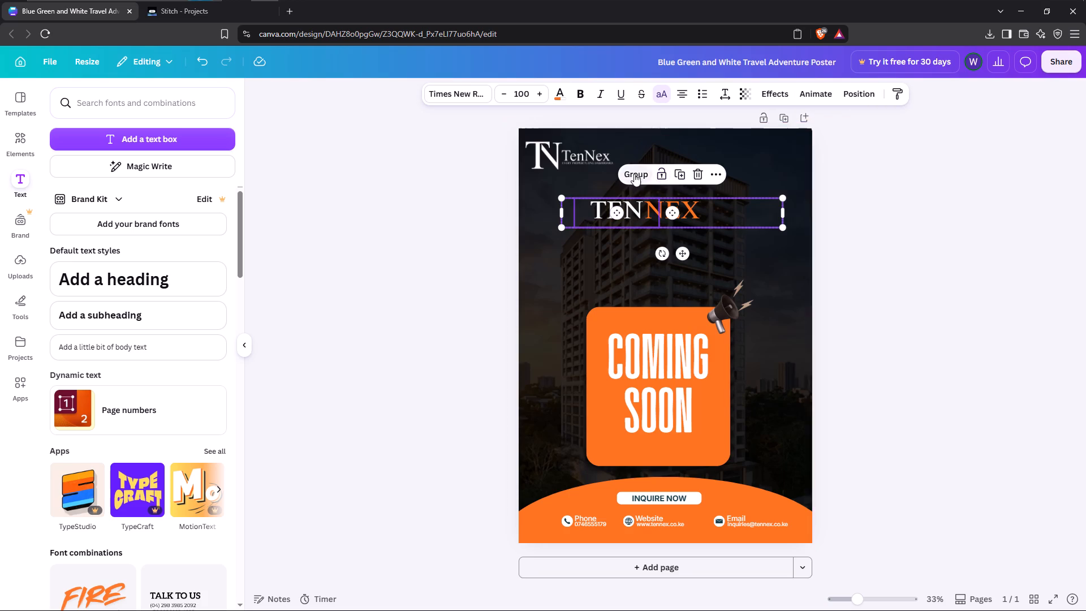
{"action": "left_click", "coordinate": [634, 174]}
Reposition the "Ten" and "Nex" group slightly lower and to the right above the Coming Soon box.
{"action": "left_click_drag", "start_coordinate": [640, 212], "coordinate": [649, 211]}
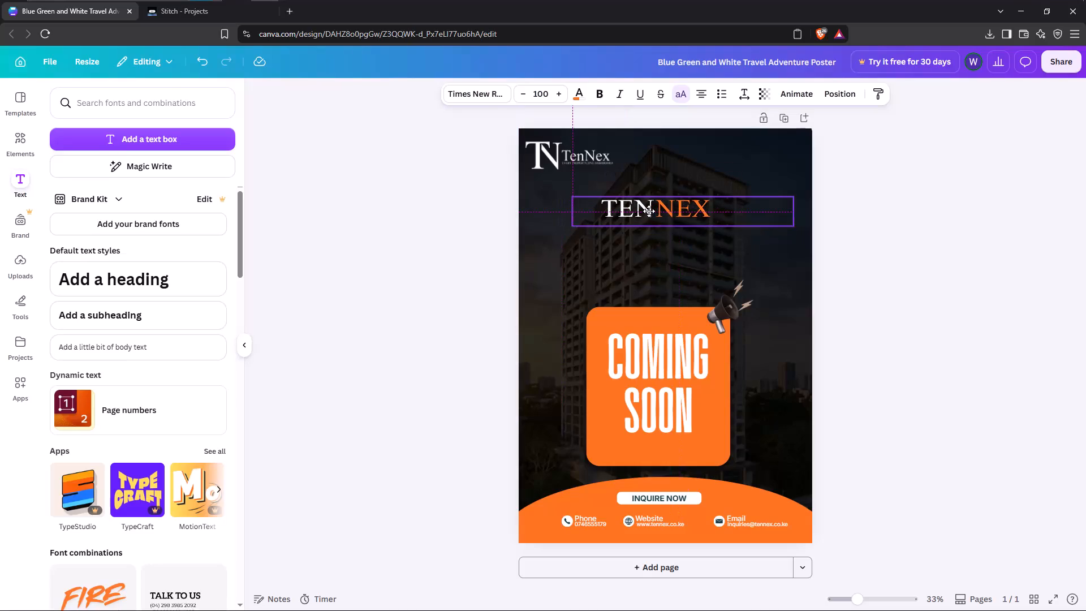
{"action": "left_click_drag", "start_coordinate": [649, 211], "coordinate": [643, 204]}
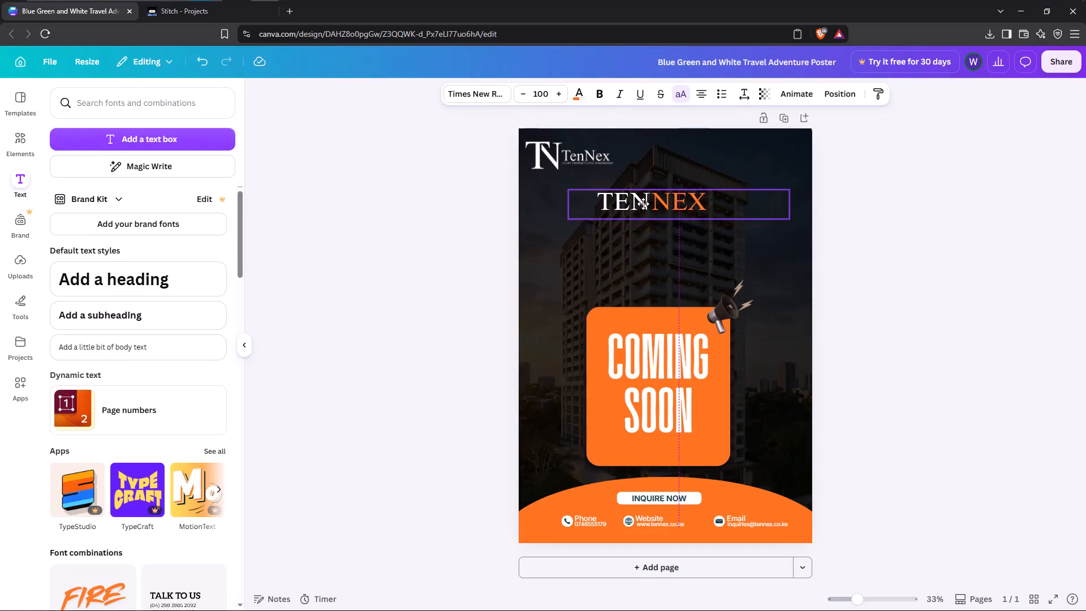
{"action": "left_click_drag", "start_coordinate": [643, 204], "coordinate": [642, 209]}
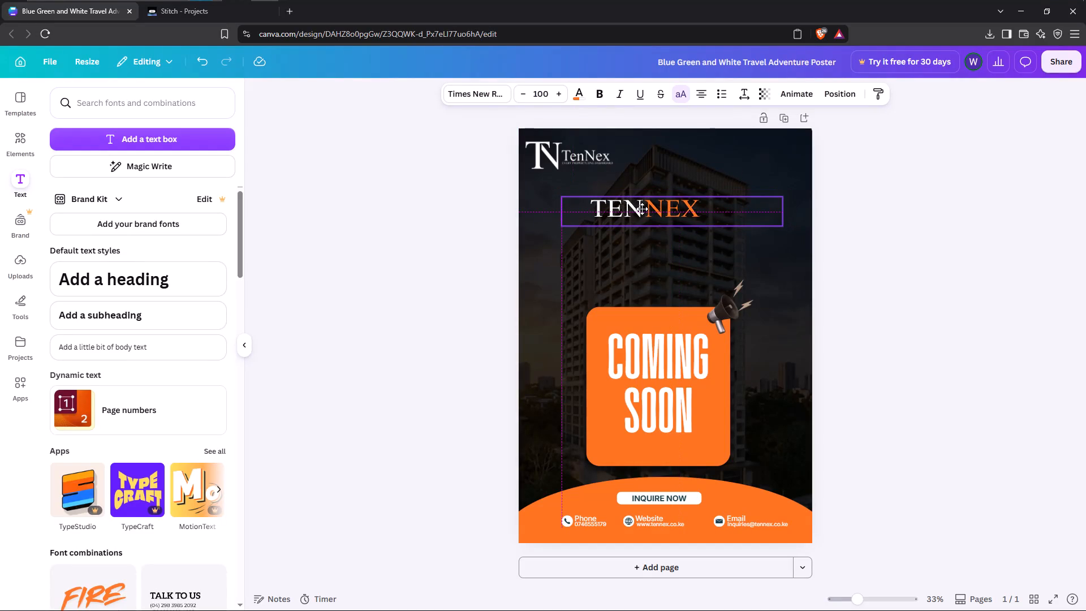
{"action": "left_click_drag", "start_coordinate": [642, 209], "coordinate": [651, 209]}
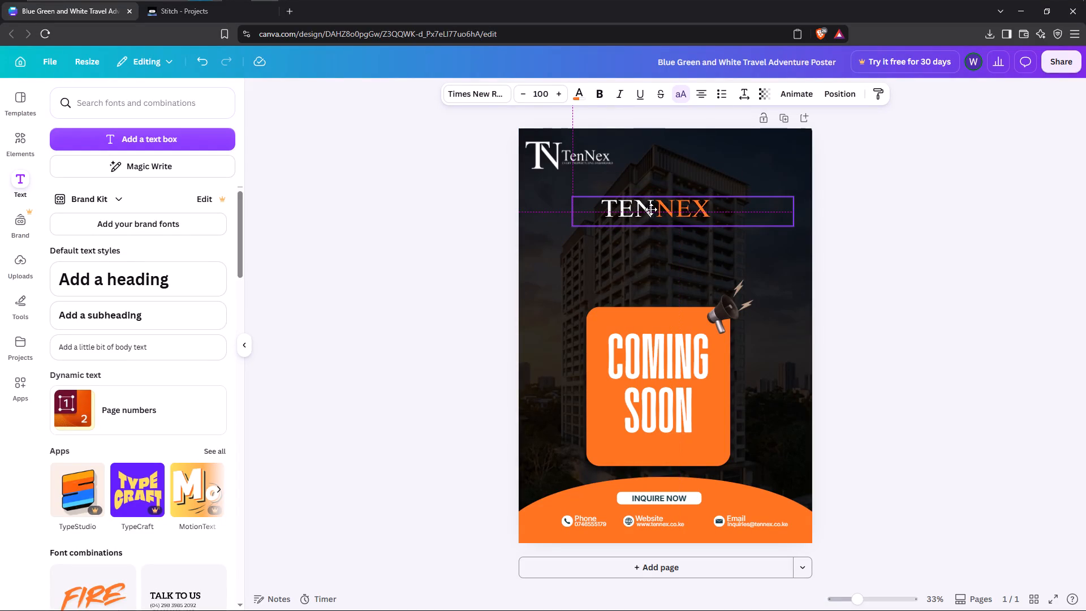
{"action": "left_click_drag", "start_coordinate": [651, 209], "coordinate": [650, 214]}
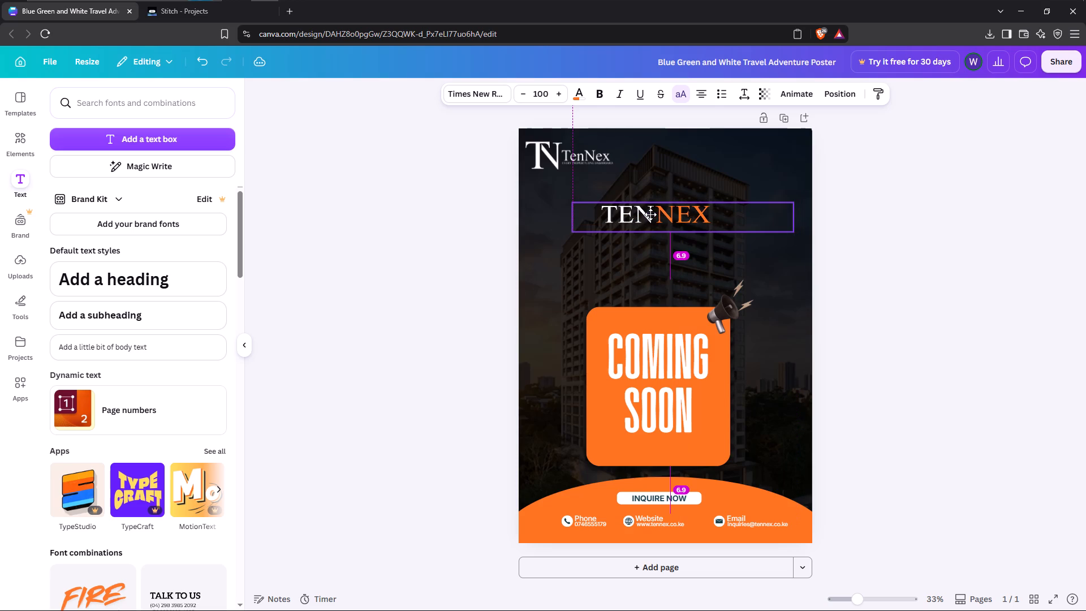
{"action": "left_click_drag", "start_coordinate": [650, 214], "coordinate": [650, 214]}
Align the "Ten" and "Nex" group to the horizontal center of the page.
{"action": "left_click", "coordinate": [733, 179]}
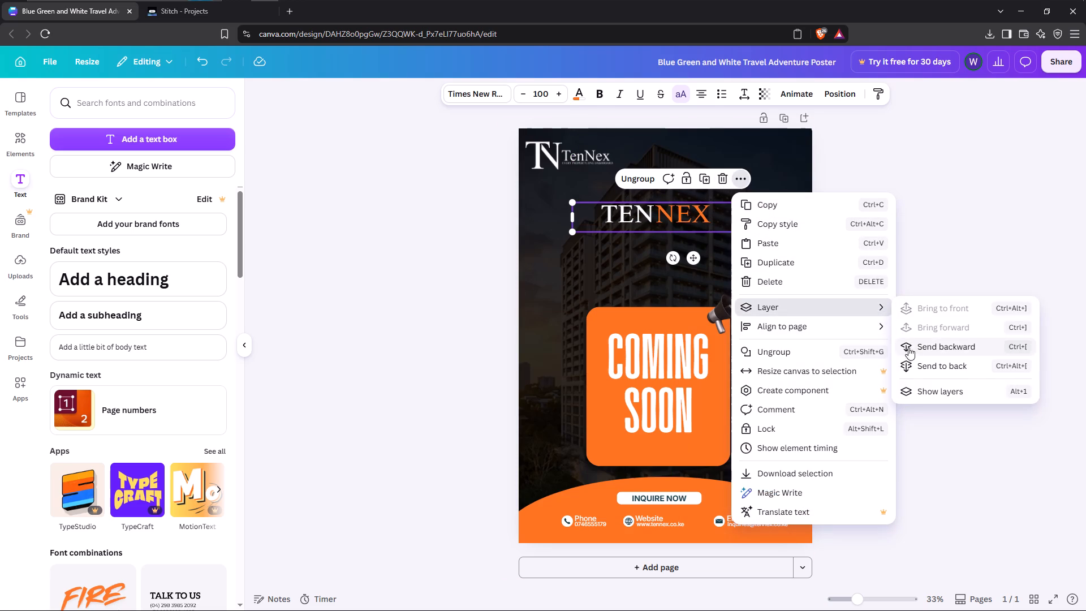
{"action": "left_click", "coordinate": [902, 345]}
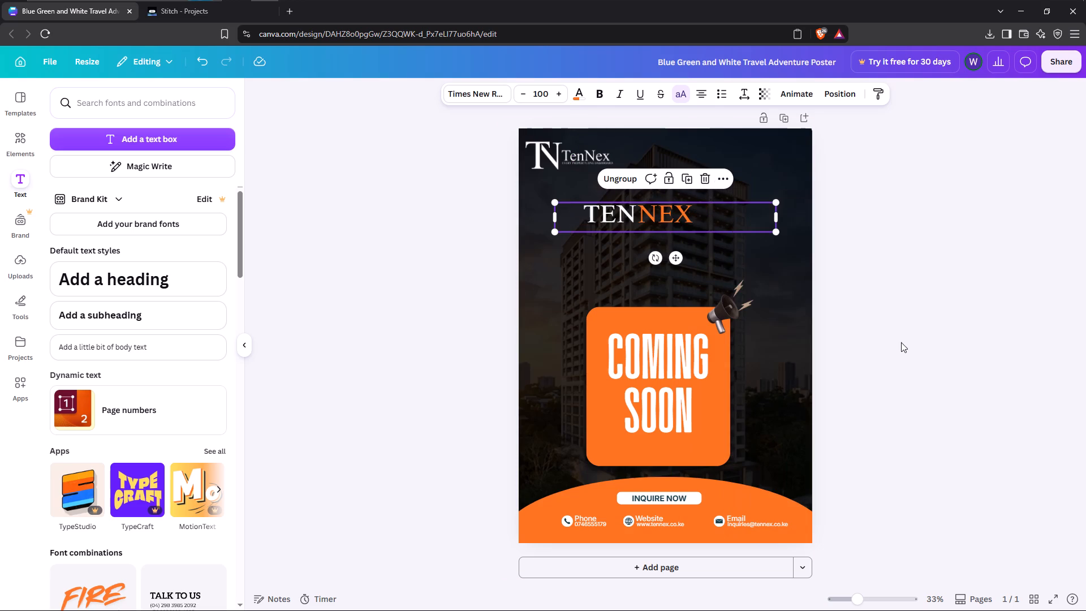
{"action": "left_click", "coordinate": [905, 252]}
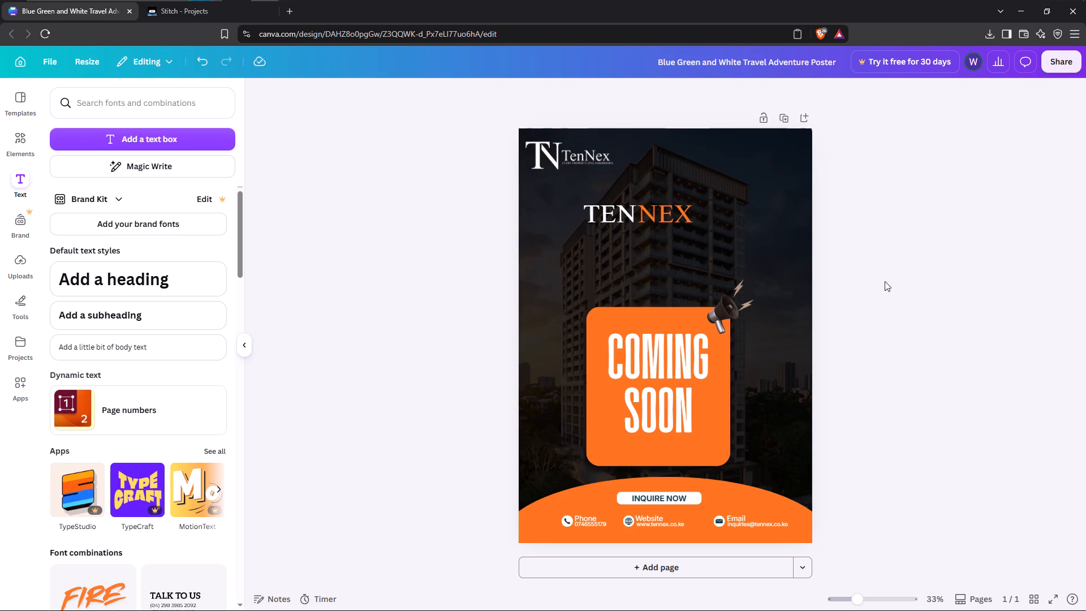
Duplicate the "INQUIRE NOW" text in the poster's orange footer.
{"action": "left_click", "coordinate": [656, 500]}
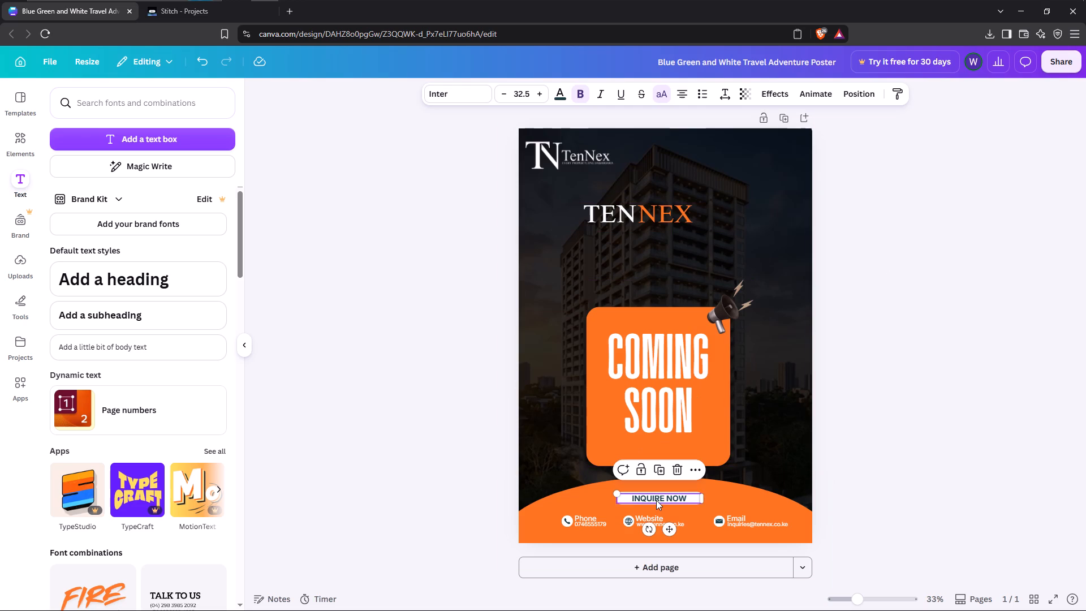
{"action": "left_click", "coordinate": [656, 500]}
{"action": "left_click", "coordinate": [916, 502]}
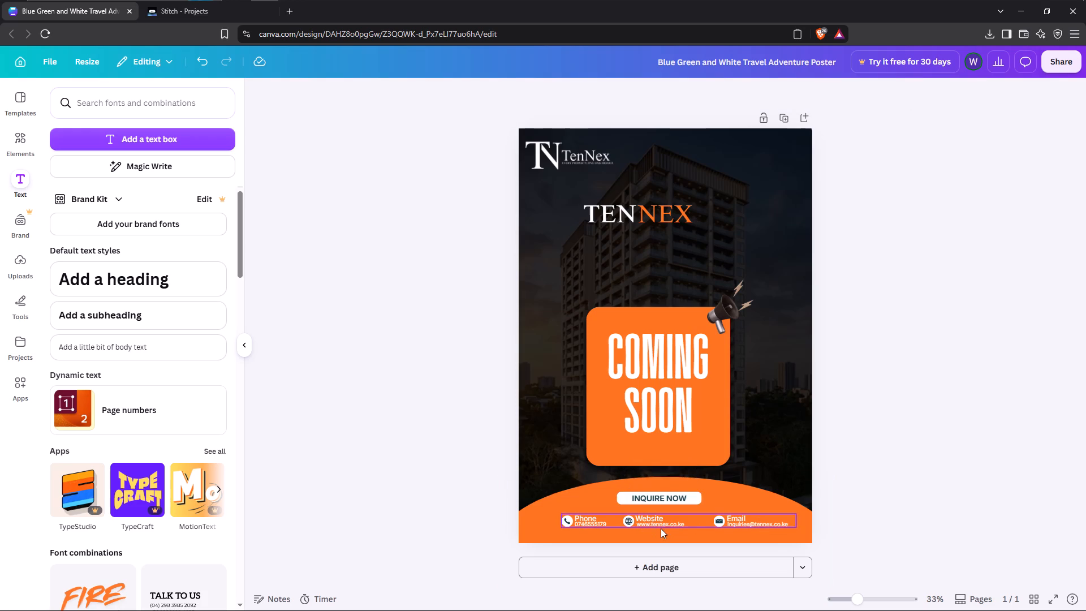
{"action": "left_click", "coordinate": [661, 499]}
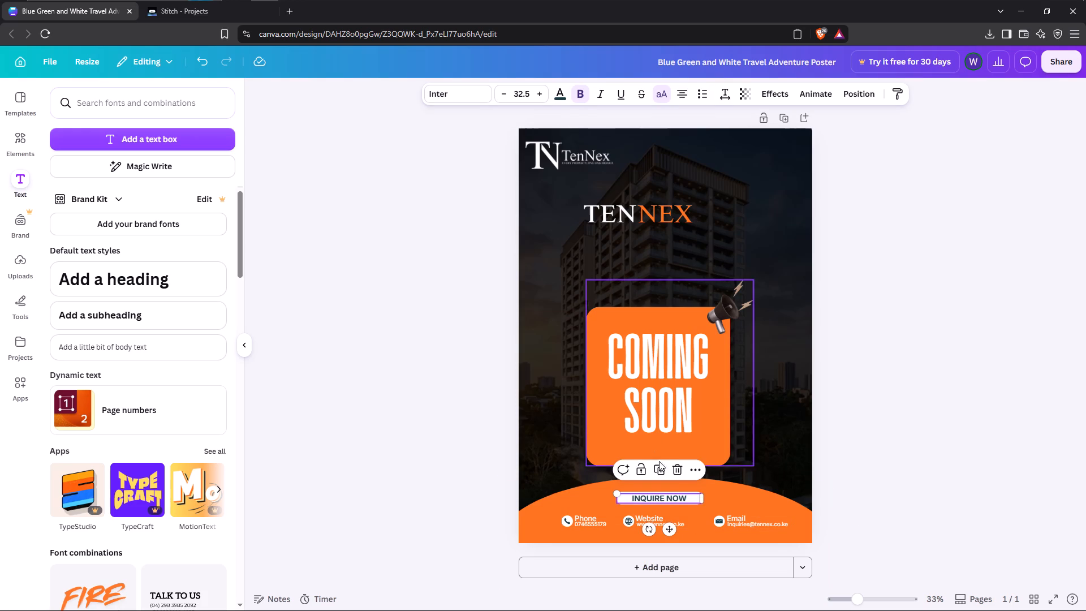
{"action": "left_click", "coordinate": [658, 470]}
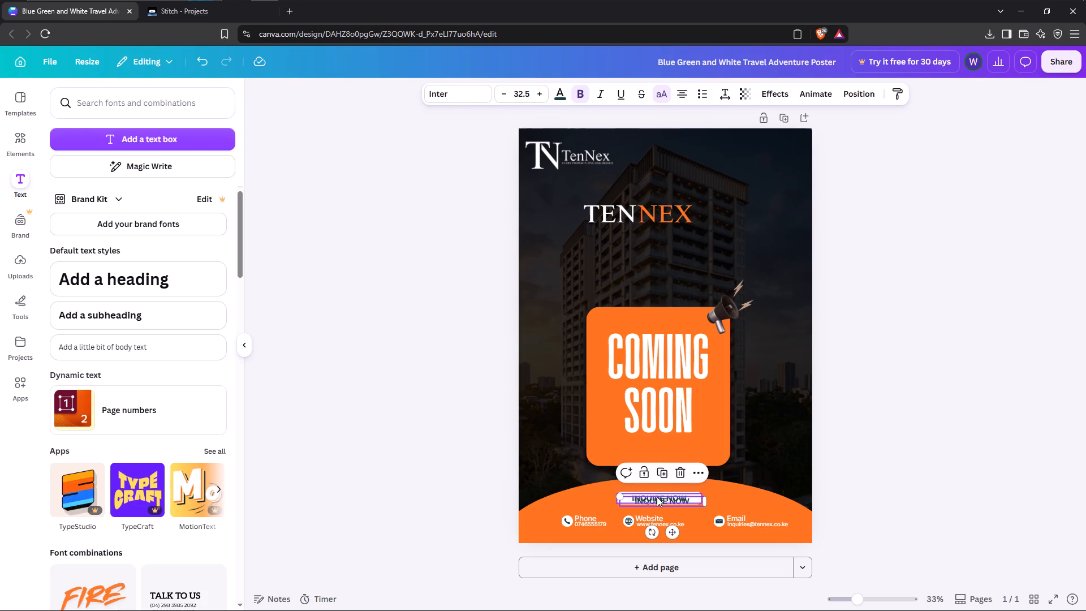
Move the duplicated "INQUIRE NOW" text directly beneath the TenNex title and enlarge it to font size 38.5.
{"action": "left_click_drag", "start_coordinate": [657, 497], "coordinate": [630, 228]}
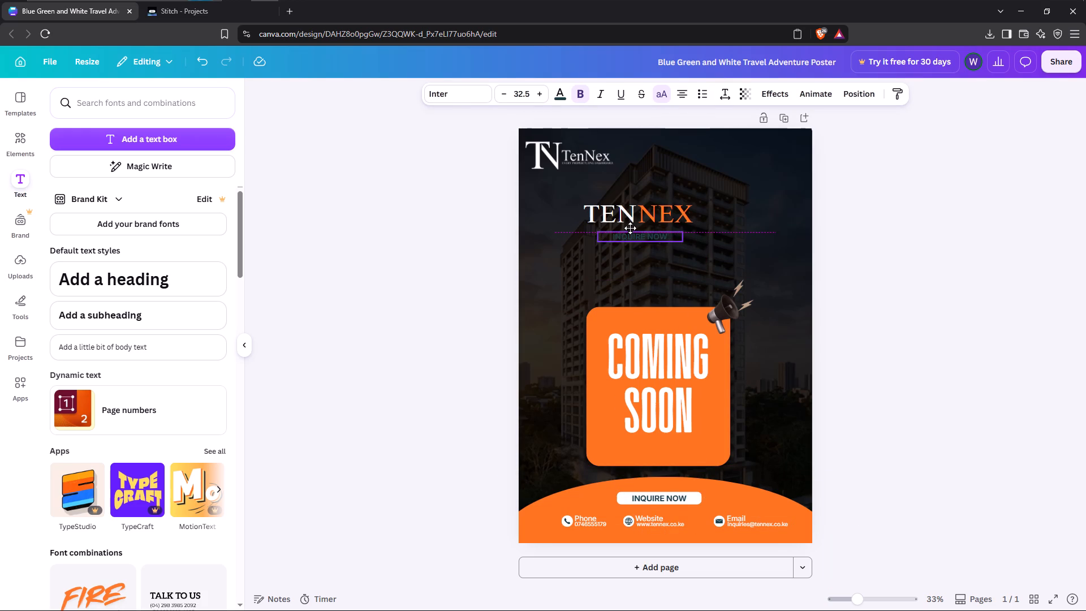
{"action": "left_click_drag", "start_coordinate": [630, 228], "coordinate": [639, 230]}
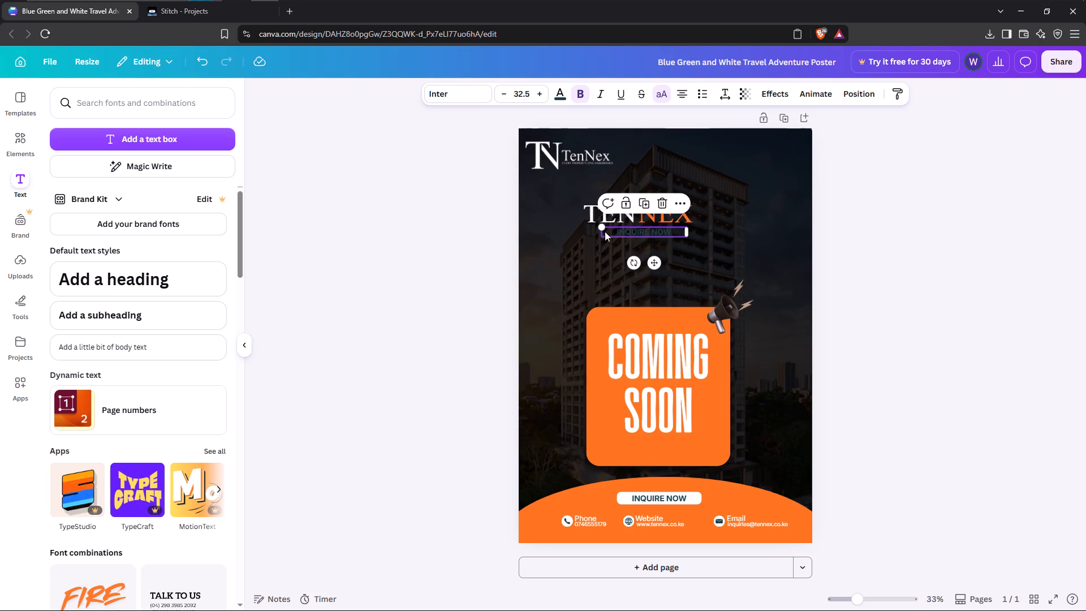
{"action": "left_click_drag", "start_coordinate": [602, 230], "coordinate": [588, 228]}
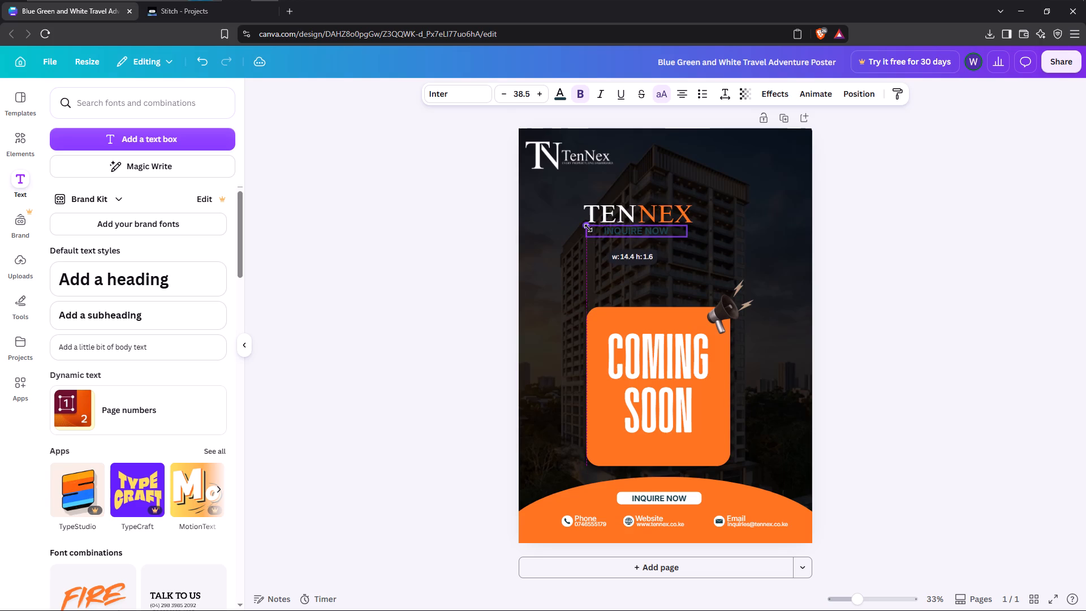
{"action": "left_click_drag", "start_coordinate": [588, 228], "coordinate": [587, 228]}
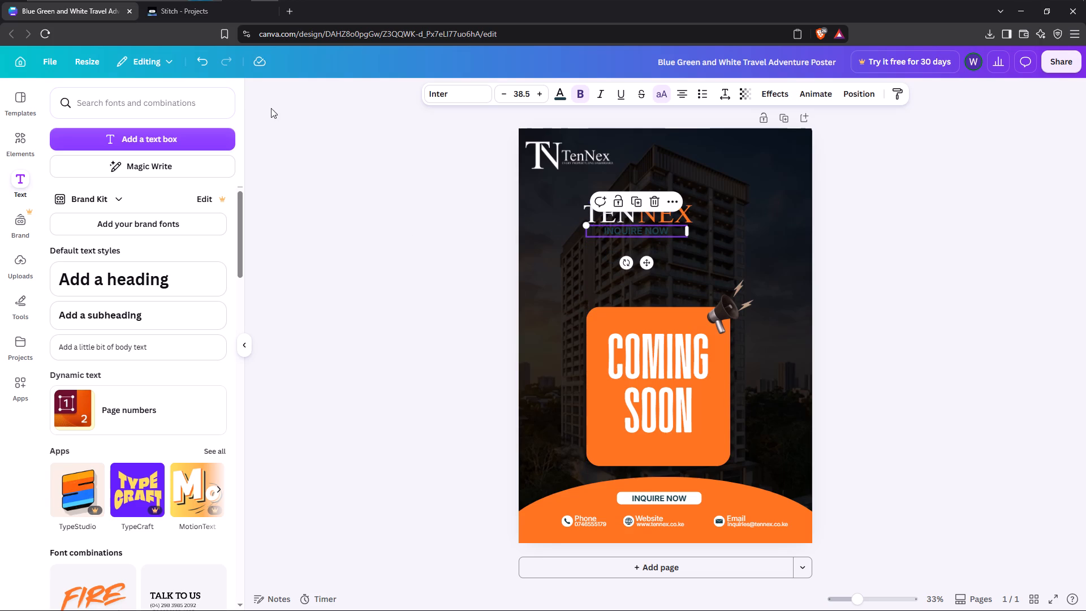
Replace the duplicated text with the tagline "Rent, leases and payments simplified", using the Stitch mockup as reference.
{"action": "left_click", "coordinate": [208, 17]}
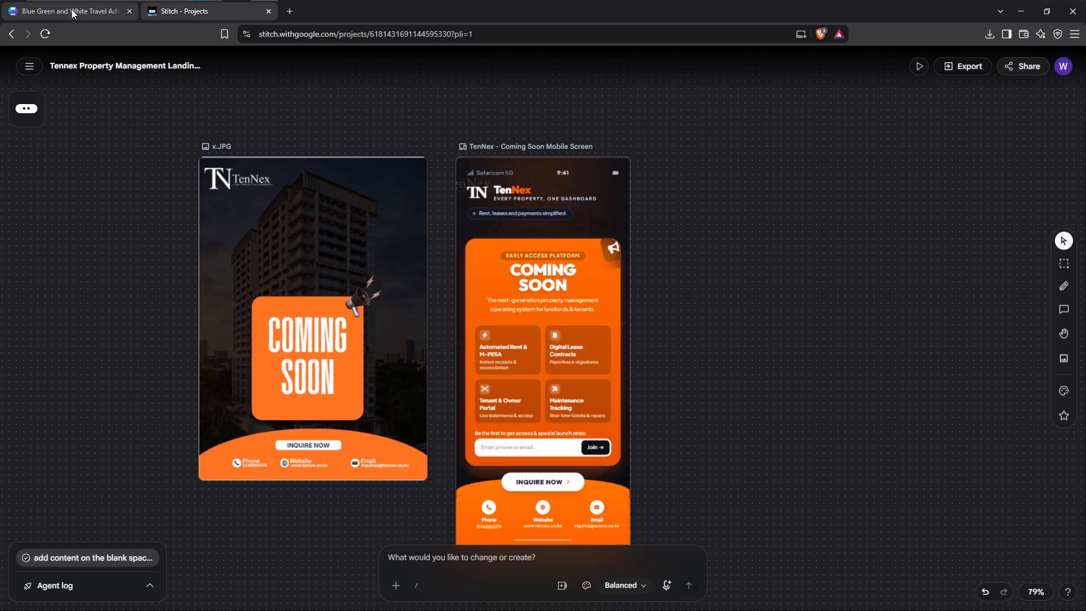
{"action": "left_click", "coordinate": [60, 6]}
{"action": "double_click", "coordinate": [641, 231]}
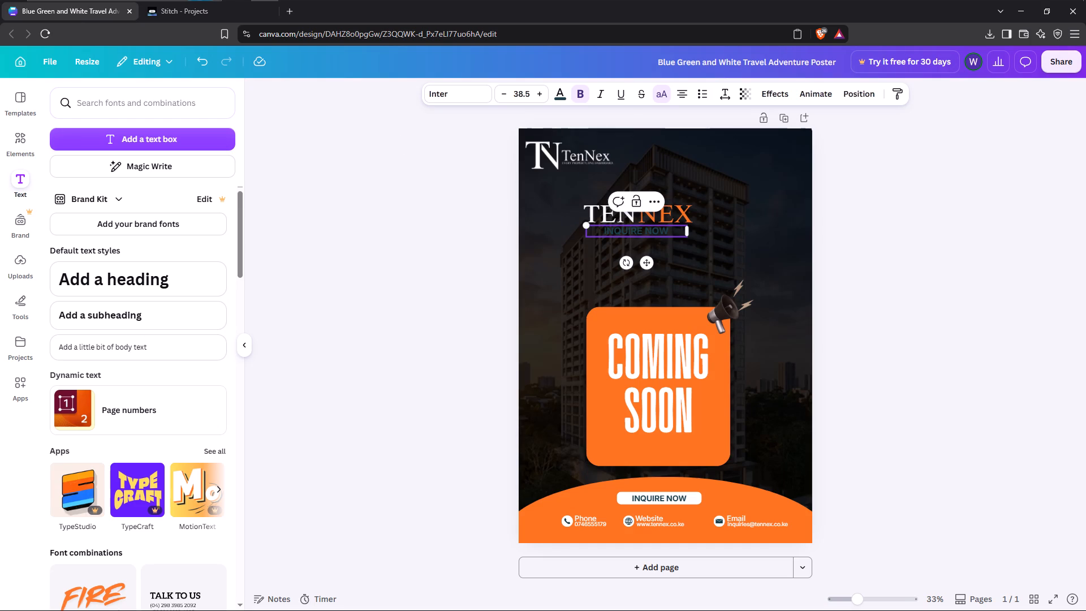
{"action": "left_click", "coordinate": [632, 234]}
{"action": "left_click_drag", "start_coordinate": [604, 229], "coordinate": [666, 231]}
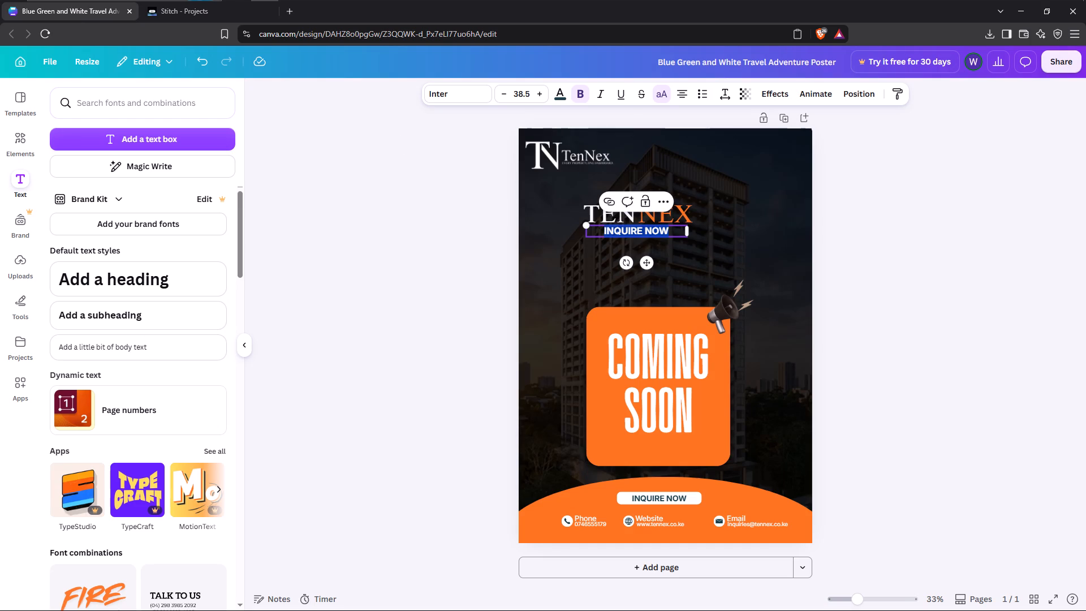
{"action": "type", "text": "re"}
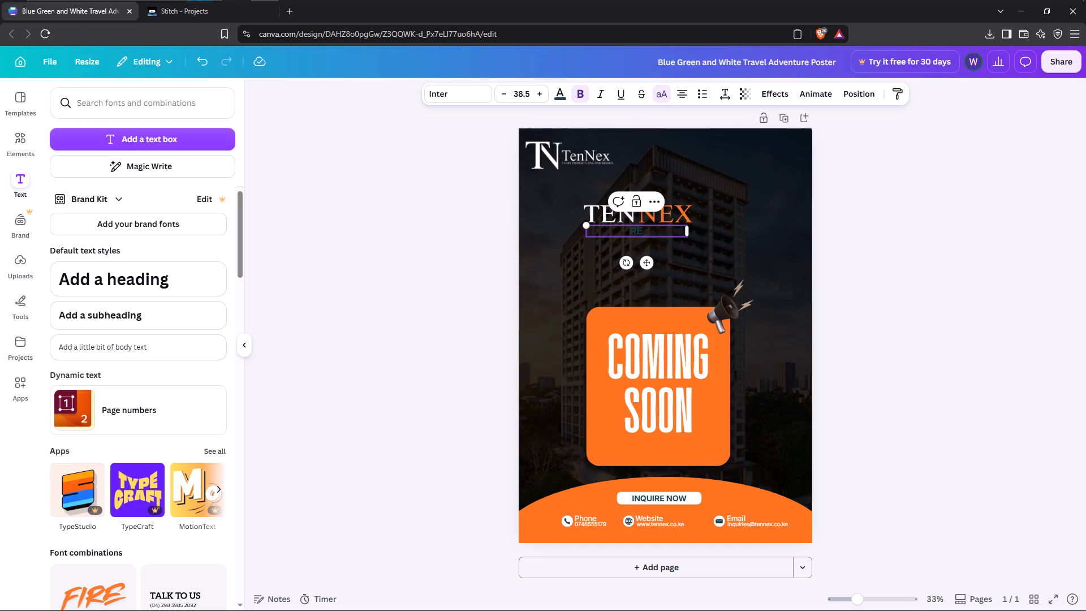
{"action": "type", "text": "nt, leases ajd"}
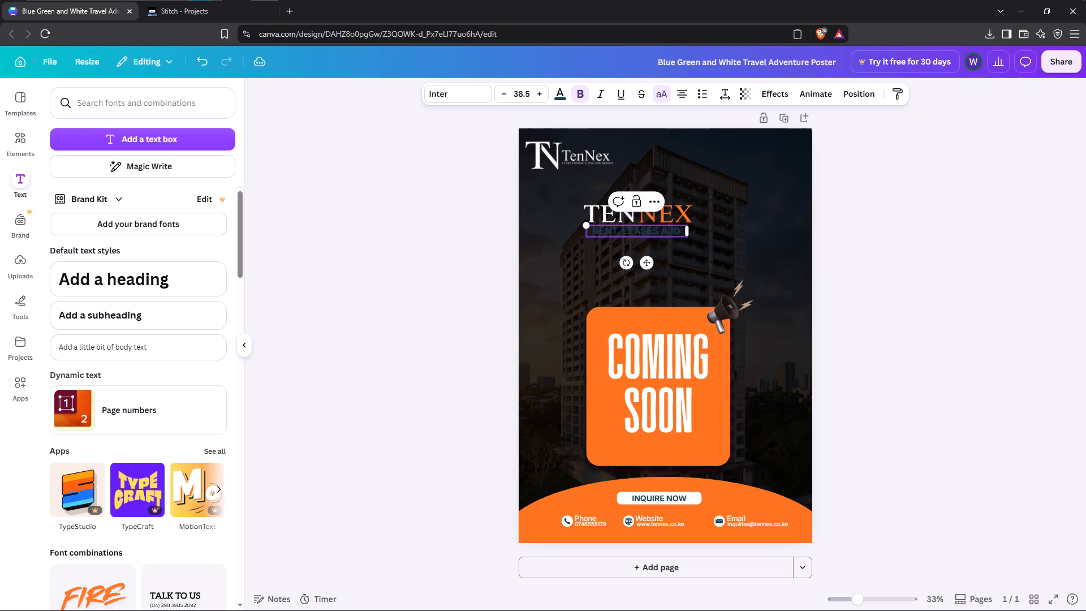
{"action": "key", "text": "BackSpace"}
{"action": "key", "text": "BackSpace"}
{"action": "type", "text": "nd paymean"}
{"action": "key", "text": "BackSpace"}
{"action": "key", "text": "BackSpace"}
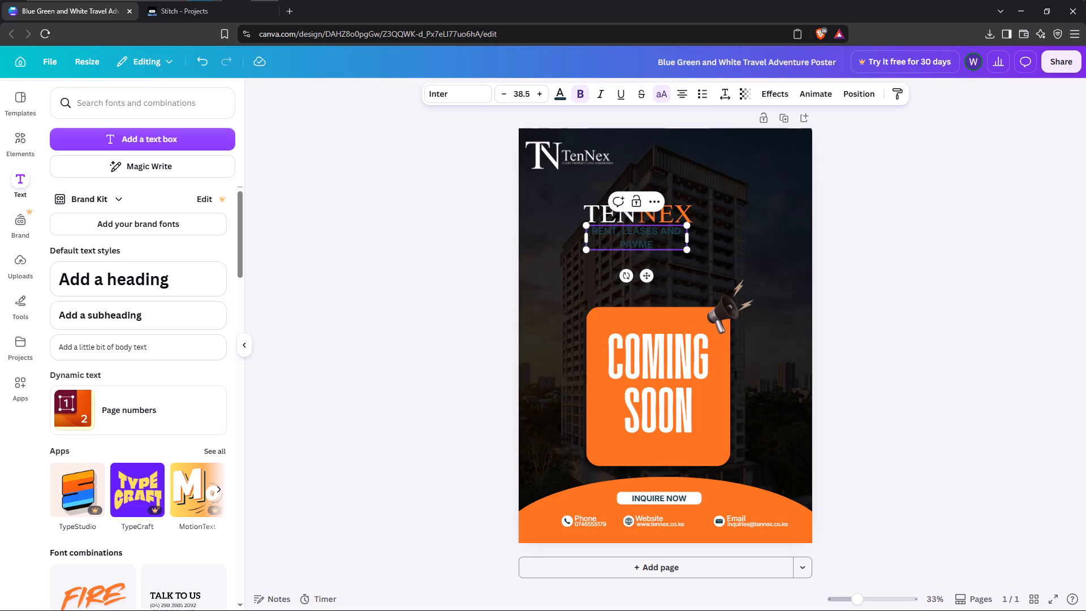
{"action": "type", "text": "nts simplifie"}
{"action": "key", "text": "d"}
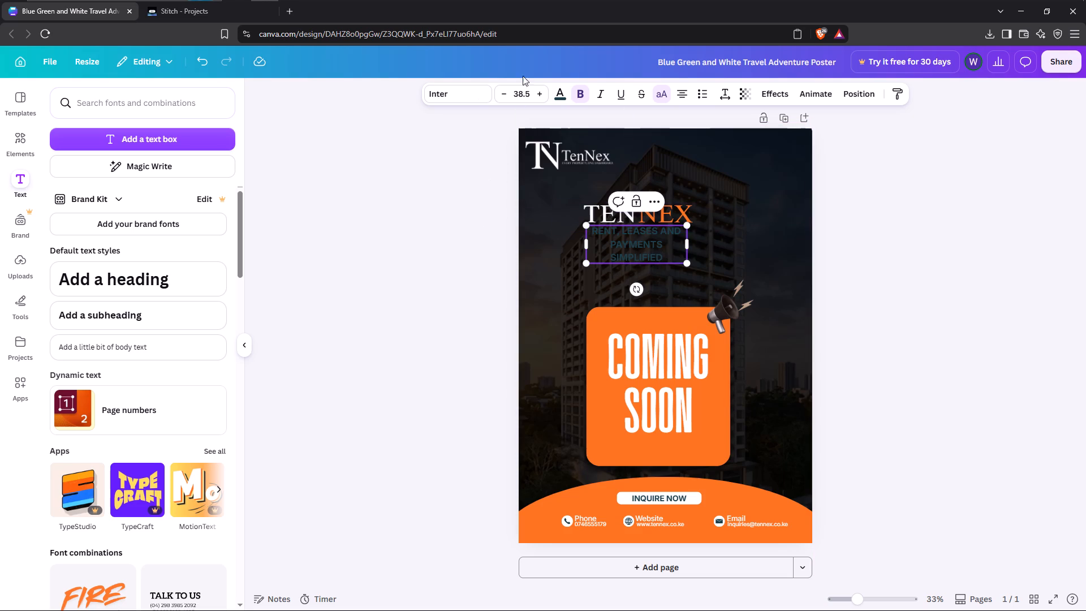
Change the tagline's text colour to white.
{"action": "left_click", "coordinate": [559, 91]}
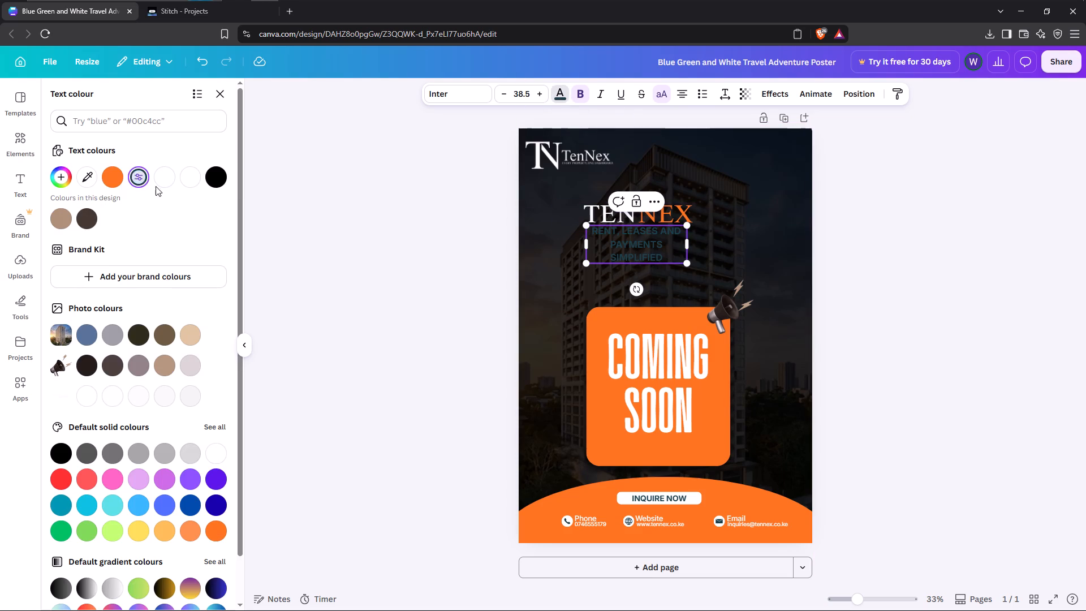
{"action": "left_click", "coordinate": [164, 182]}
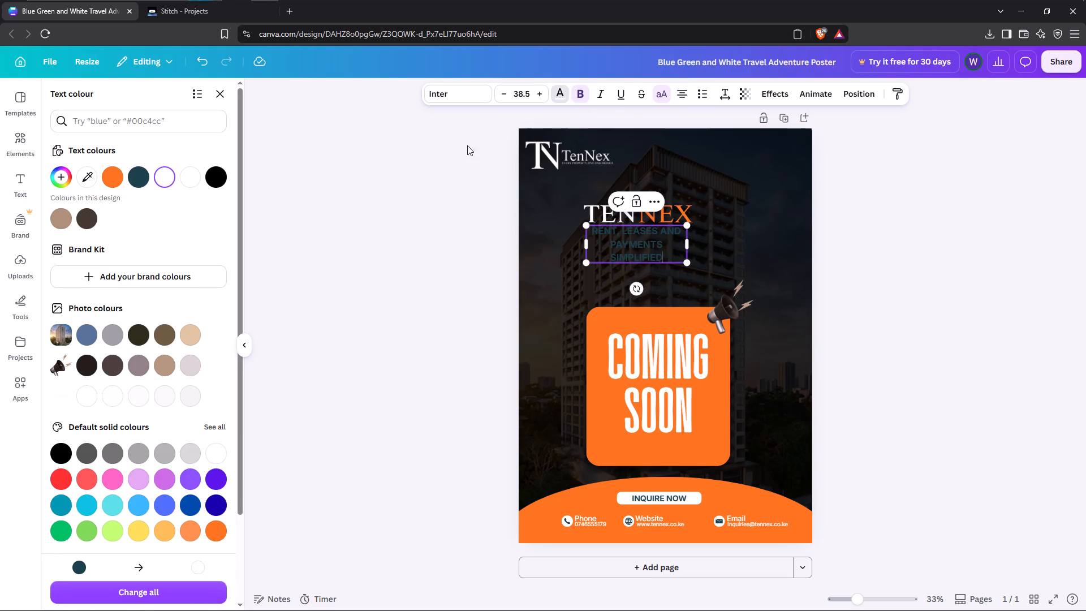
{"action": "left_click", "coordinate": [421, 209]}
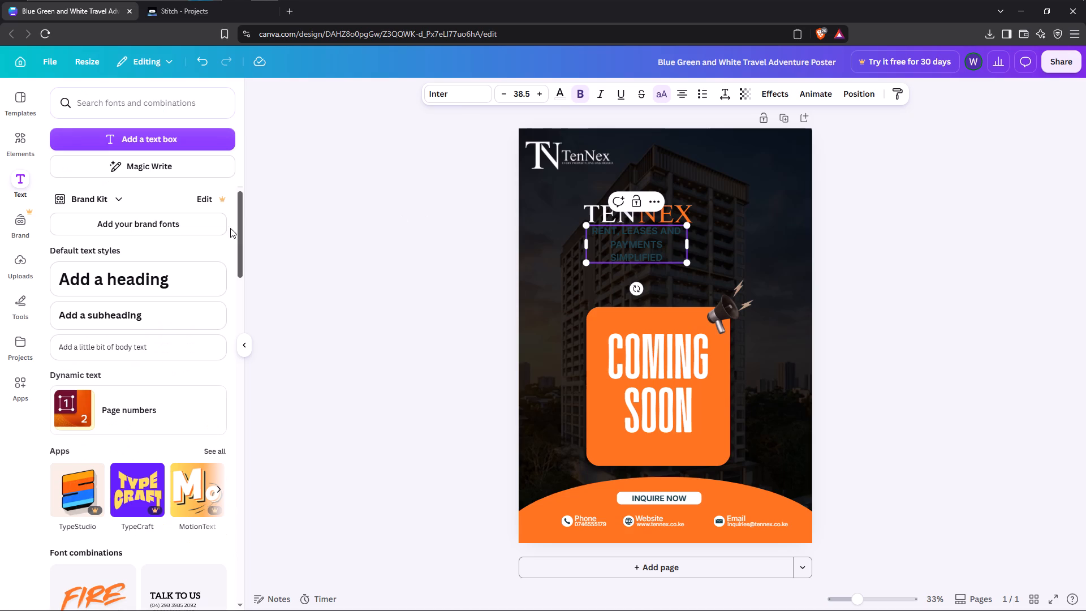
{"action": "left_click", "coordinate": [619, 239]}
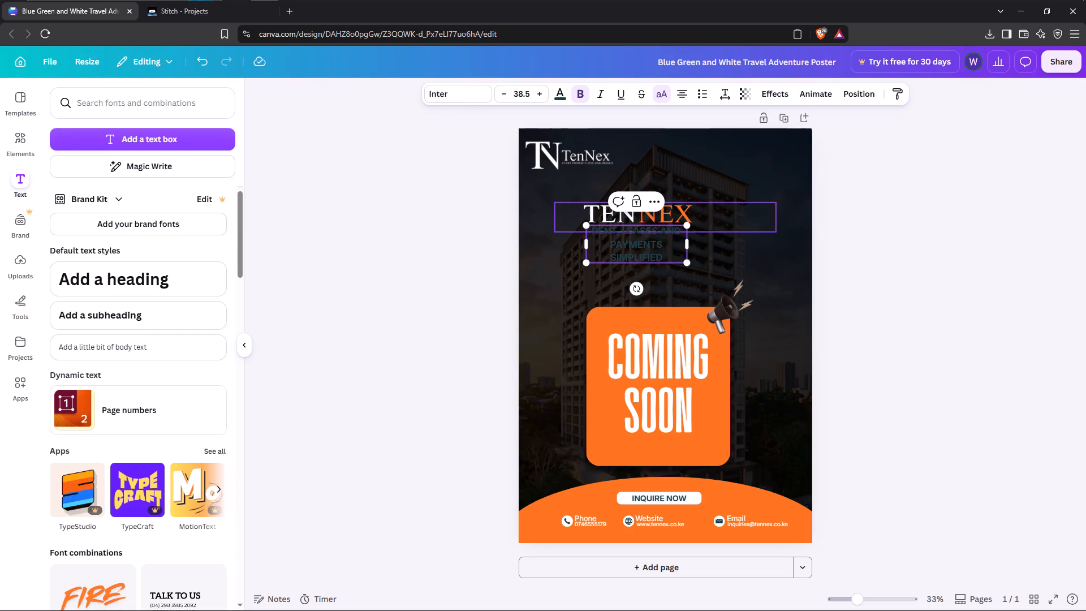
{"action": "left_click", "coordinate": [617, 242]}
{"action": "left_click", "coordinate": [964, 239]}
{"action": "left_click", "coordinate": [639, 236]}
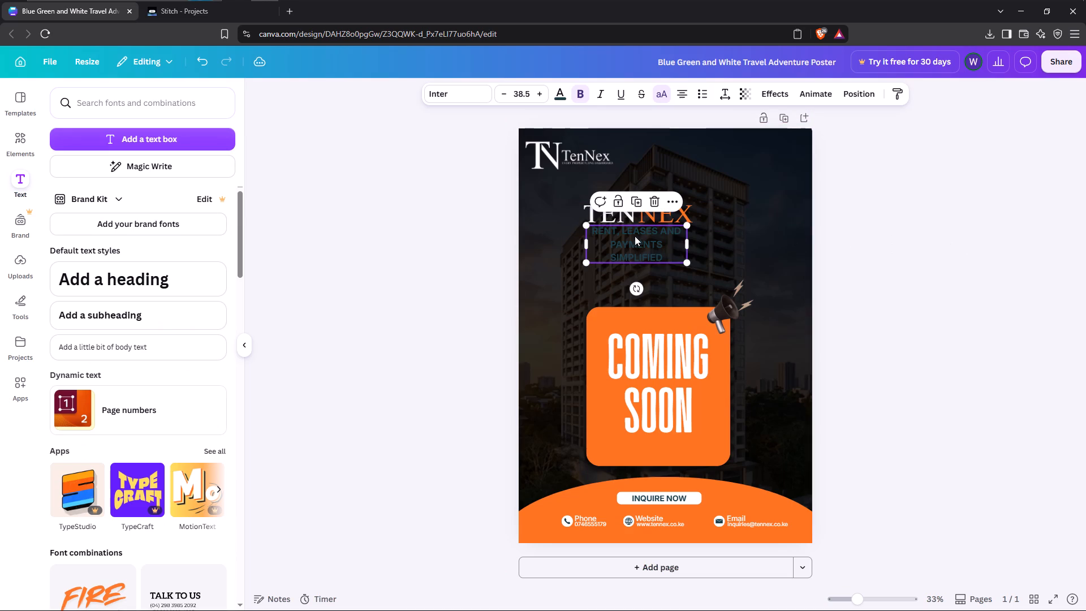
{"action": "left_click", "coordinate": [560, 98]}
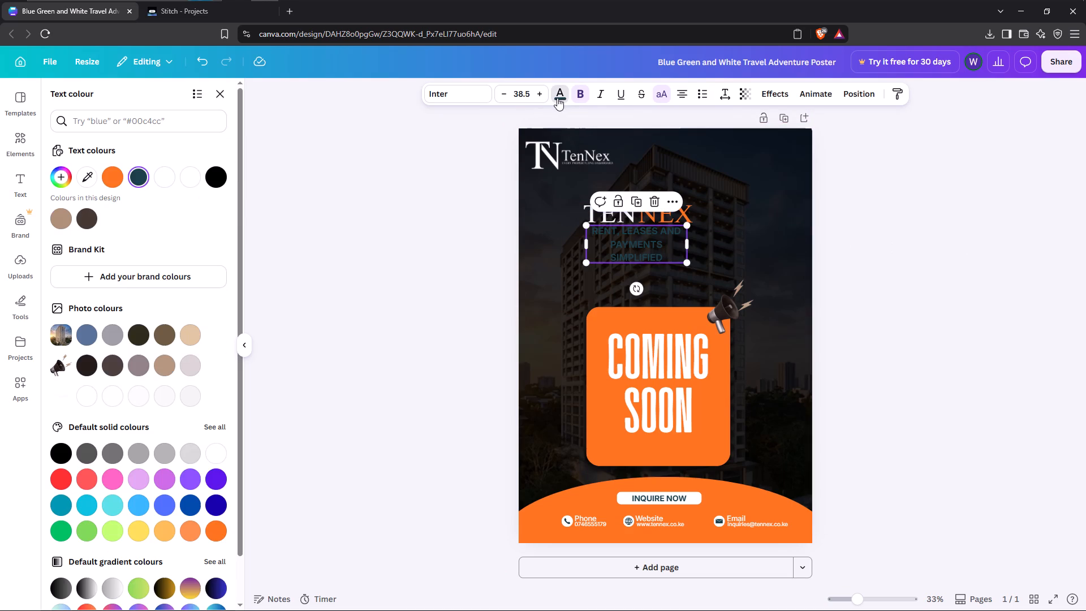
{"action": "left_click", "coordinate": [165, 180]}
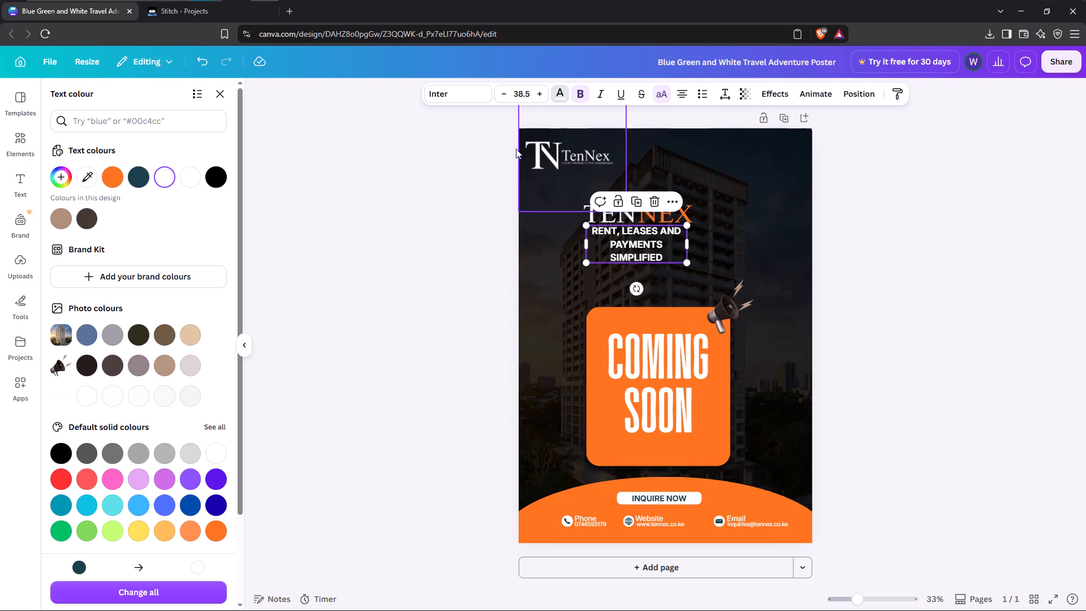
Remove the bold style from the tagline and set its font to Times New Roman MT.
{"action": "left_click", "coordinate": [579, 93]}
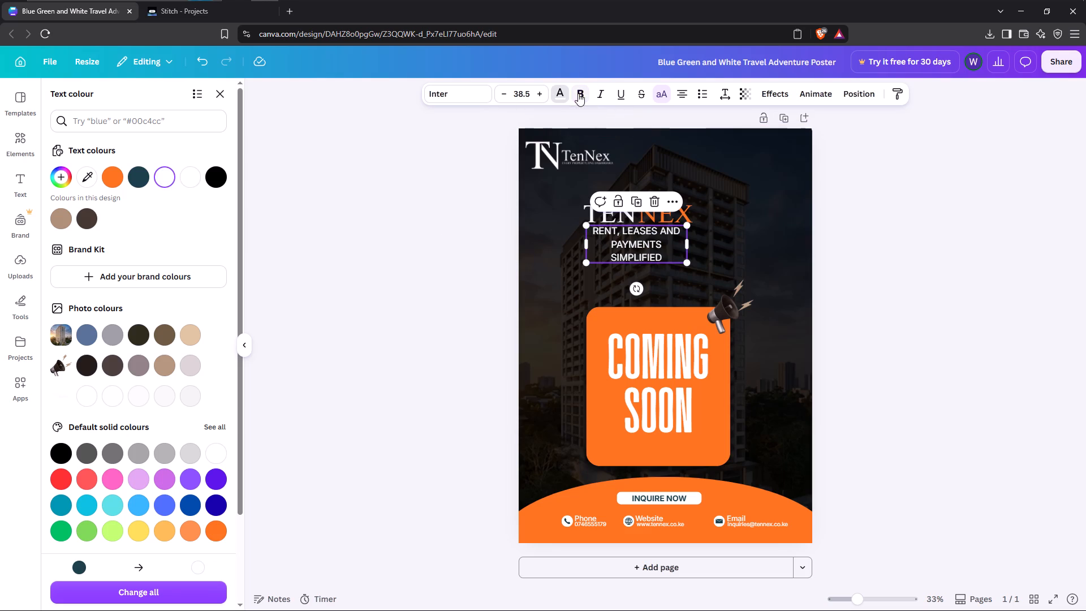
{"action": "left_click", "coordinate": [478, 98]}
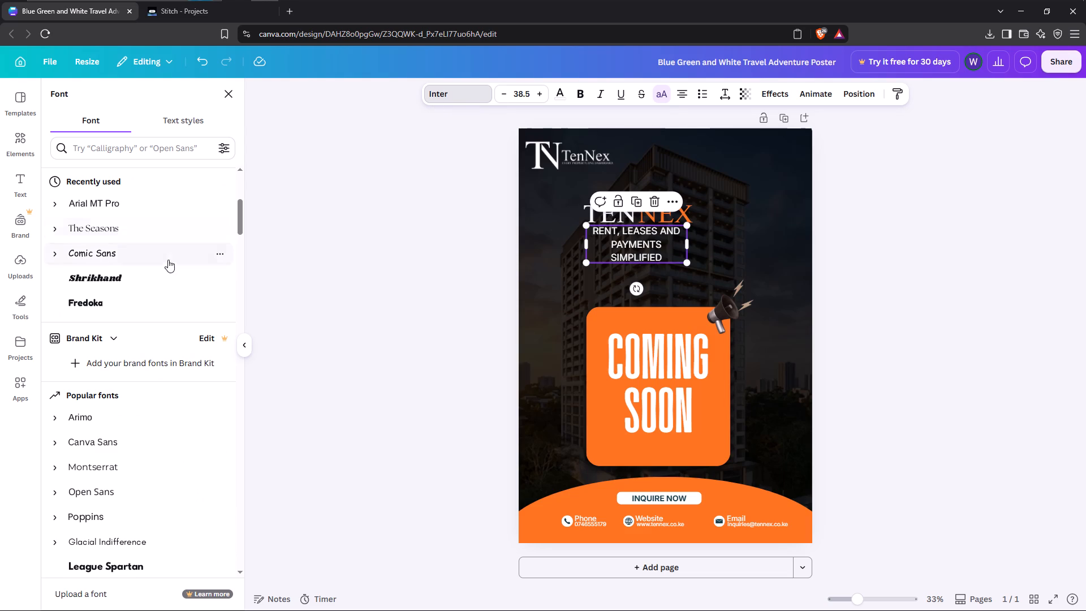
{"action": "scroll", "coordinate": [146, 300], "scroll_direction": "down", "scroll_amount": 8}
{"action": "scroll", "coordinate": [101, 404], "scroll_direction": "down", "scroll_amount": 3}
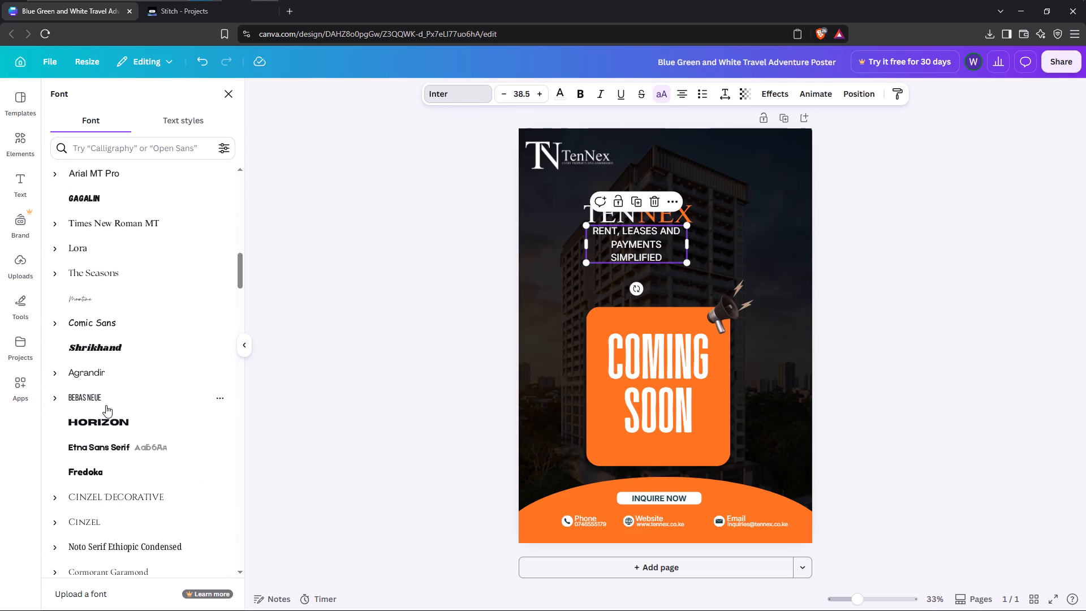
{"action": "scroll", "coordinate": [106, 405], "scroll_direction": "up", "scroll_amount": 1}
{"action": "left_click", "coordinate": [118, 285]}
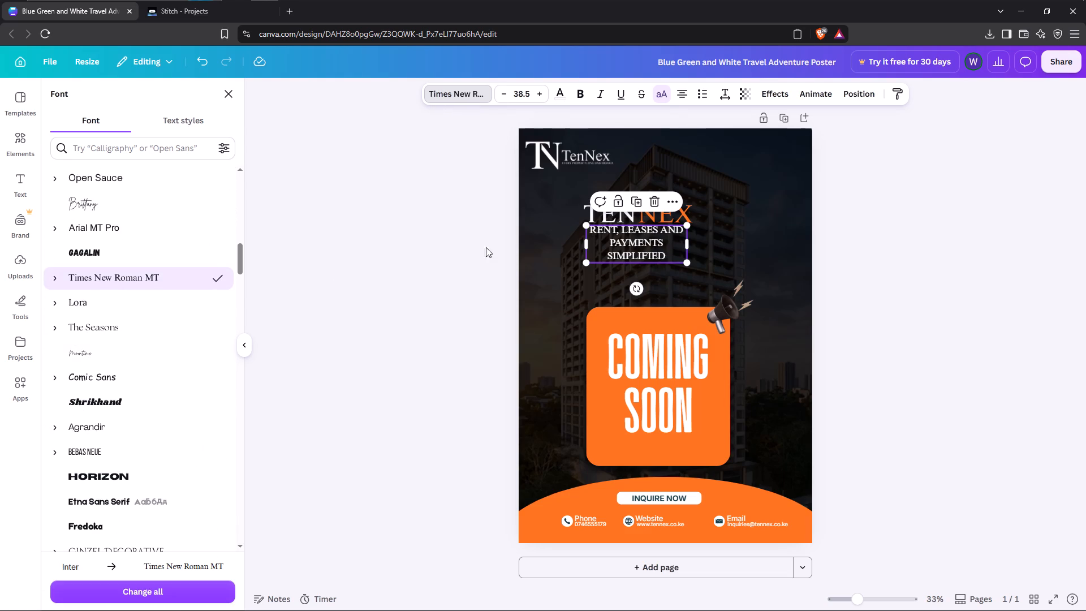
Set the tagline's font size to 18 and shift it slightly to the right beneath the title.
{"action": "left_click", "coordinate": [523, 100]}
{"action": "left_click", "coordinate": [528, 259]}
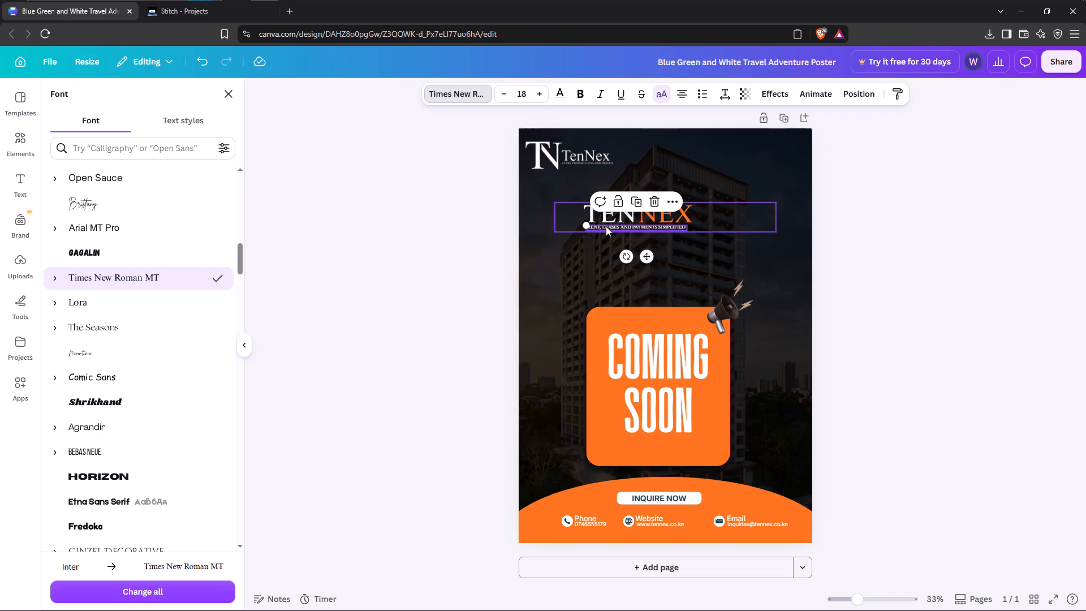
{"action": "left_click", "coordinate": [619, 244]}
{"action": "left_click_drag", "start_coordinate": [623, 227], "coordinate": [630, 227]}
Increase the tagline's font size to 23 and widen its text box so it fits on one line.
{"action": "triple_click", "coordinate": [539, 96]}
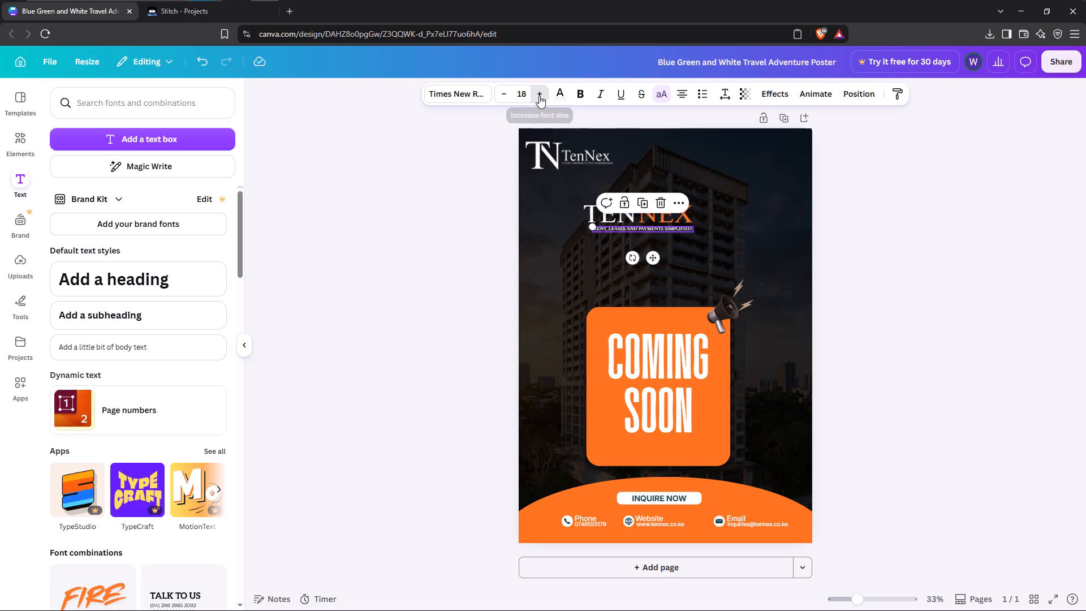
{"action": "double_click", "coordinate": [539, 96]}
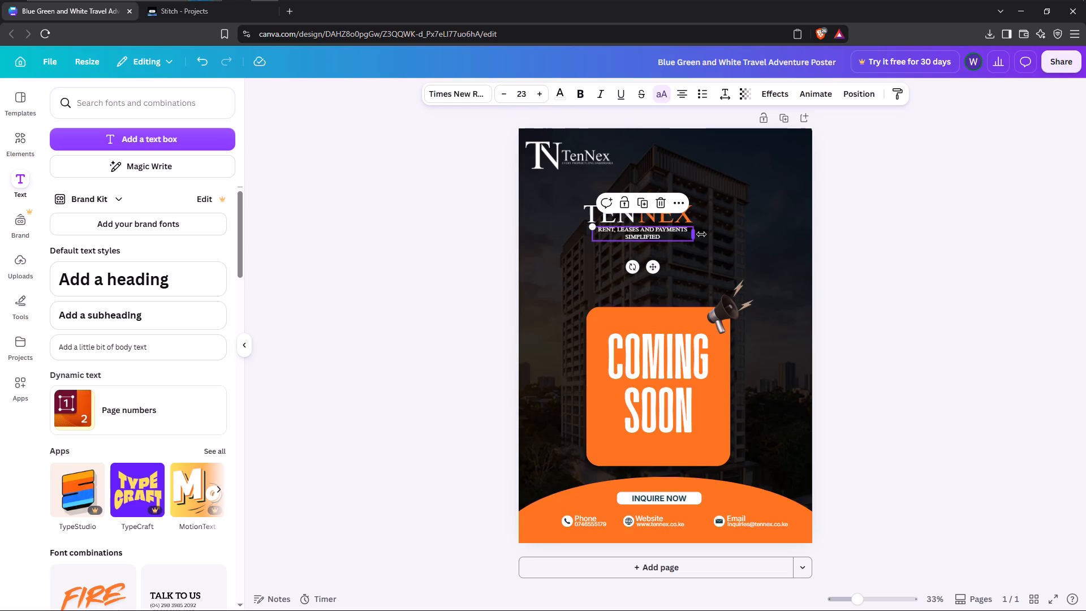
{"action": "left_click_drag", "start_coordinate": [696, 235], "coordinate": [734, 237]}
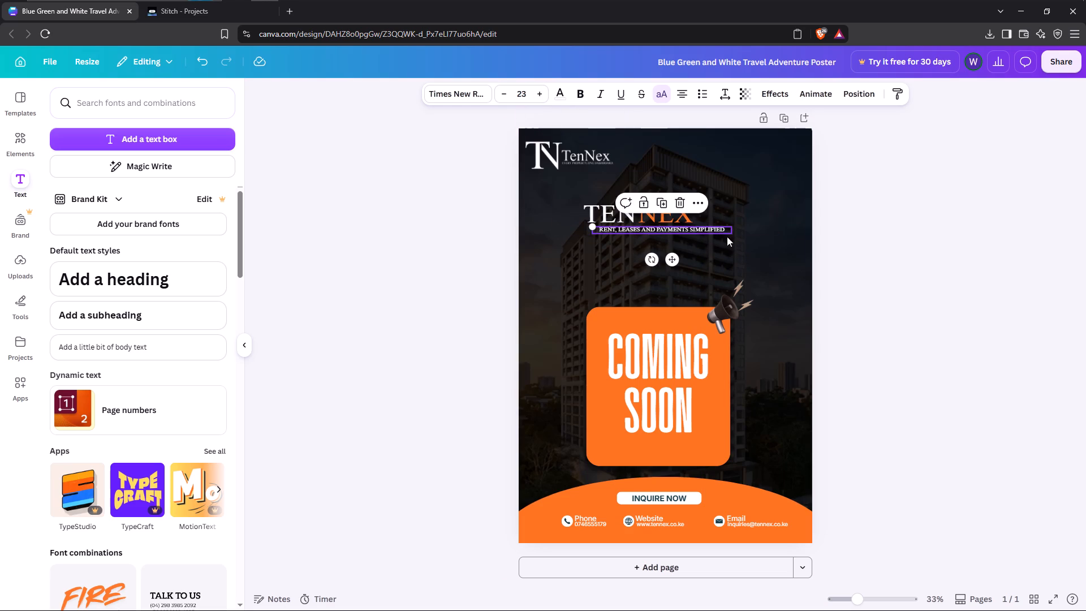
Move the tagline so its text starts in line with the left edge of the TenNex title.
{"action": "left_click", "coordinate": [663, 230]}
{"action": "left_click", "coordinate": [602, 244]}
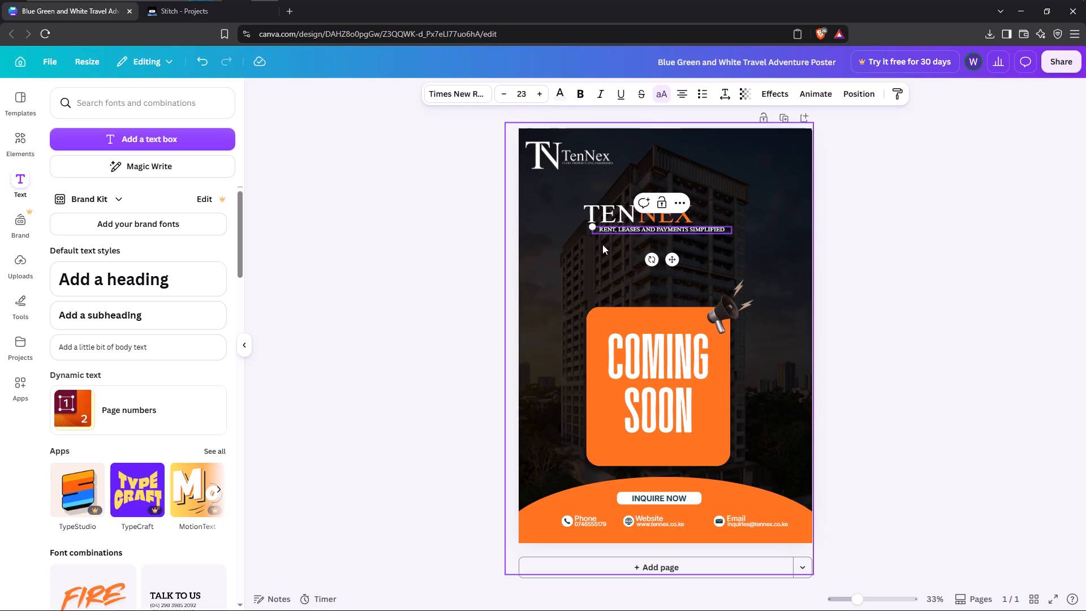
{"action": "left_click_drag", "start_coordinate": [636, 226], "coordinate": [622, 229]}
{"action": "left_click", "coordinate": [874, 259]}
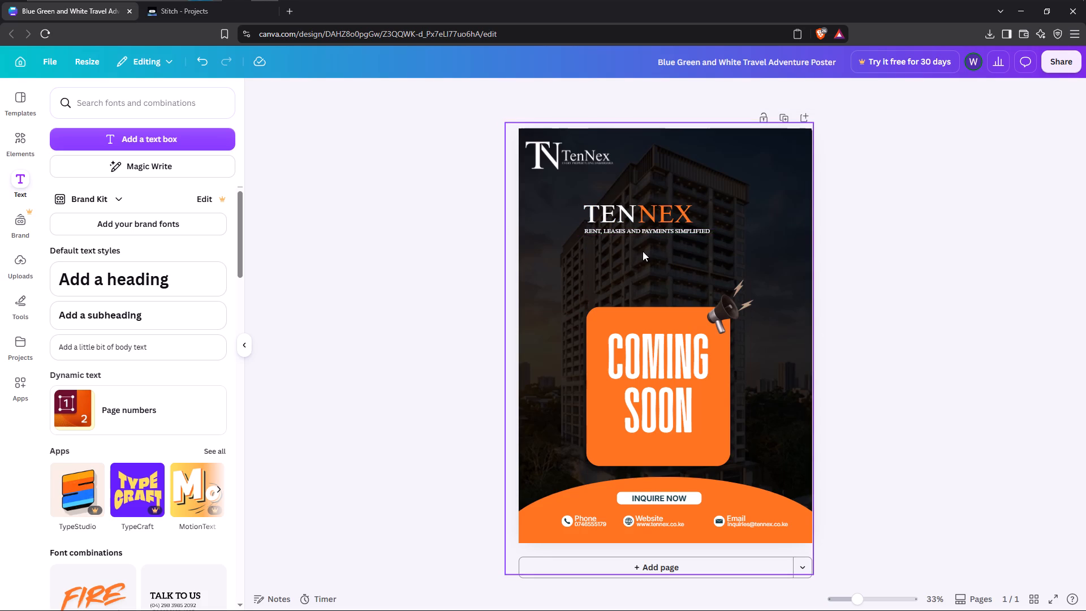
Increase the tagline's font size to 25.
{"action": "left_click", "coordinate": [613, 229]}
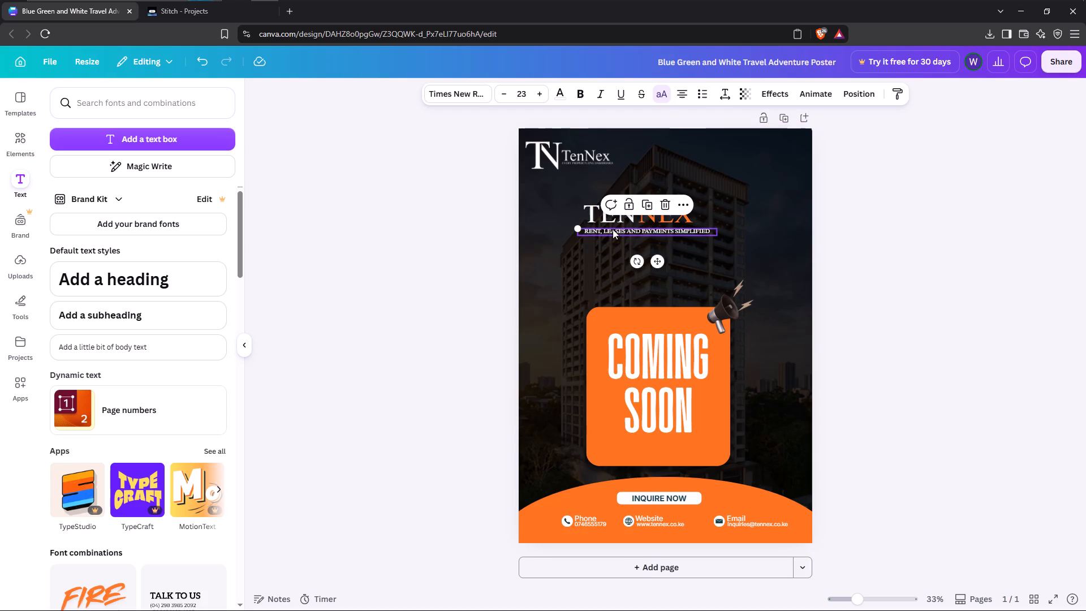
{"action": "double_click", "coordinate": [544, 96]}
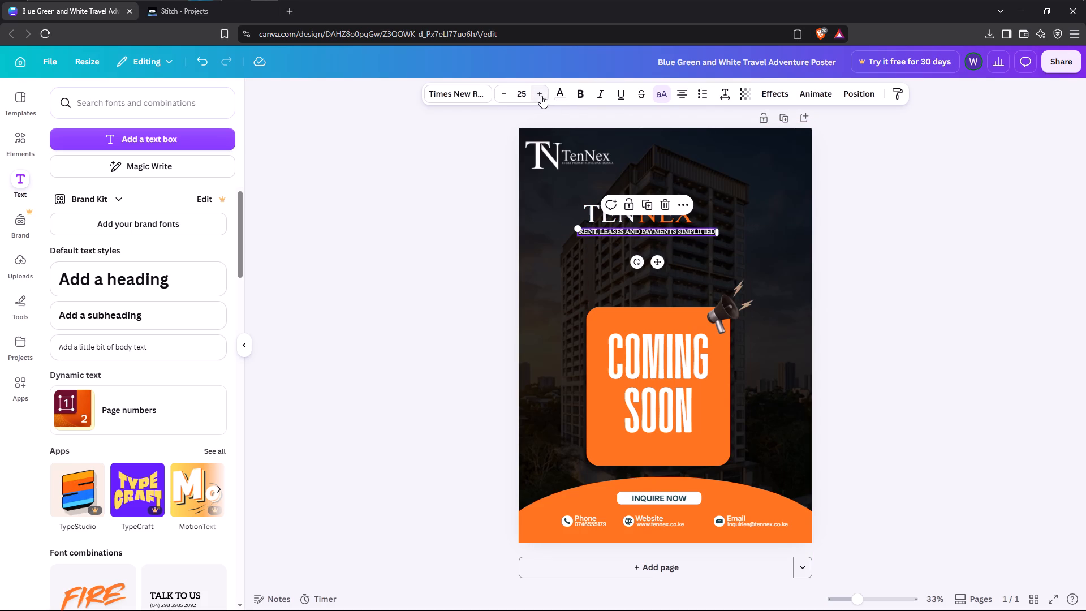
{"action": "left_click", "coordinate": [407, 221]}
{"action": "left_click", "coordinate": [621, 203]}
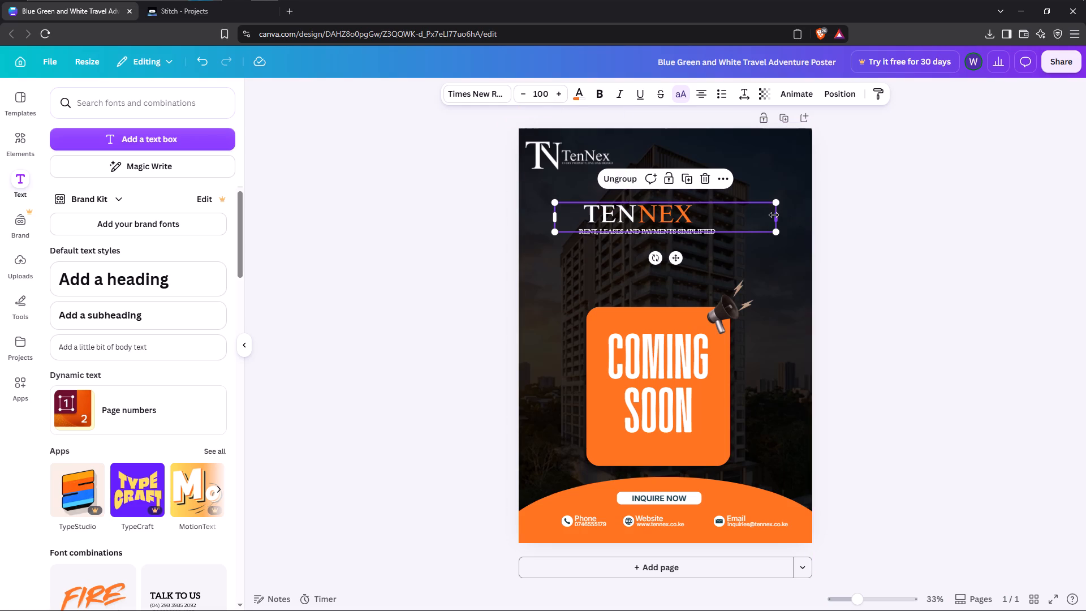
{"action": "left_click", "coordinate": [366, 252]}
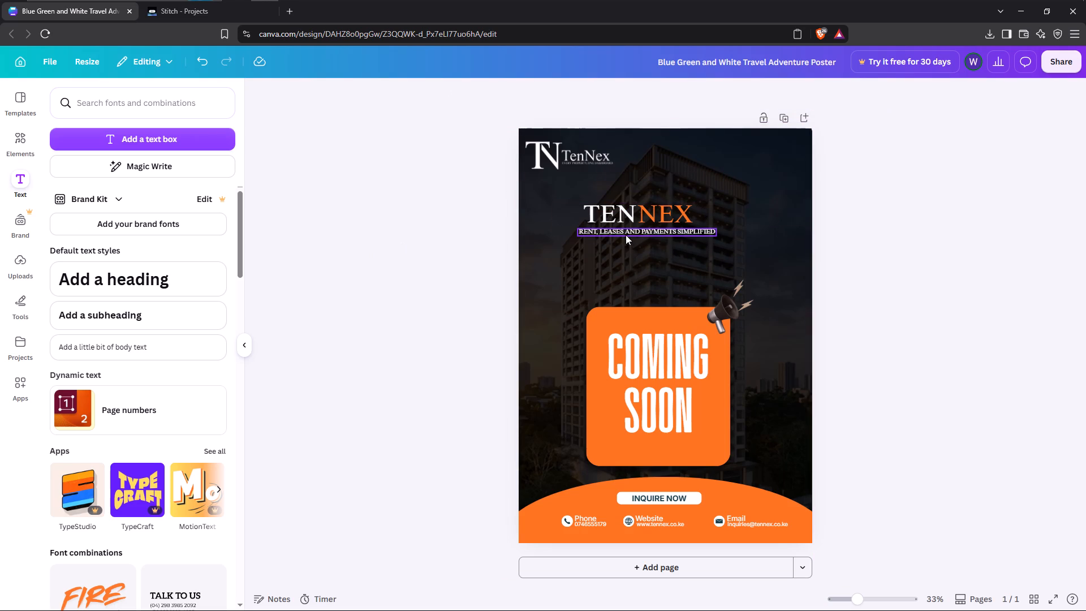
Move the tagline slightly to the right, keeping it just beneath the TenNex title.
{"action": "left_click_drag", "start_coordinate": [621, 233], "coordinate": [629, 235]}
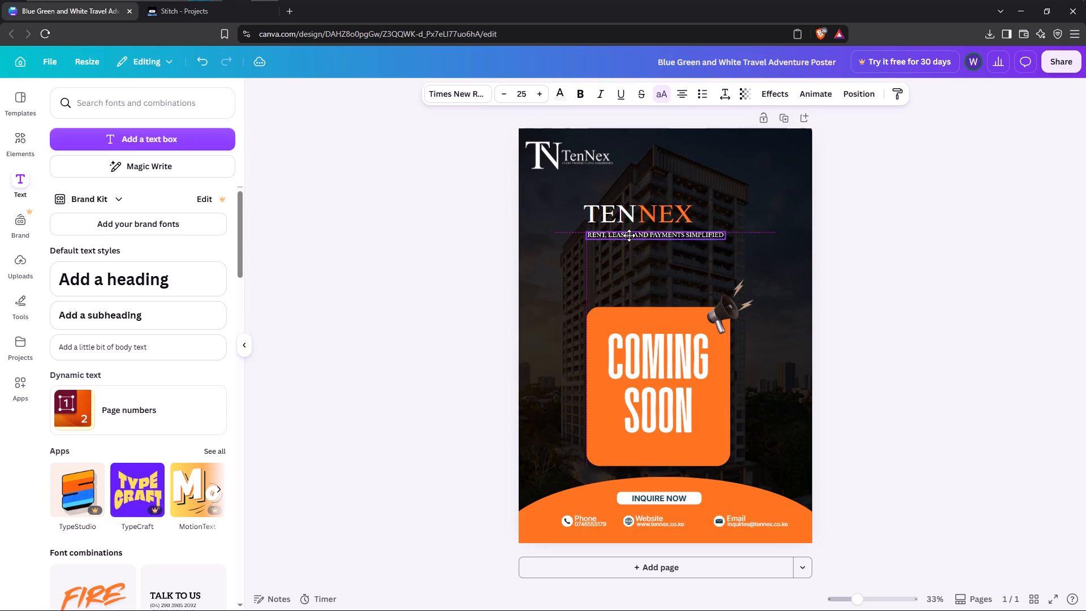
{"action": "left_click_drag", "start_coordinate": [629, 235], "coordinate": [631, 234]}
{"action": "left_click", "coordinate": [937, 242]}
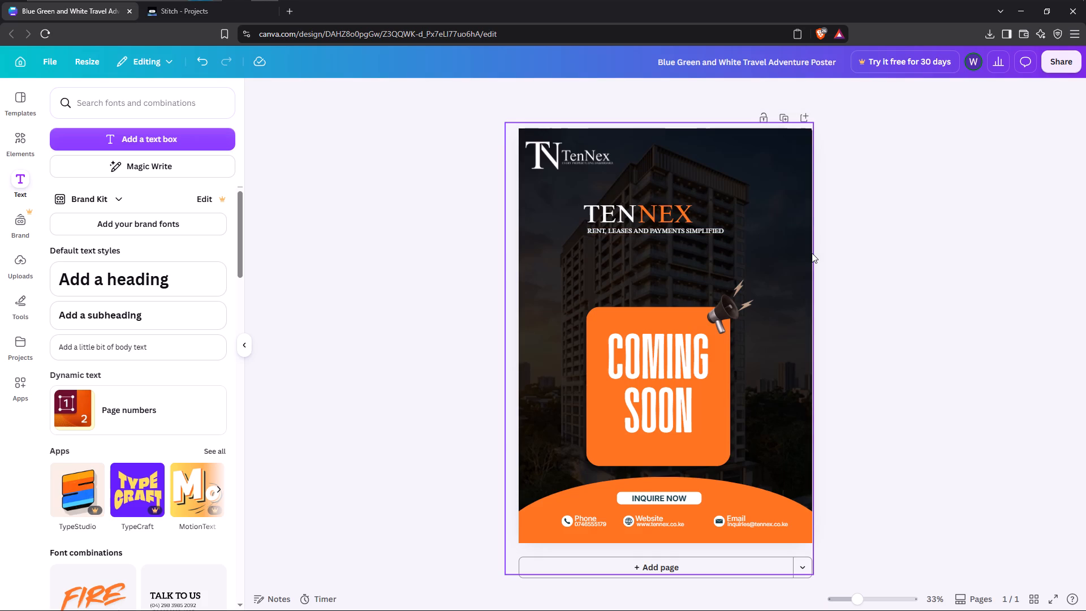
Move the TenNex title to the right so its text sits roughly centred above the tagline.
{"action": "left_click_drag", "start_coordinate": [623, 214], "coordinate": [636, 216]}
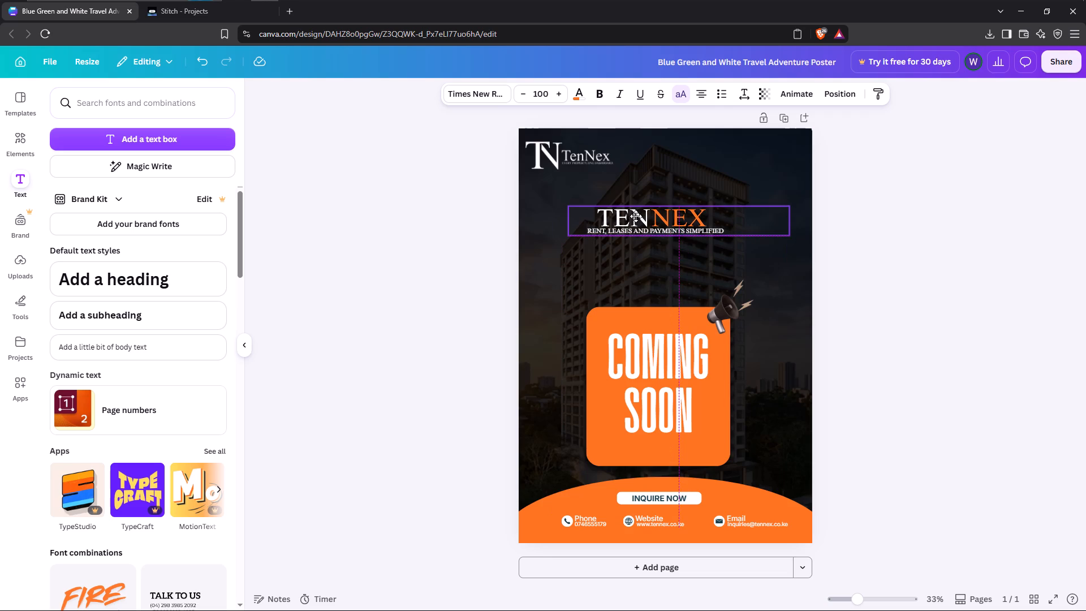
{"action": "left_click_drag", "start_coordinate": [636, 216], "coordinate": [640, 216]}
{"action": "left_click", "coordinate": [924, 286]}
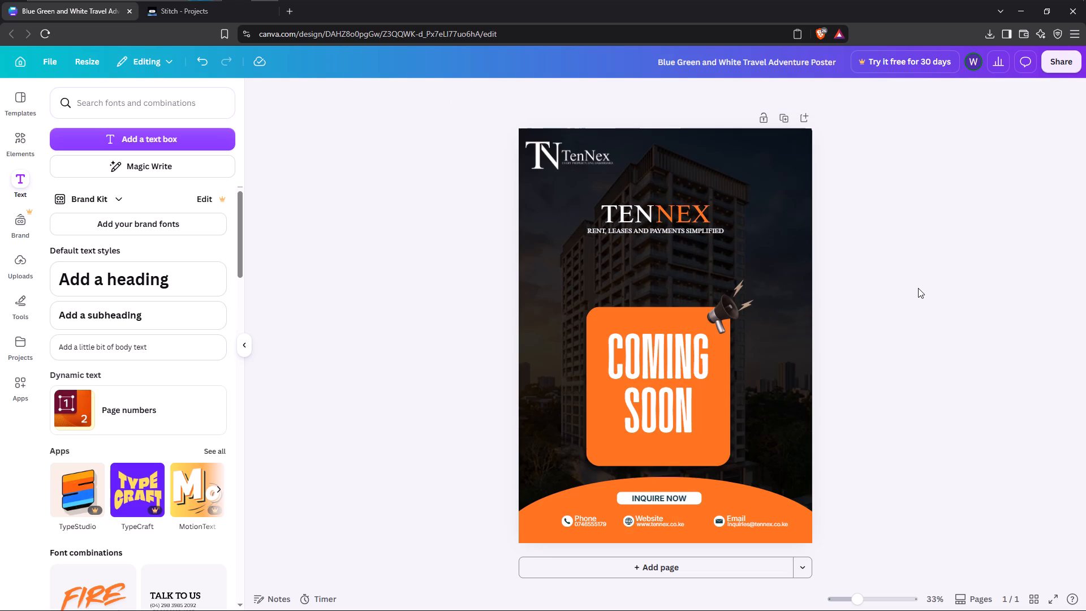
{"action": "left_click", "coordinate": [656, 216]}
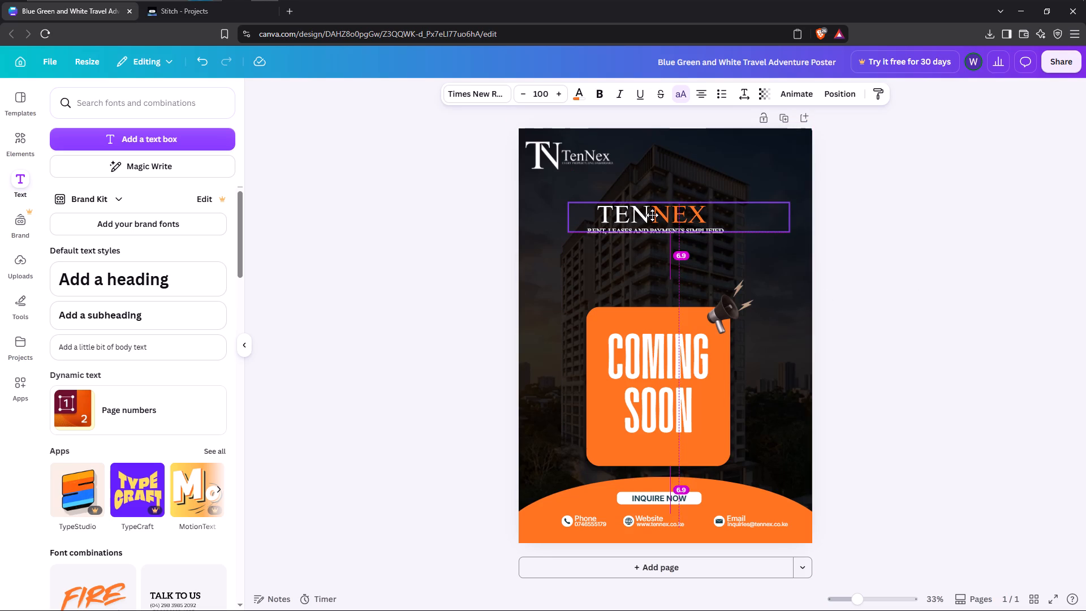
{"action": "left_click", "coordinate": [893, 291]}
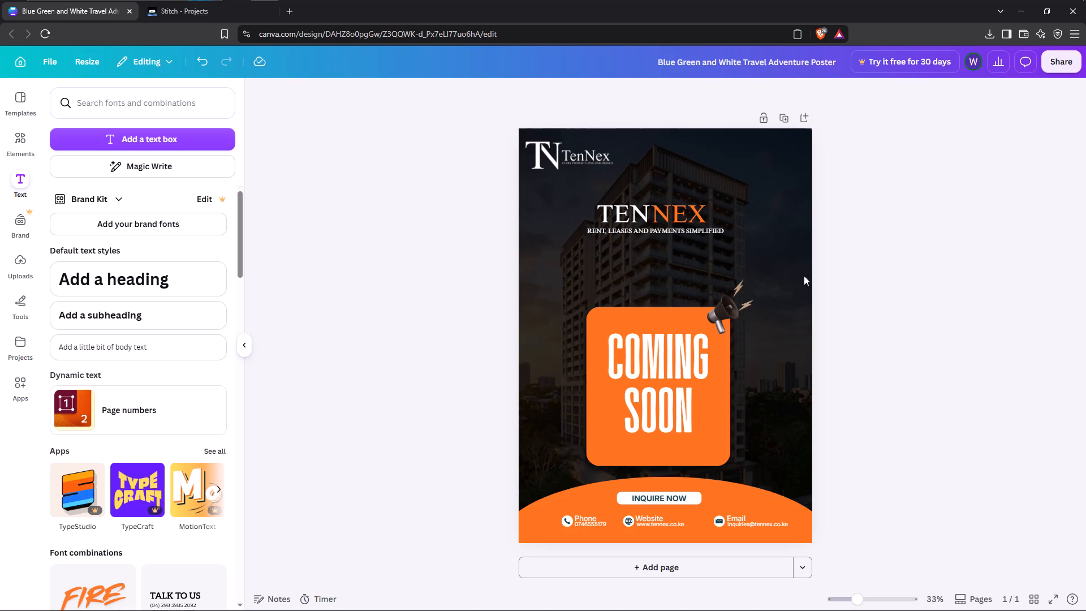
Group the TenNex title and the tagline together.
{"action": "left_click", "coordinate": [734, 247]}
{"action": "left_click_drag", "start_coordinate": [734, 246], "coordinate": [666, 222]}
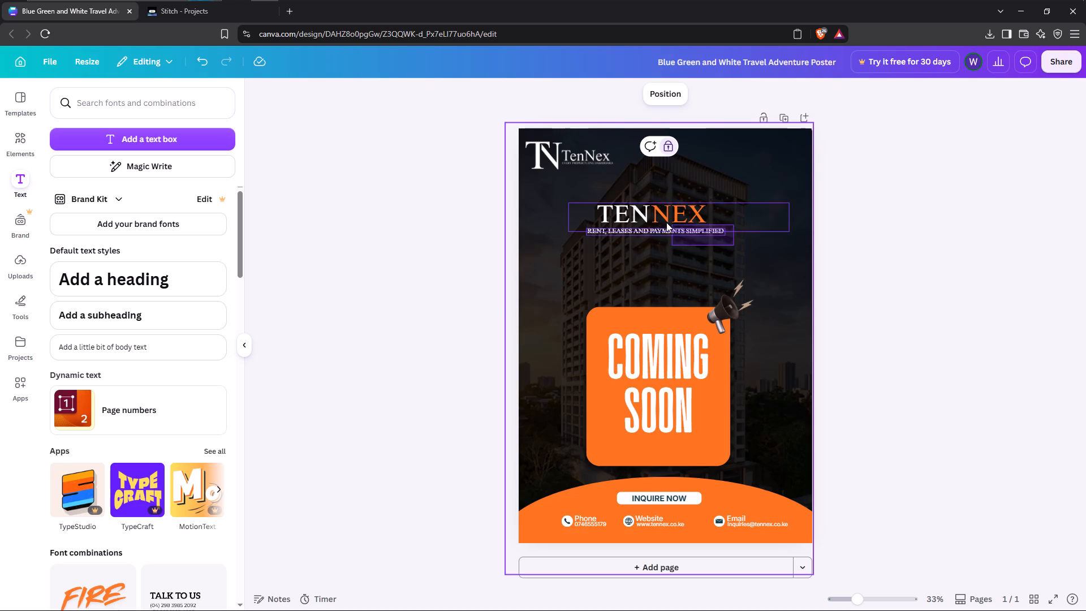
{"action": "left_click_drag", "start_coordinate": [666, 222], "coordinate": [645, 214]}
{"action": "left_click", "coordinate": [649, 181]}
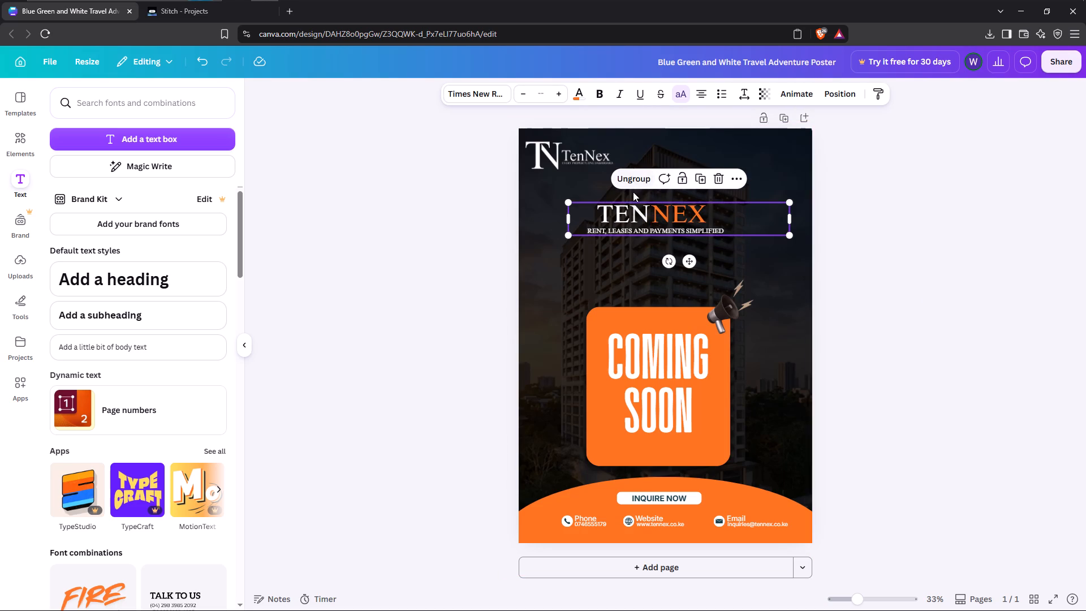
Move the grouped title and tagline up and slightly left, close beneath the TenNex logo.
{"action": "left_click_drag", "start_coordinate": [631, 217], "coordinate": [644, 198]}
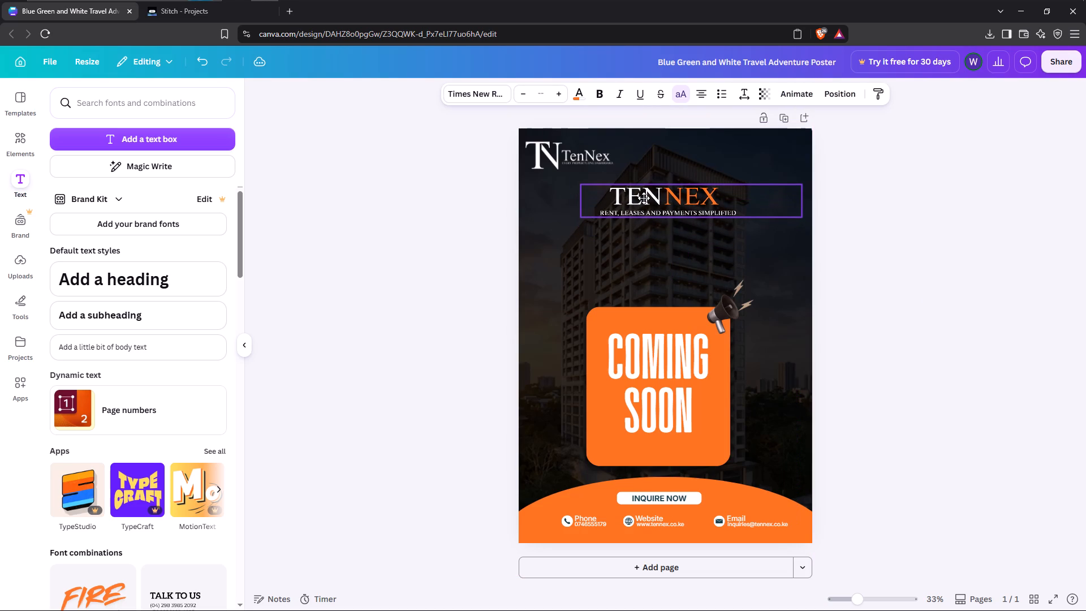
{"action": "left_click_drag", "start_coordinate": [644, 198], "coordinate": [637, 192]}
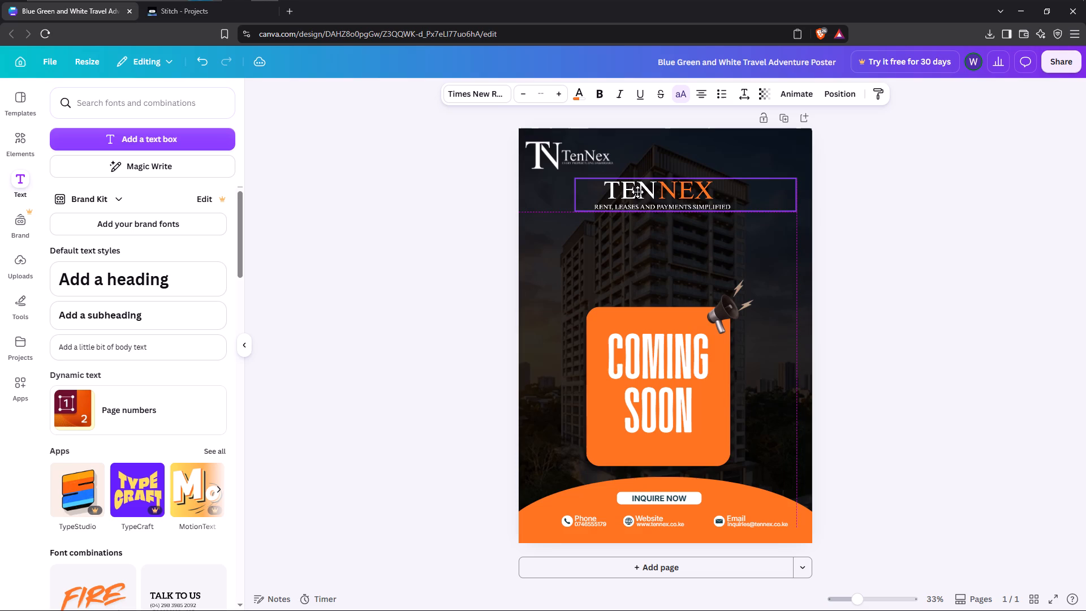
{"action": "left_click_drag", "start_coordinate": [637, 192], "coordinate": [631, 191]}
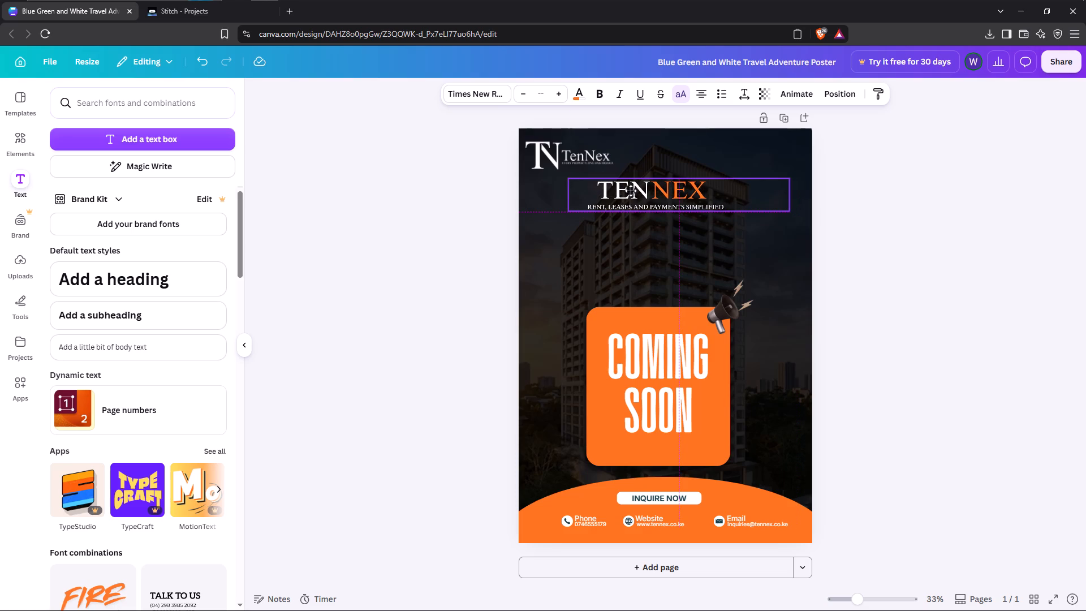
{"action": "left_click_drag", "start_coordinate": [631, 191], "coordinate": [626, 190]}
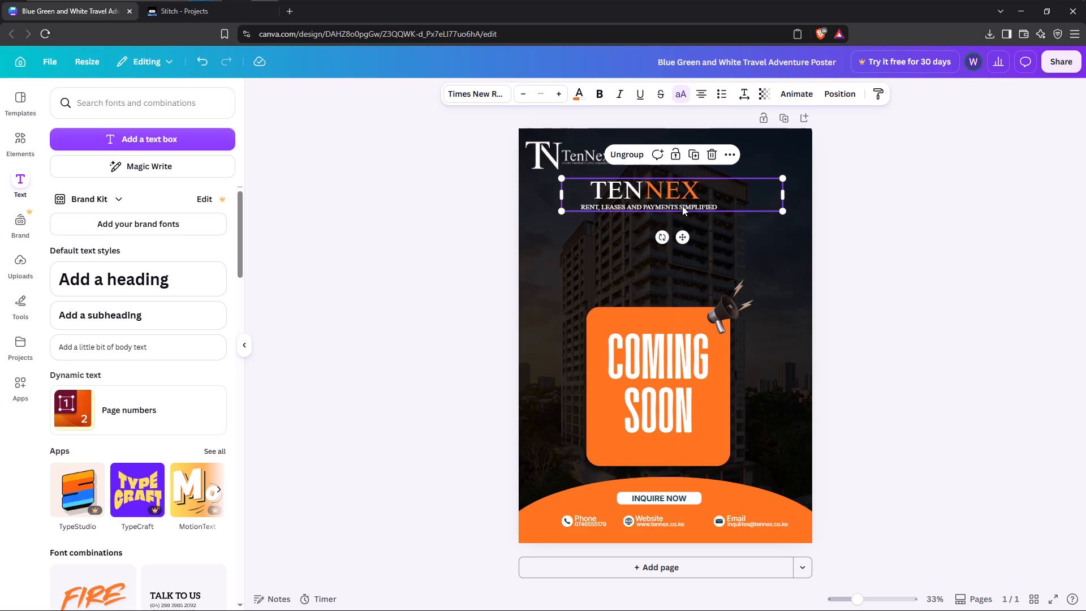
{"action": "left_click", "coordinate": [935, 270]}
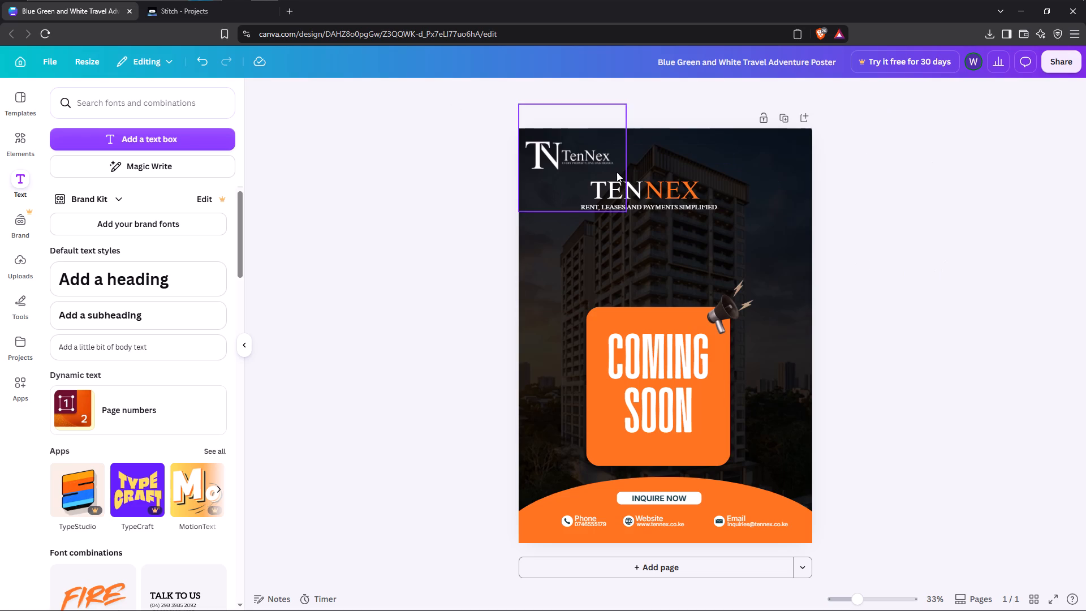
Check the Coming Soon mockup in Stitch, and move the poster's title group down and slightly right, clear of the logo.
{"action": "left_click", "coordinate": [197, 11]}
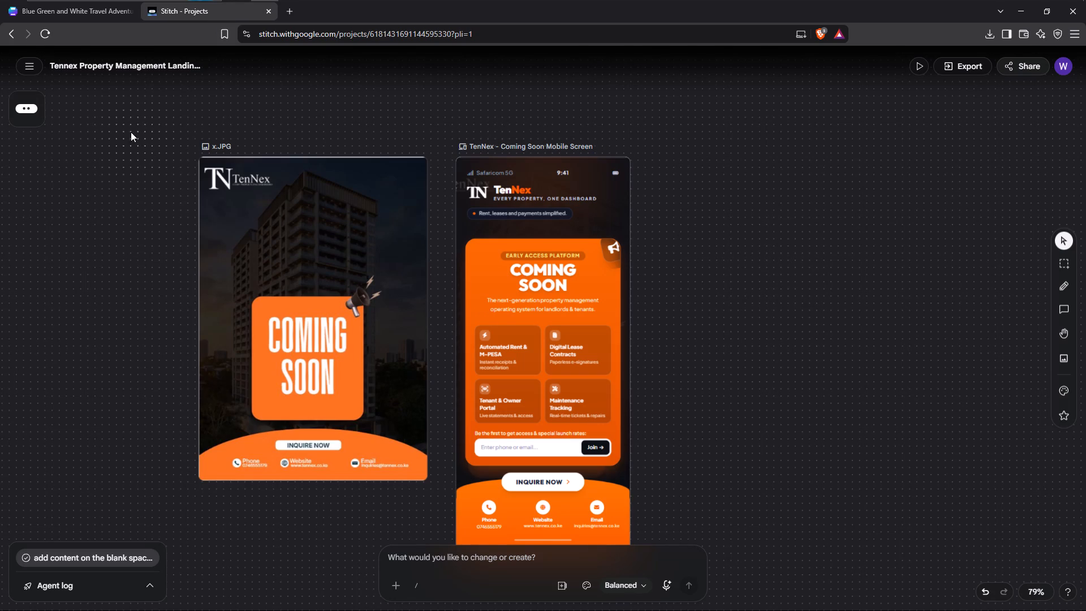
{"action": "left_click", "coordinate": [71, 17]}
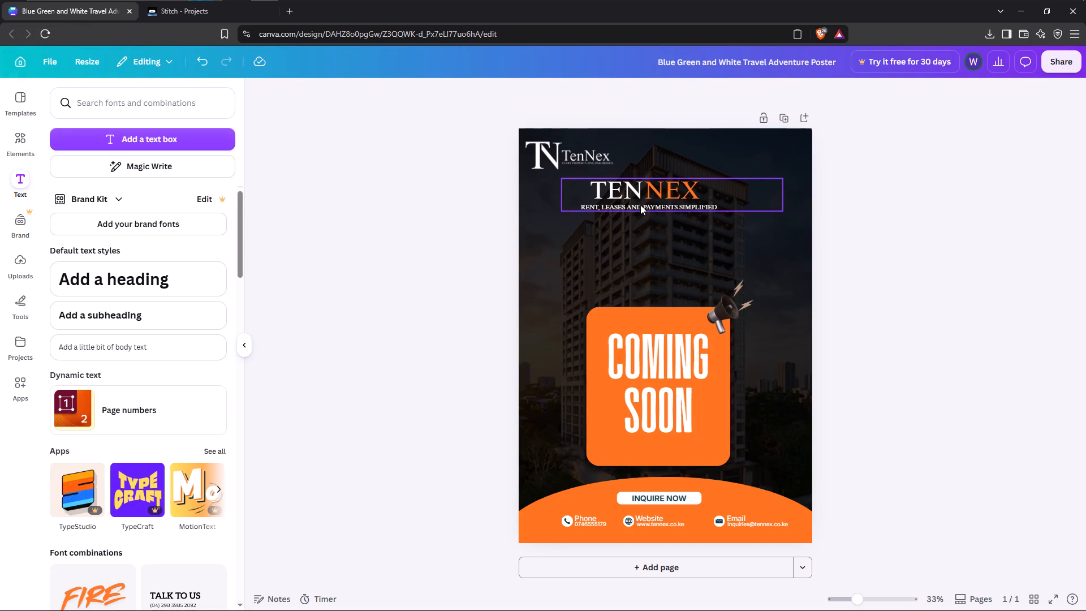
{"action": "left_click_drag", "start_coordinate": [631, 203], "coordinate": [632, 203]}
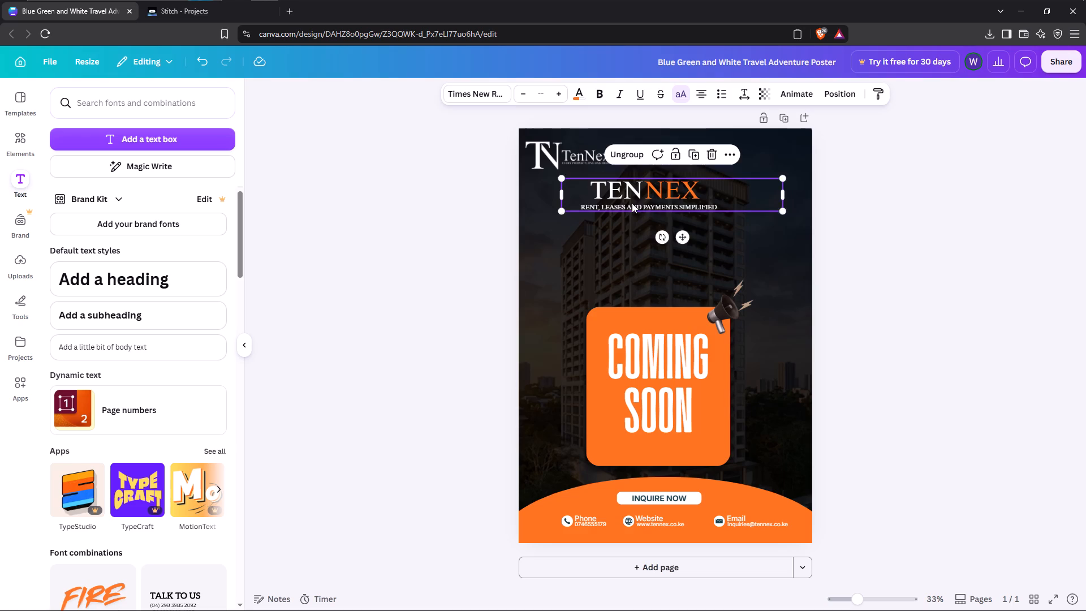
{"action": "left_click_drag", "start_coordinate": [632, 203], "coordinate": [639, 203]}
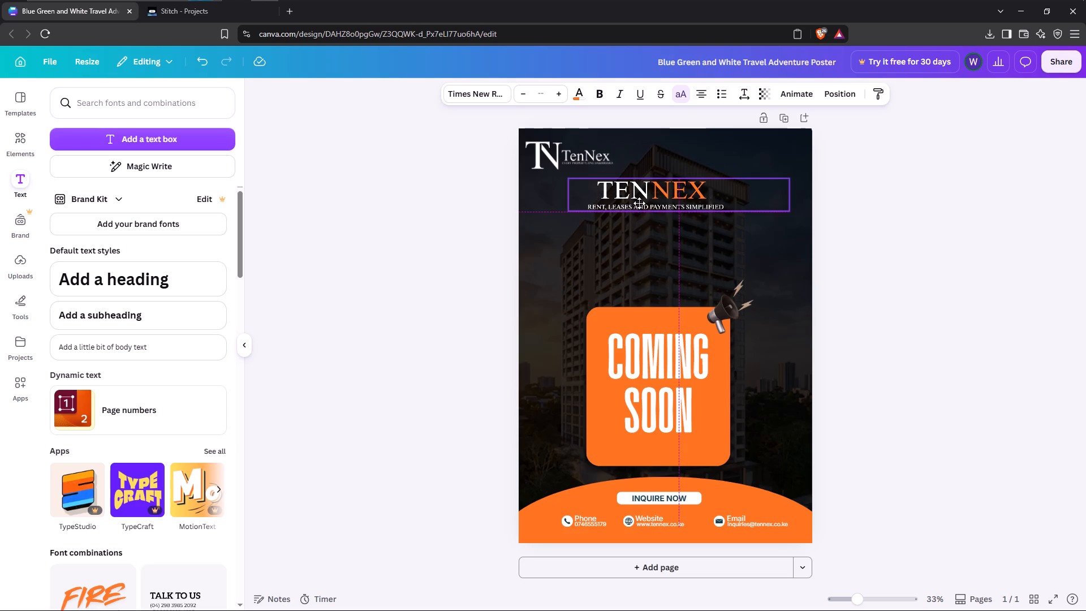
{"action": "left_click_drag", "start_coordinate": [639, 203], "coordinate": [643, 216]}
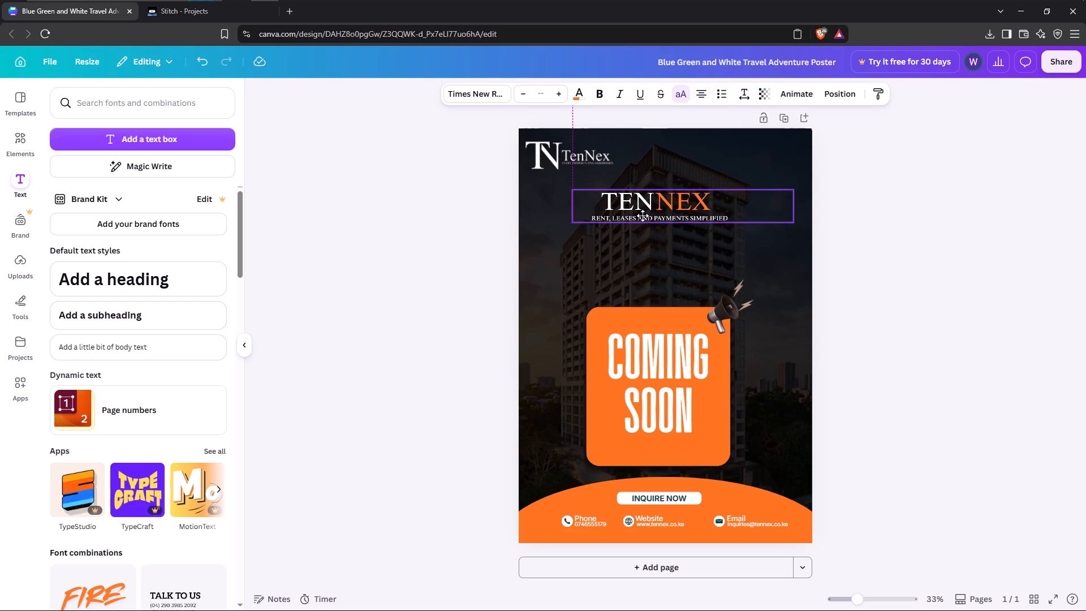
{"action": "left_click_drag", "start_coordinate": [643, 216], "coordinate": [641, 221]}
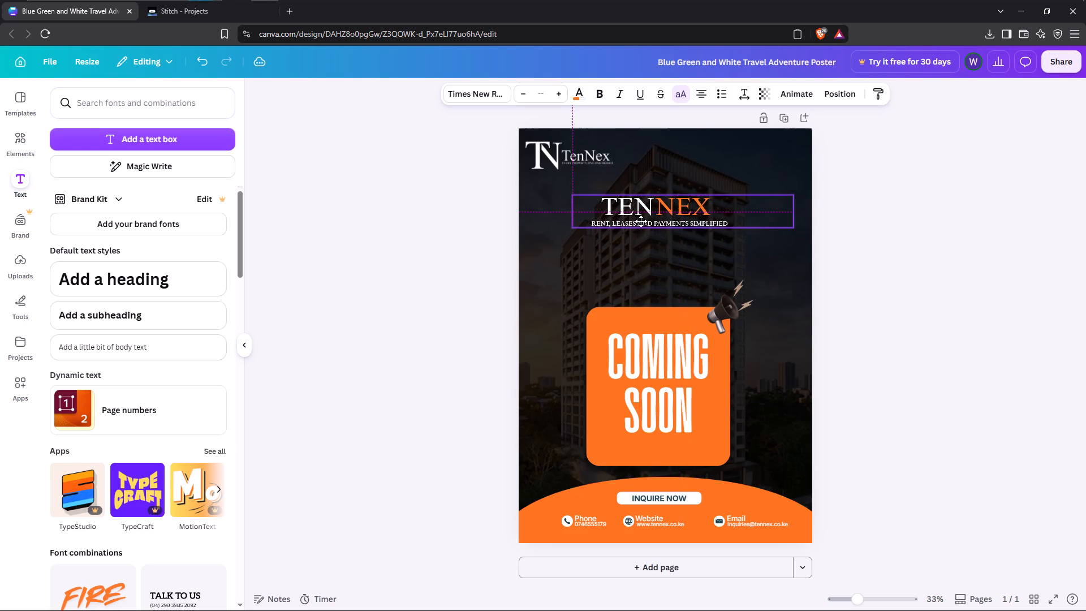
{"action": "left_click_drag", "start_coordinate": [641, 221], "coordinate": [638, 220]}
{"action": "left_click", "coordinate": [969, 315]}
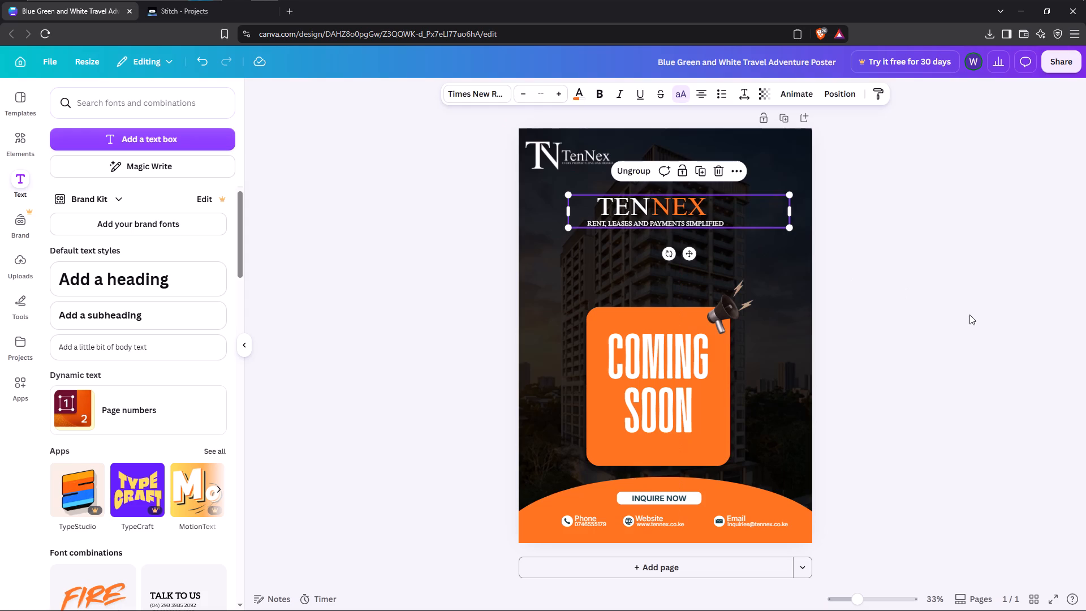
Move the Coming Soon card with its megaphone up and slightly left so it sits centred just below the tagline.
{"action": "left_click_drag", "start_coordinate": [661, 405], "coordinate": [661, 393]}
{"action": "left_click_drag", "start_coordinate": [658, 396], "coordinate": [658, 355]}
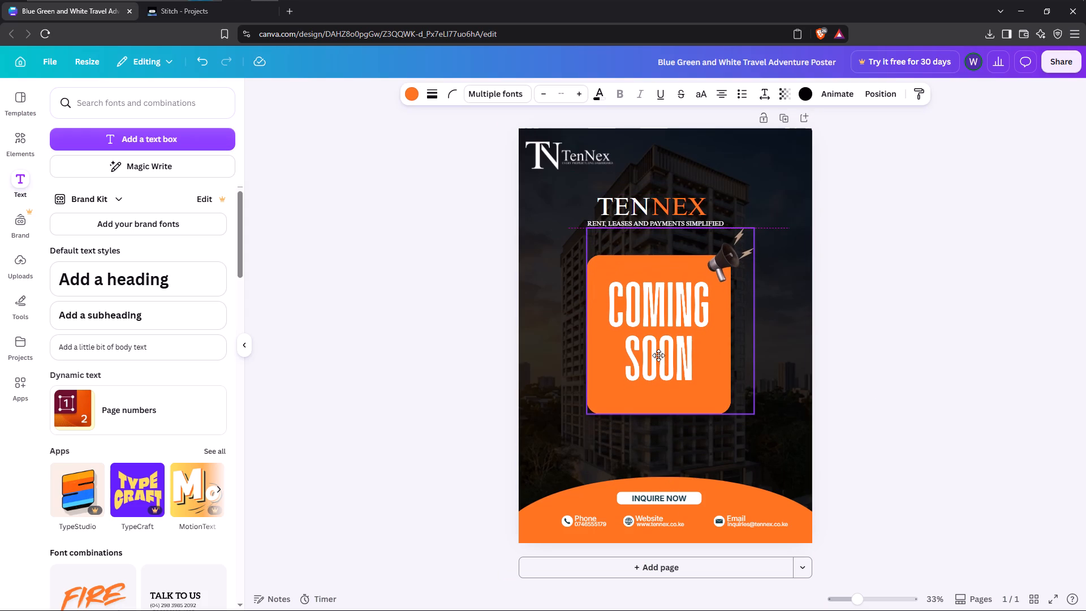
{"action": "left_click_drag", "start_coordinate": [658, 355], "coordinate": [656, 355]}
{"action": "left_click", "coordinate": [1053, 427]}
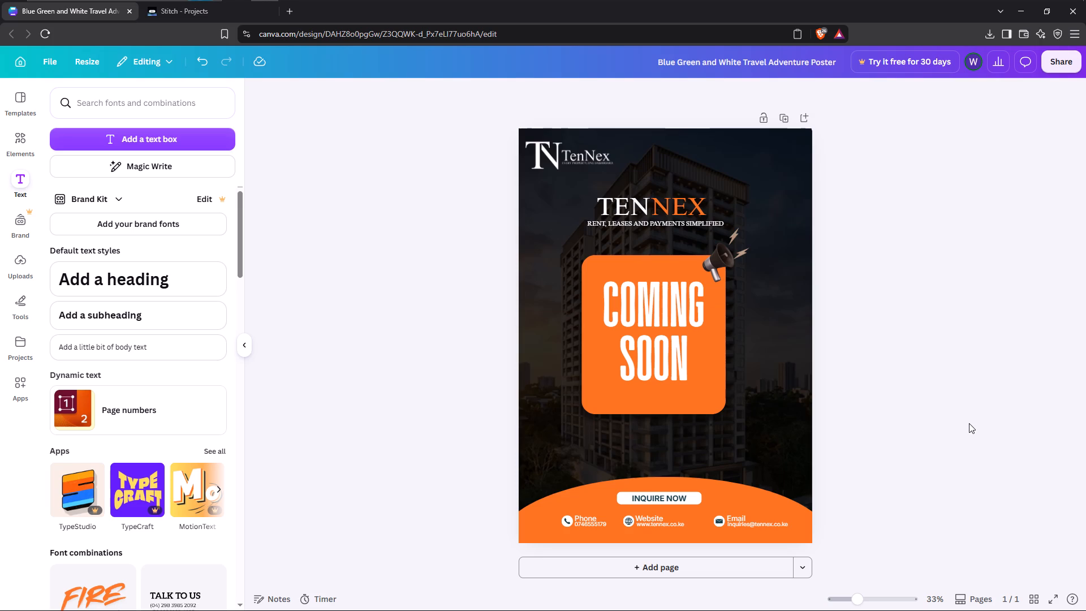
Shift the title group up slightly and raise the Coming Soon card by about the same amount beneath it.
{"action": "left_click_drag", "start_coordinate": [632, 217], "coordinate": [631, 214]}
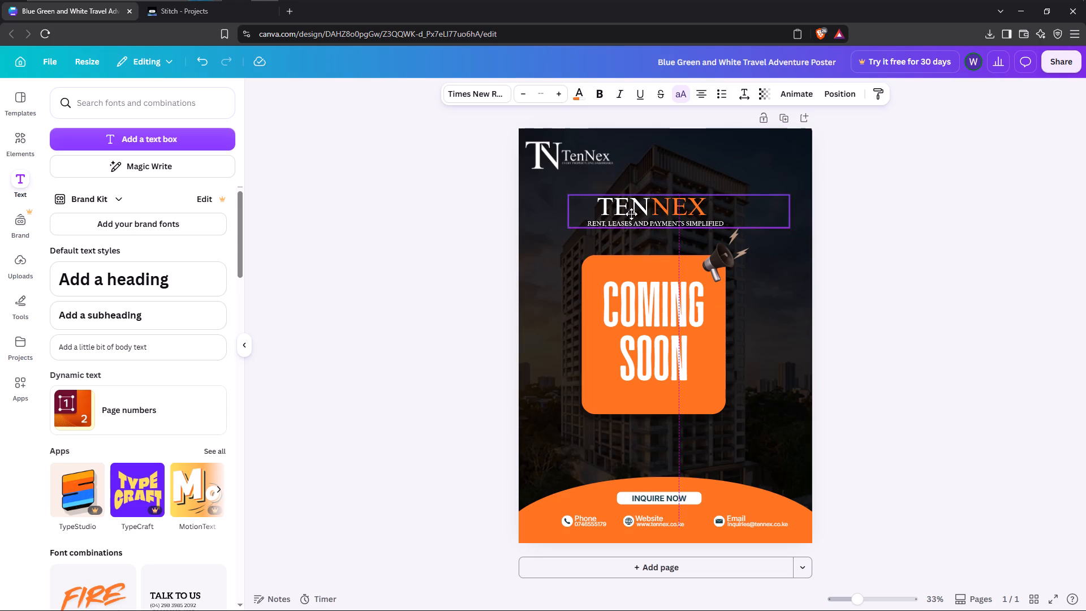
{"action": "left_click_drag", "start_coordinate": [631, 214], "coordinate": [631, 207]}
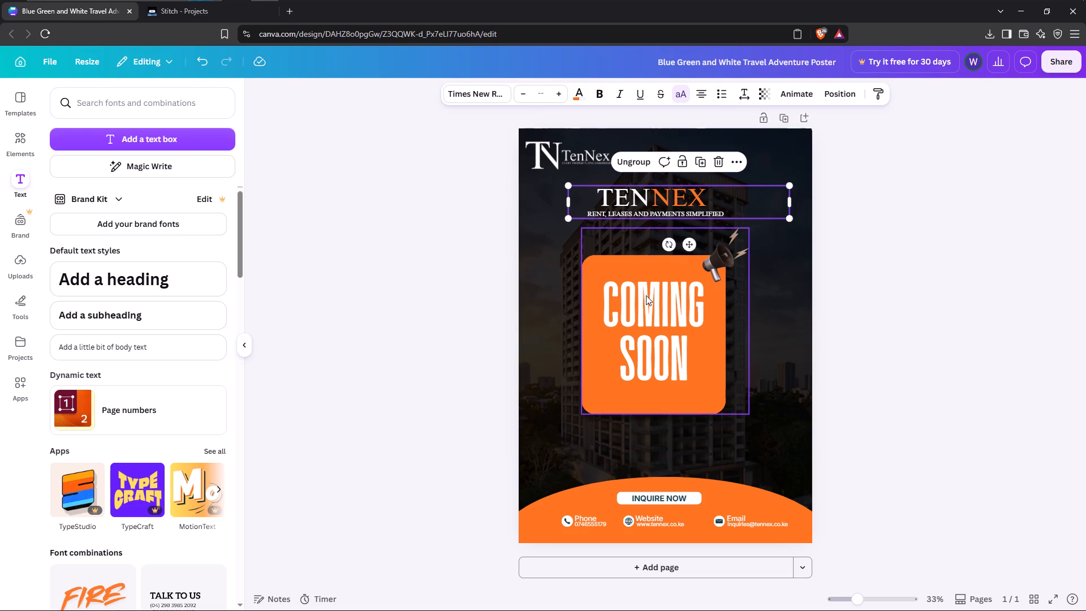
{"action": "left_click_drag", "start_coordinate": [647, 317], "coordinate": [646, 310]}
{"action": "left_click", "coordinate": [891, 360]}
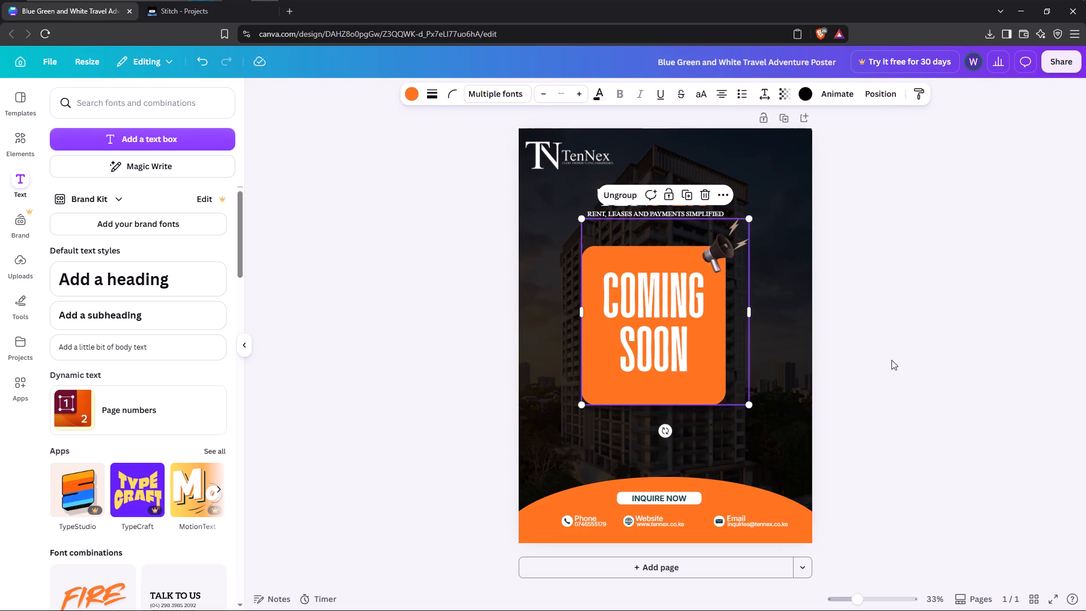
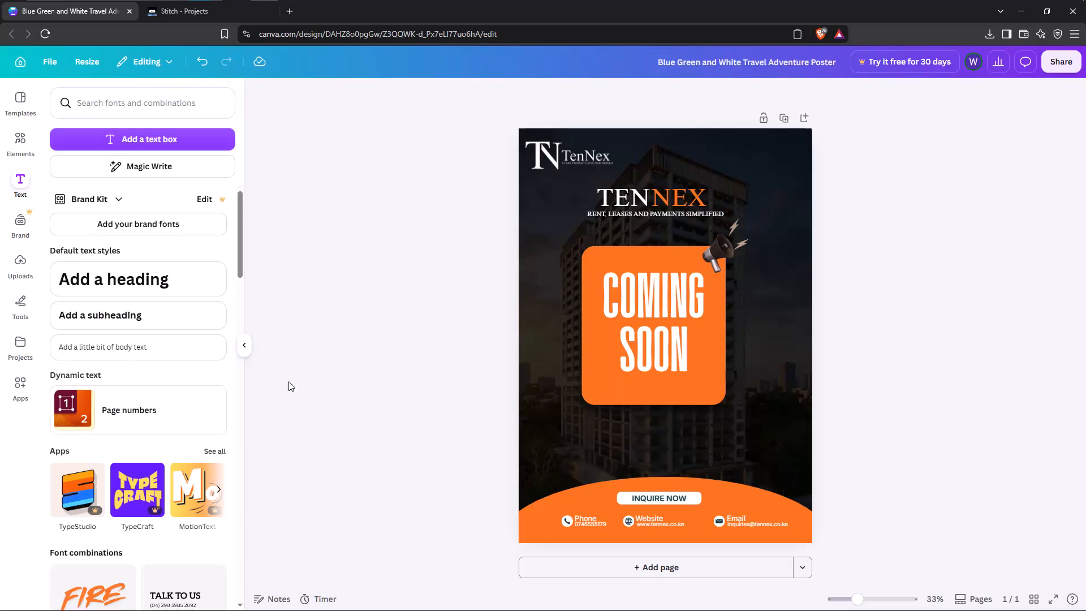
Check the Coming Soon mockup in Stitch, and add a square shape to the poster at its lower left edge.
{"action": "left_click", "coordinate": [192, 10]}
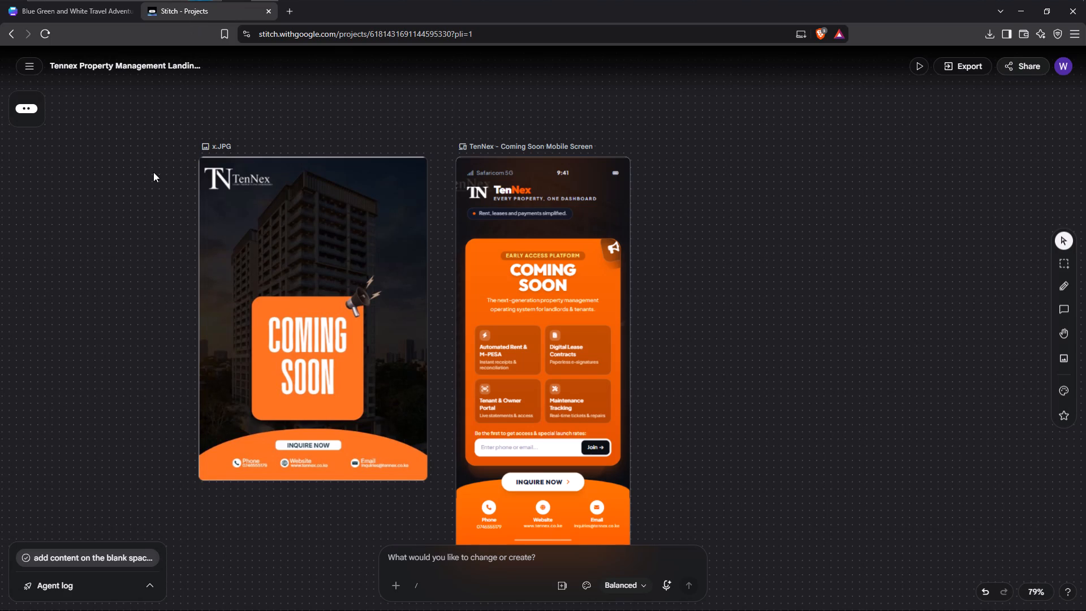
{"action": "left_click", "coordinate": [57, 18]}
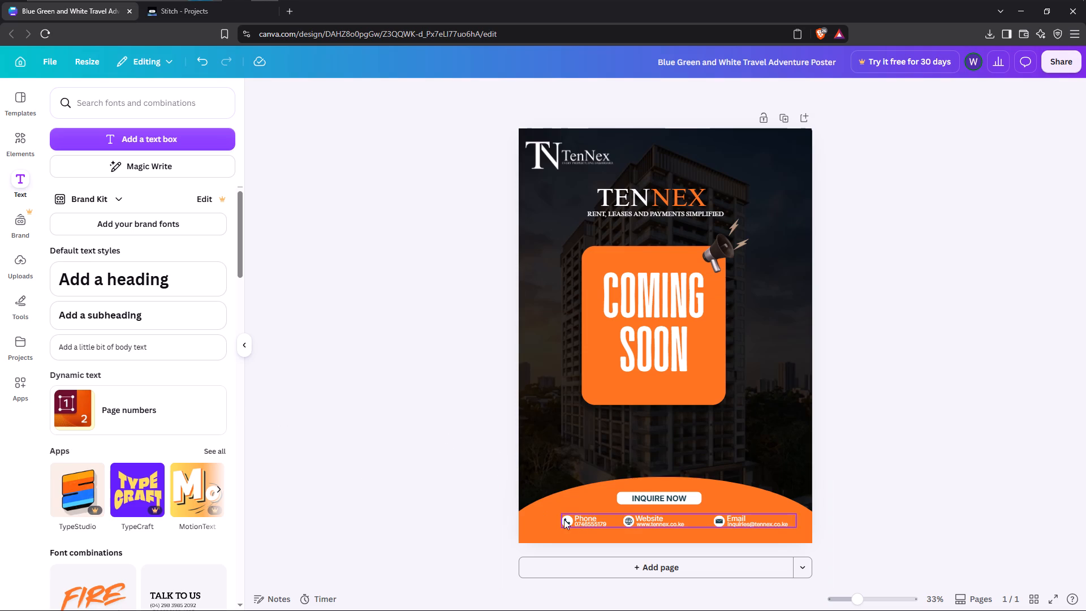
{"action": "left_click", "coordinate": [538, 515]}
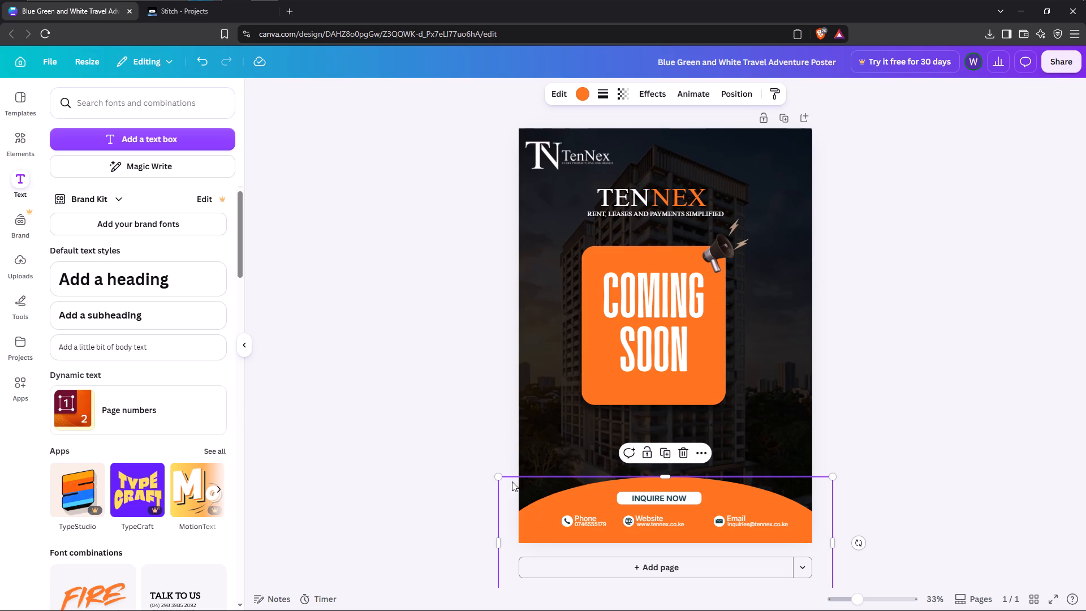
{"action": "left_click", "coordinate": [429, 475]}
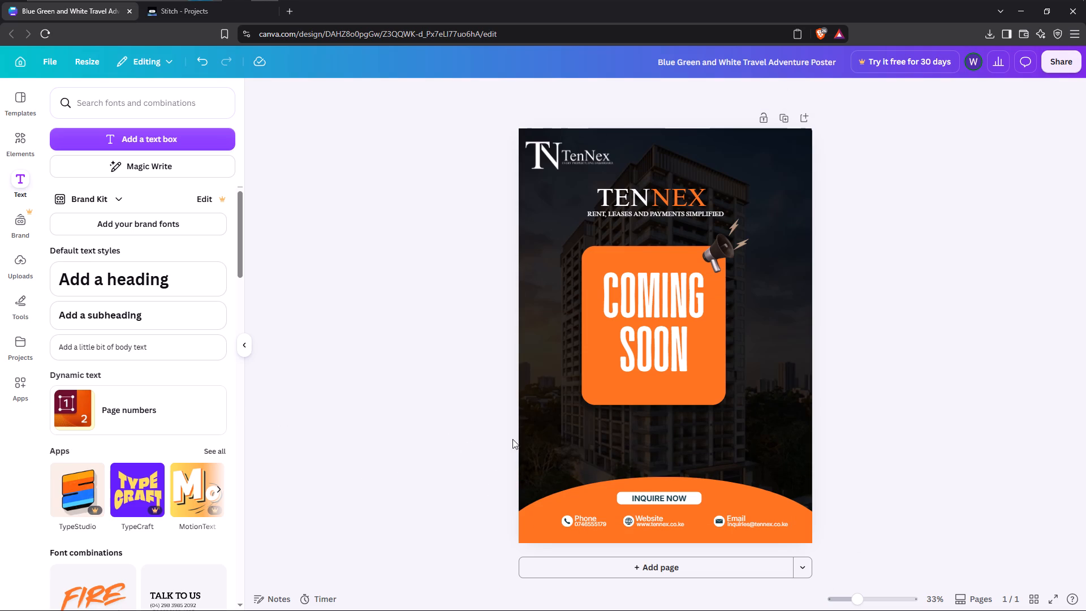
{"action": "left_click", "coordinate": [20, 141]}
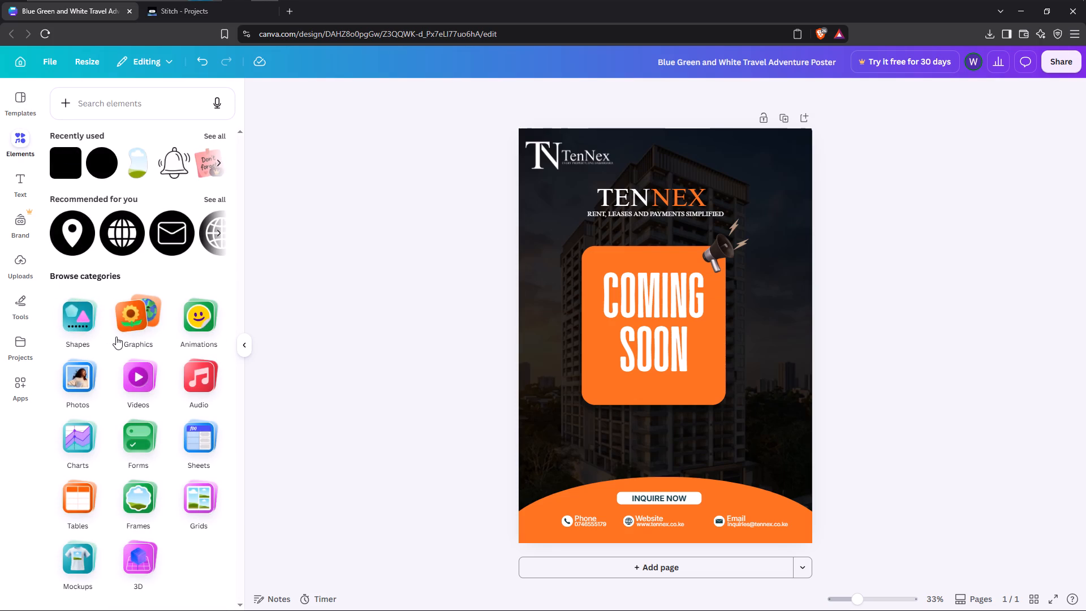
{"action": "scroll", "coordinate": [116, 337], "scroll_direction": "down", "scroll_amount": 5}
{"action": "scroll", "coordinate": [116, 337], "scroll_direction": "up", "scroll_amount": 2}
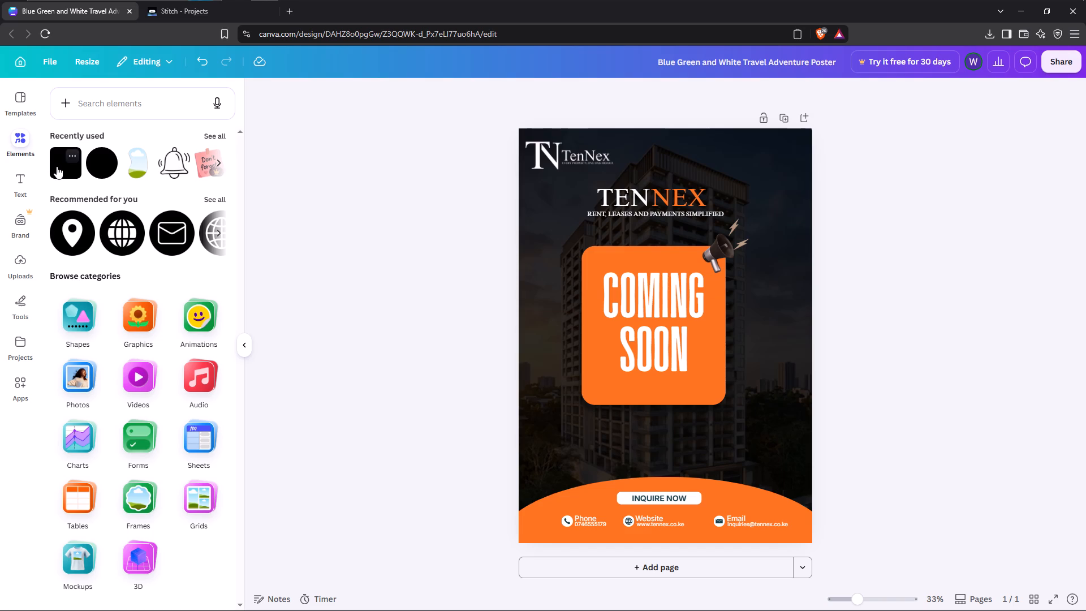
{"action": "left_click", "coordinate": [69, 312]}
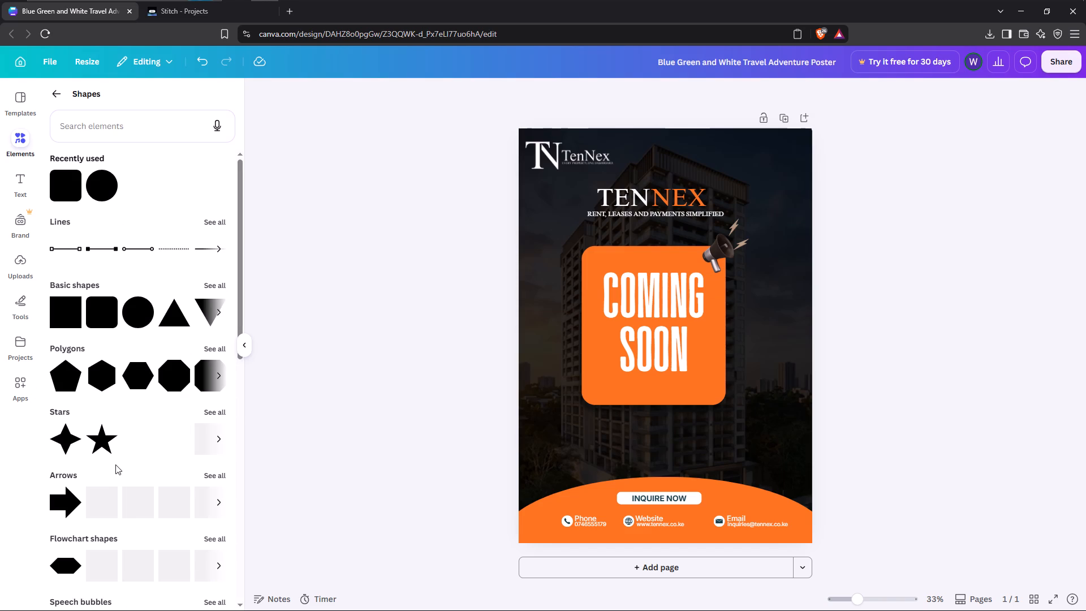
{"action": "left_click", "coordinate": [71, 319]}
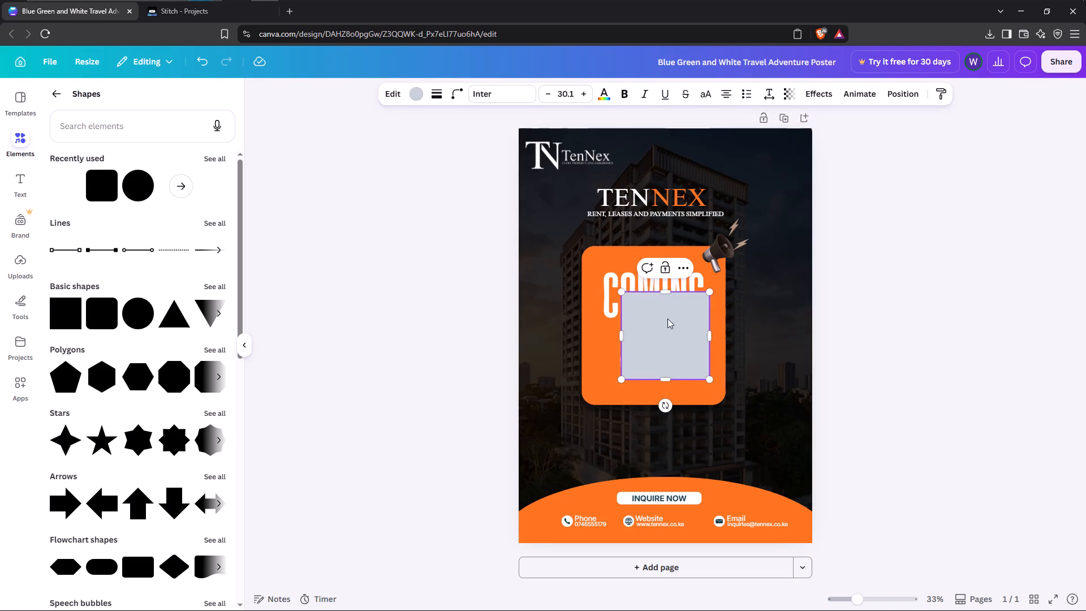
{"action": "left_click_drag", "start_coordinate": [662, 320], "coordinate": [549, 421]}
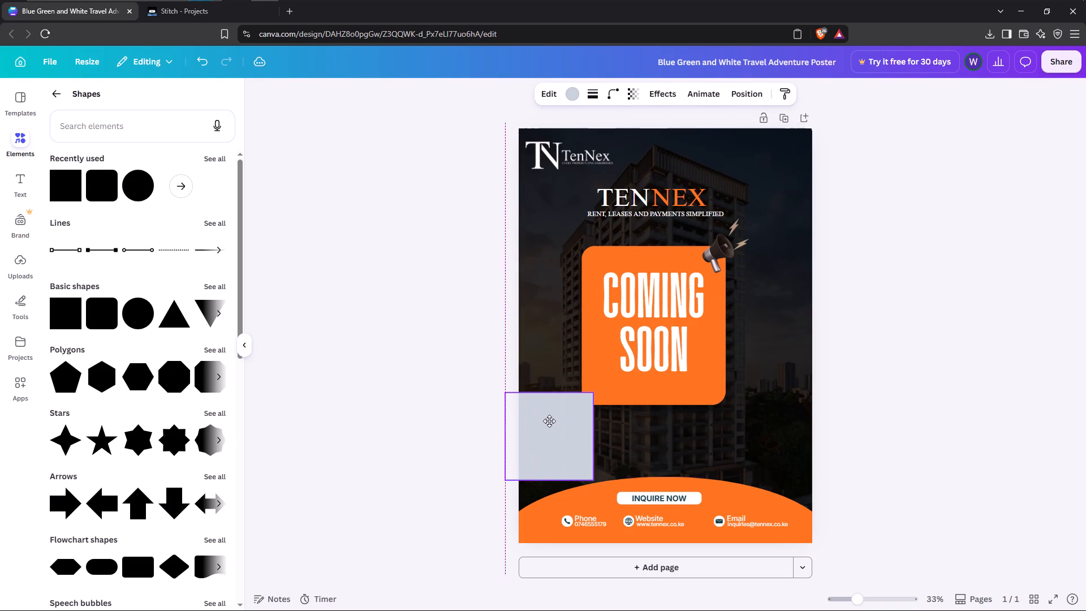
{"action": "left_click_drag", "start_coordinate": [549, 421], "coordinate": [556, 433]}
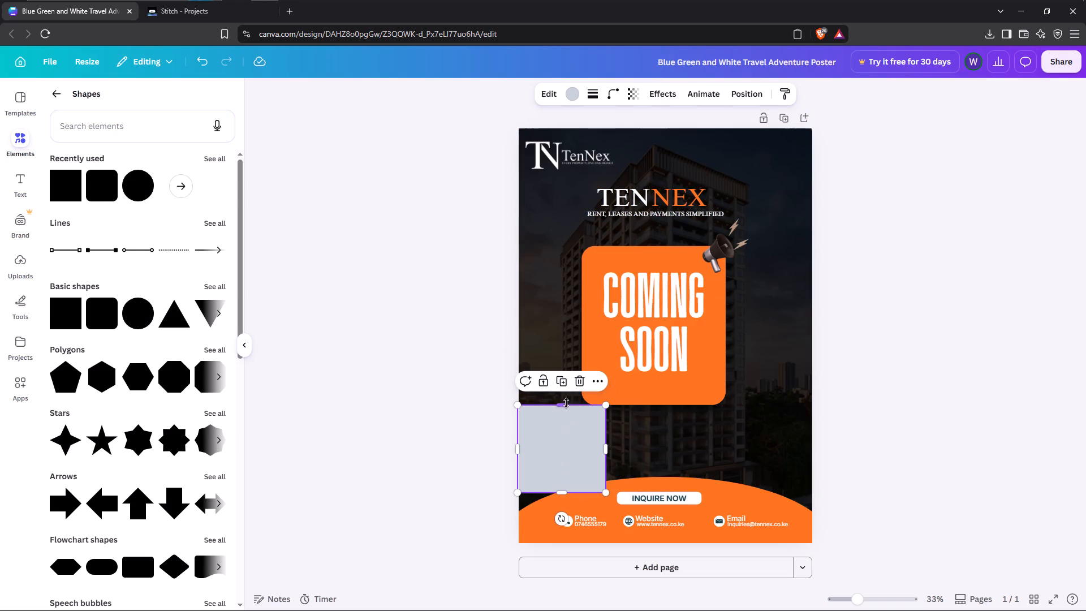
Resize the grey square into a full-width band about 42.4 wide and 5.7 high, just below the Coming Soon card.
{"action": "left_click_drag", "start_coordinate": [558, 405], "coordinate": [555, 441]}
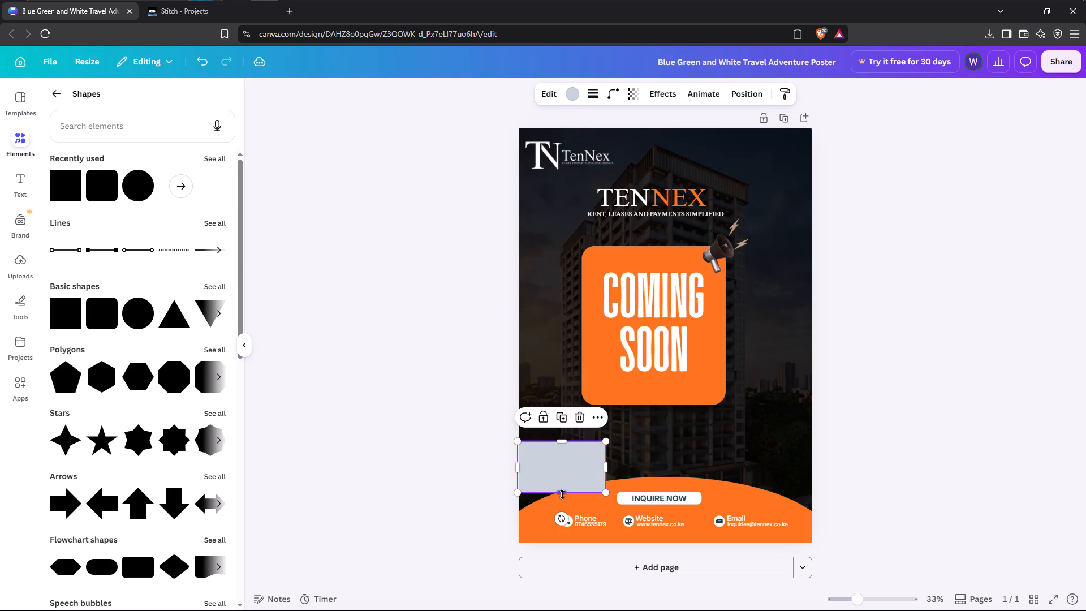
{"action": "left_click_drag", "start_coordinate": [563, 492], "coordinate": [566, 480]}
{"action": "left_click_drag", "start_coordinate": [564, 470], "coordinate": [562, 446]}
{"action": "left_click_drag", "start_coordinate": [606, 436], "coordinate": [747, 451]}
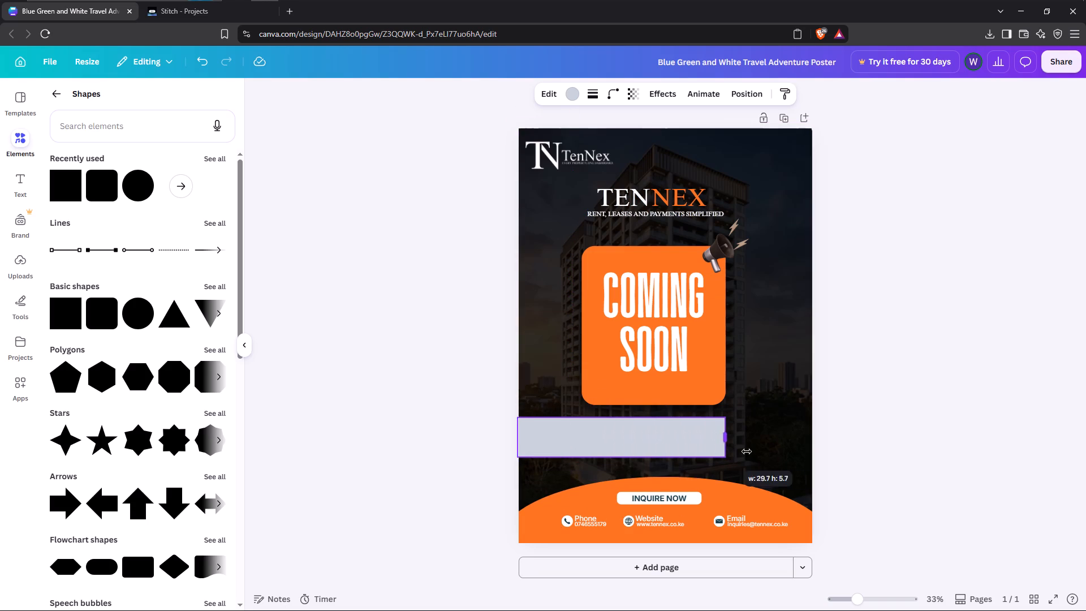
{"action": "left_click_drag", "start_coordinate": [747, 451], "coordinate": [816, 465]}
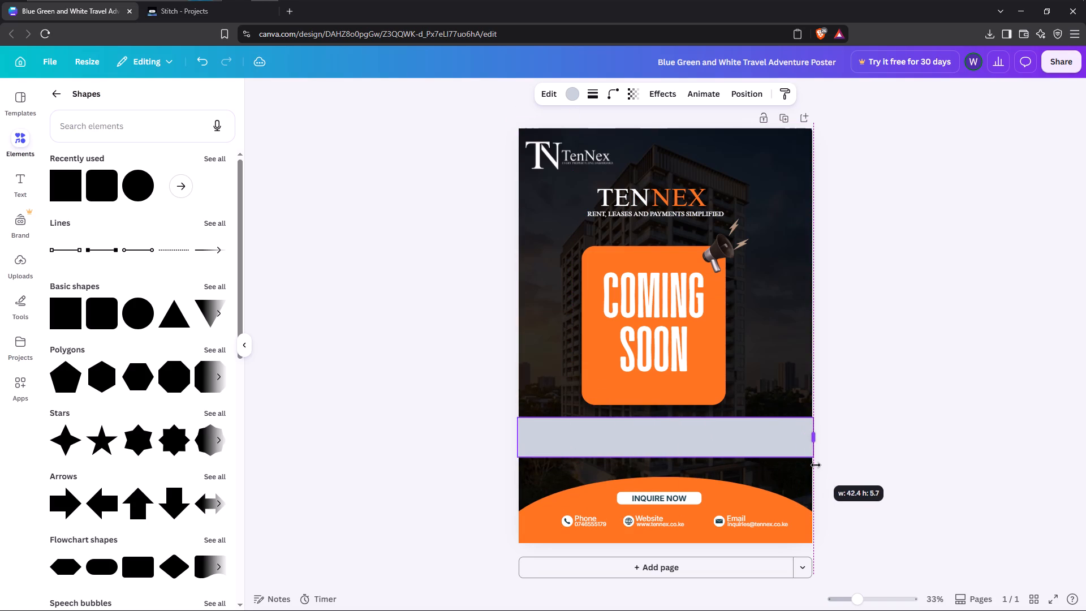
{"action": "left_click_drag", "start_coordinate": [816, 465], "coordinate": [817, 466]}
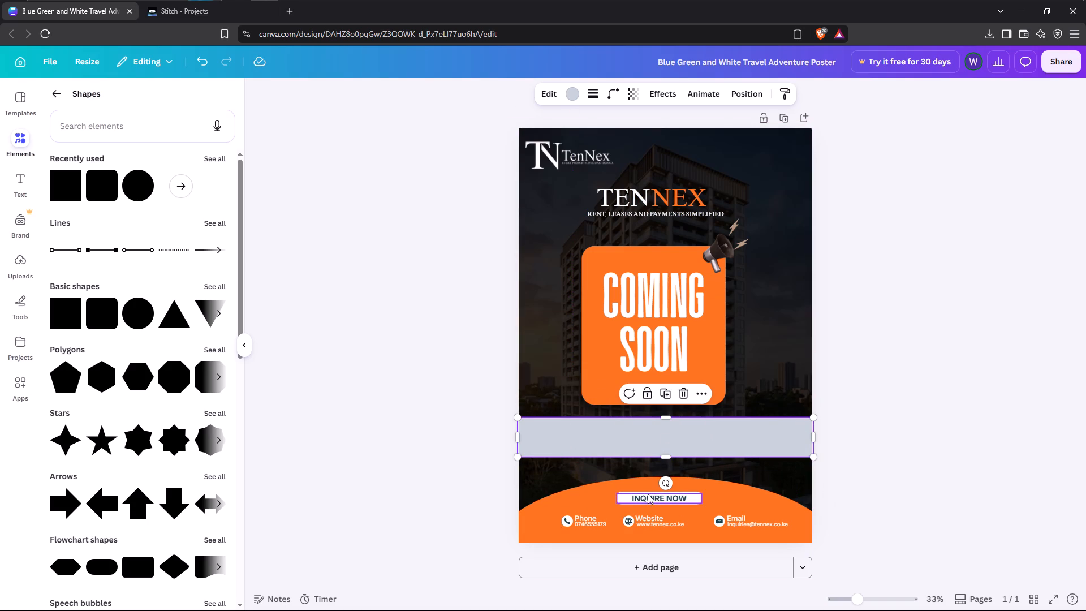
Move the grouped phone, website and email details up, just above the grey band.
{"action": "left_click", "coordinate": [581, 524]}
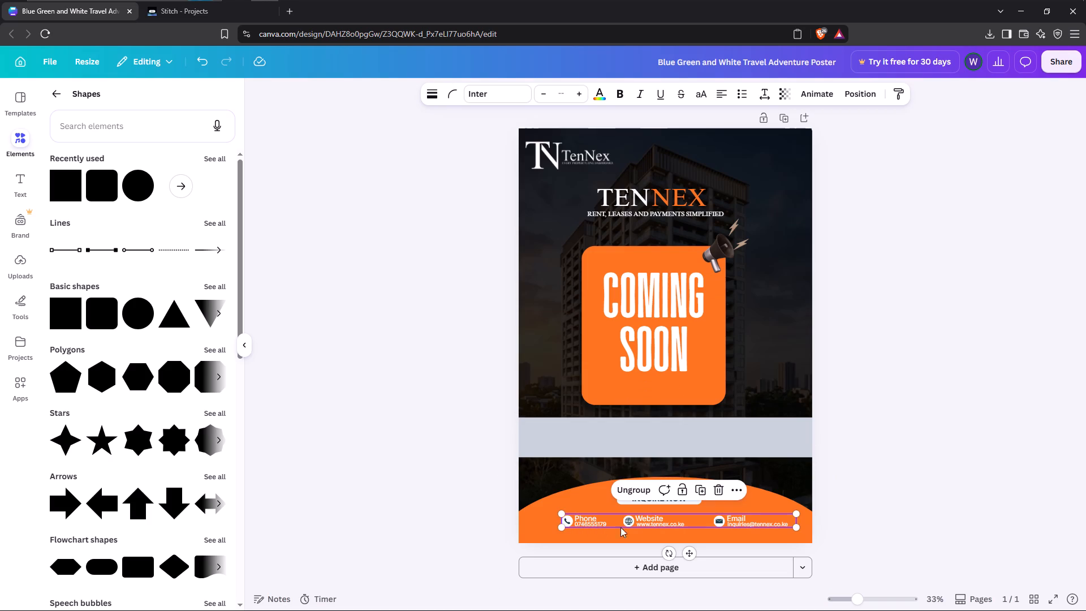
{"action": "left_click_drag", "start_coordinate": [635, 527], "coordinate": [627, 424]}
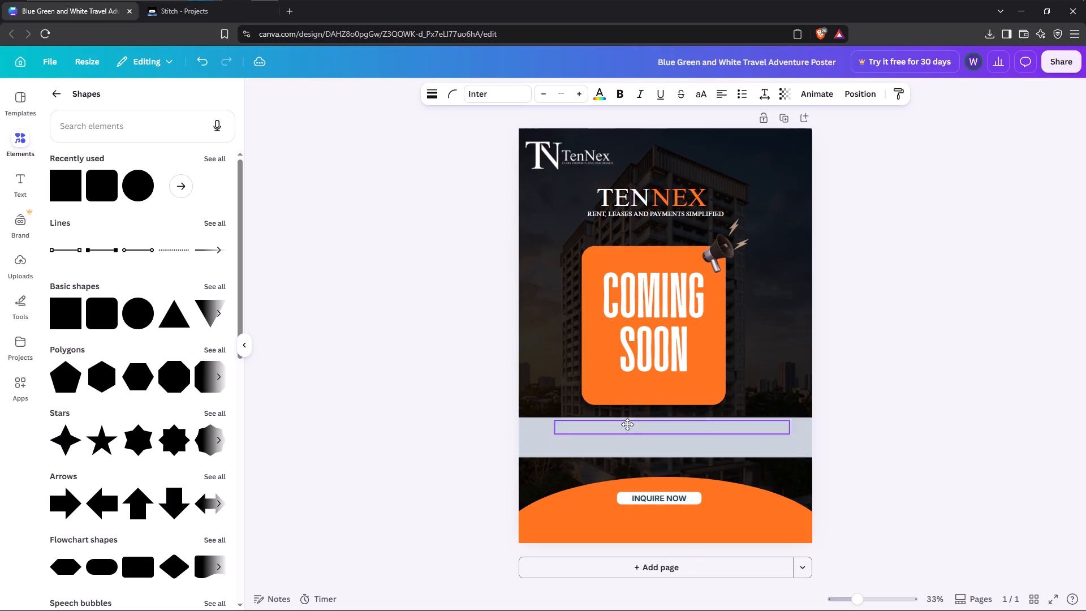
{"action": "left_click_drag", "start_coordinate": [627, 424], "coordinate": [618, 415]}
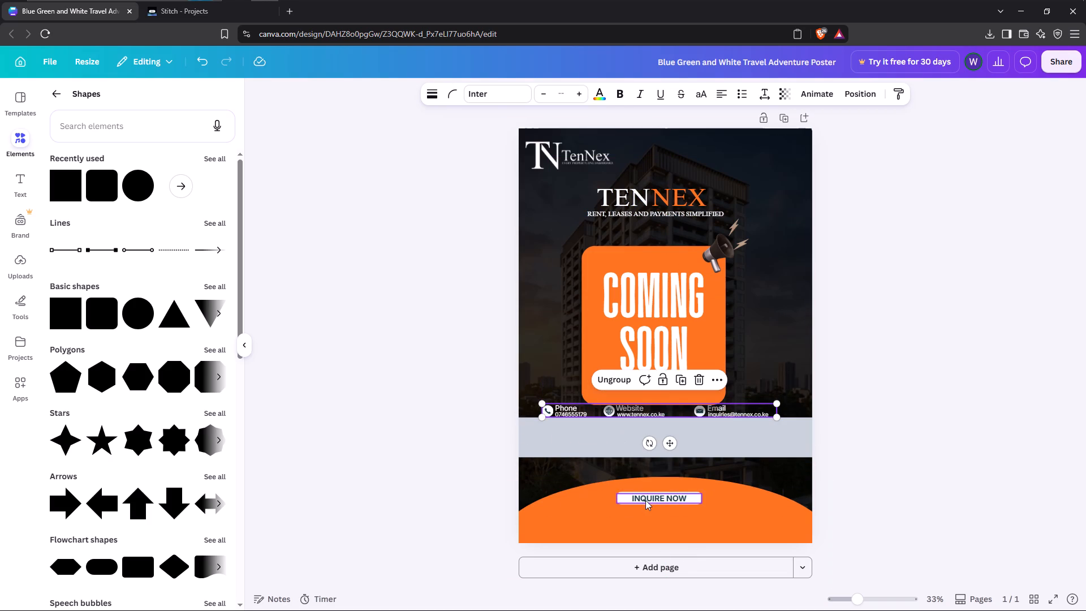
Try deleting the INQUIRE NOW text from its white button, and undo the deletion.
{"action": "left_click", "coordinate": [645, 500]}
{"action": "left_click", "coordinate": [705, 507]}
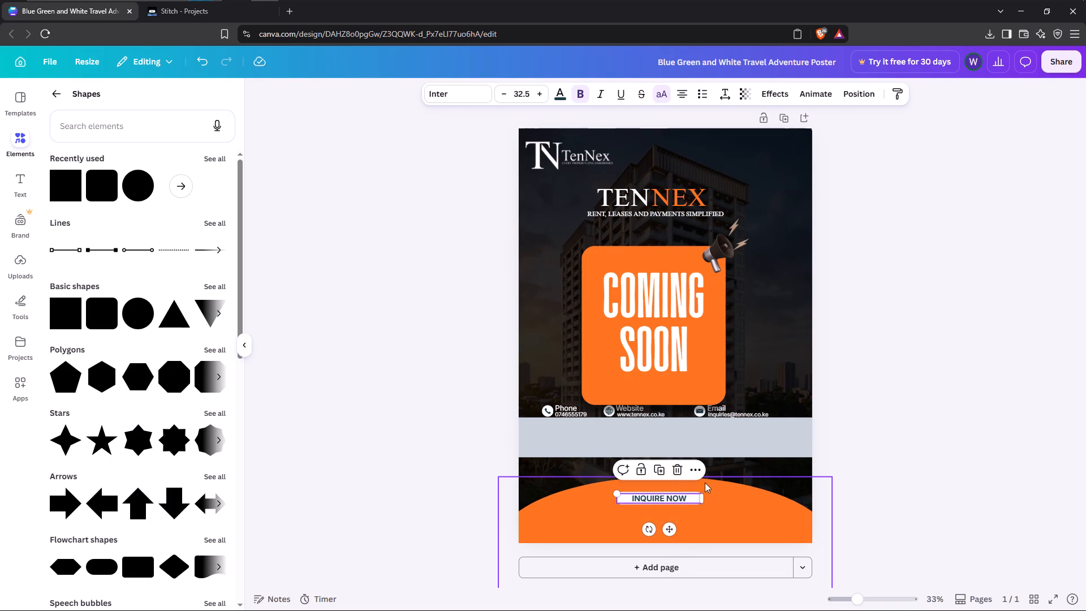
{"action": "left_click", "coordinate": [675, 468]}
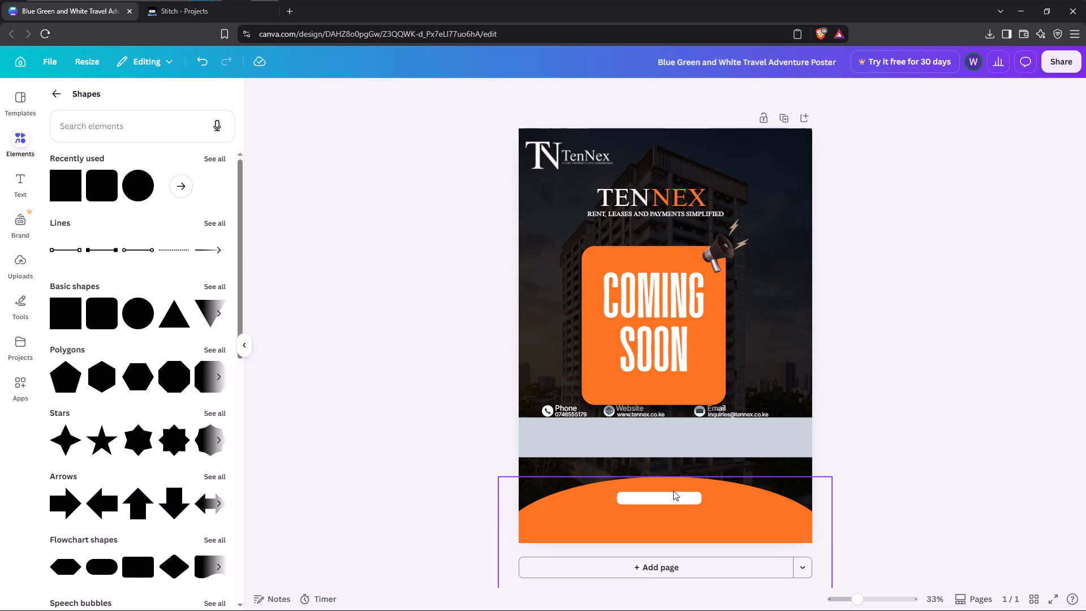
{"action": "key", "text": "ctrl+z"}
Move the orange curved footer shape down, clear of the INQUIRE NOW button.
{"action": "left_click", "coordinate": [756, 524]}
{"action": "left_click", "coordinate": [695, 514]}
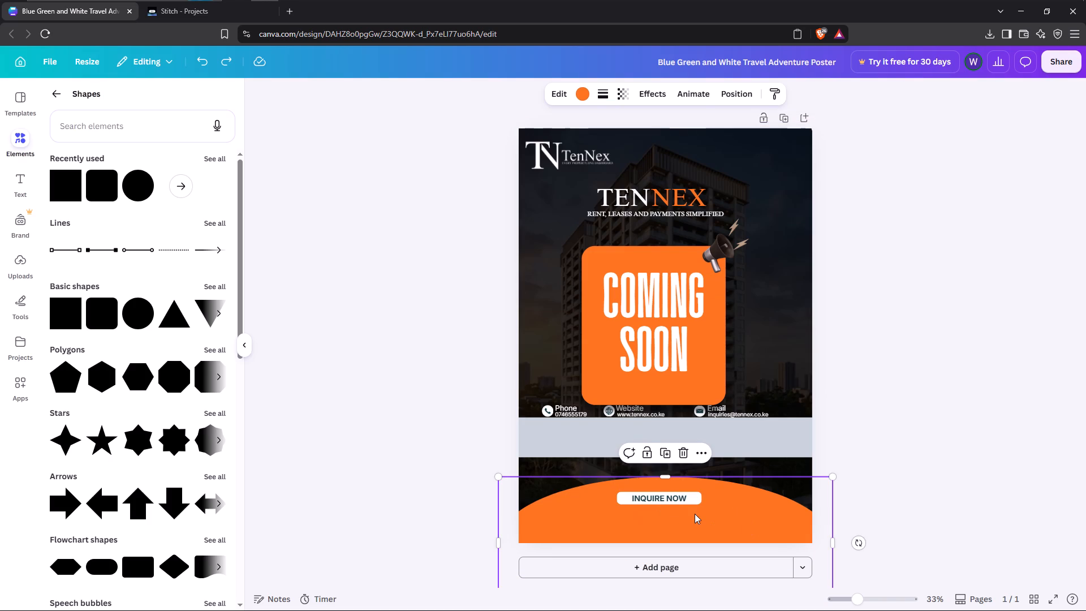
{"action": "left_click", "coordinate": [645, 497]}
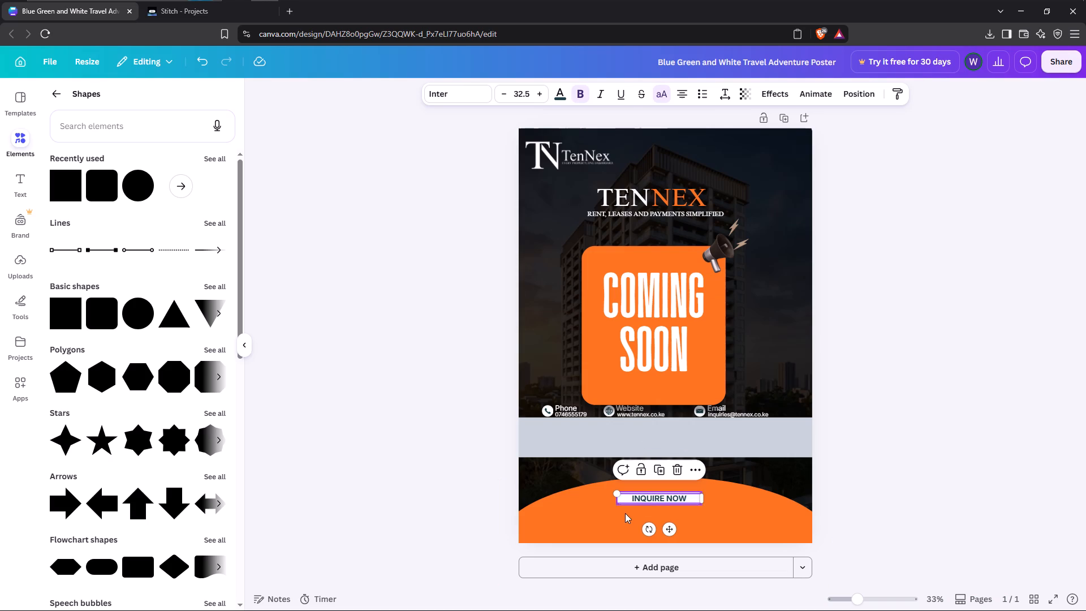
{"action": "left_click", "coordinate": [625, 513]}
{"action": "left_click_drag", "start_coordinate": [608, 500], "coordinate": [633, 554]}
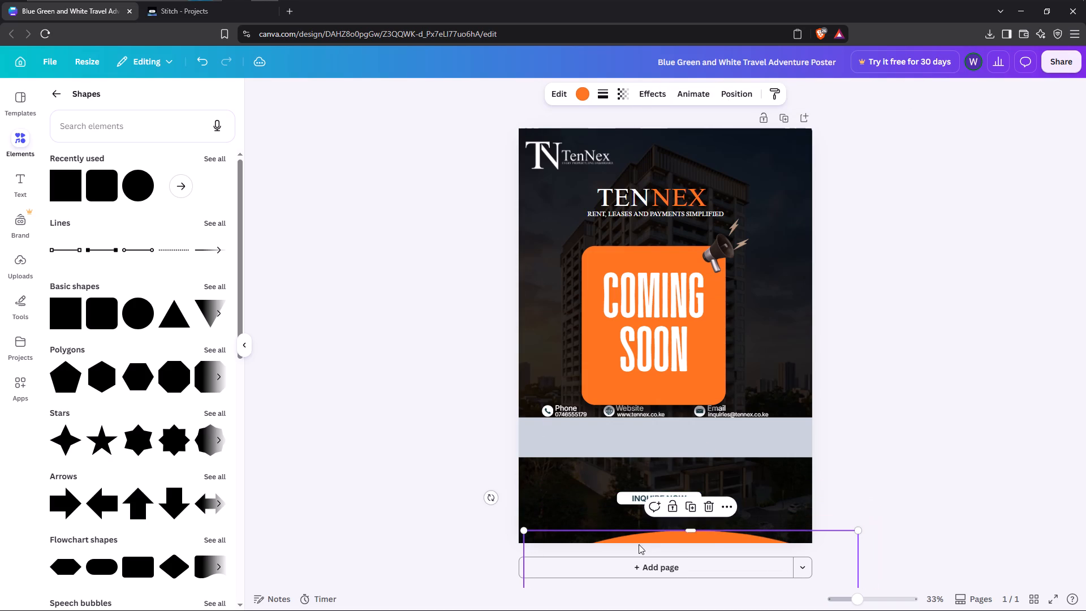
Group the INQUIRE NOW text with its white button and move them onto the Coming Soon card, just below SOON.
{"action": "left_click", "coordinate": [744, 493]}
{"action": "left_click_drag", "start_coordinate": [726, 497], "coordinate": [682, 504]}
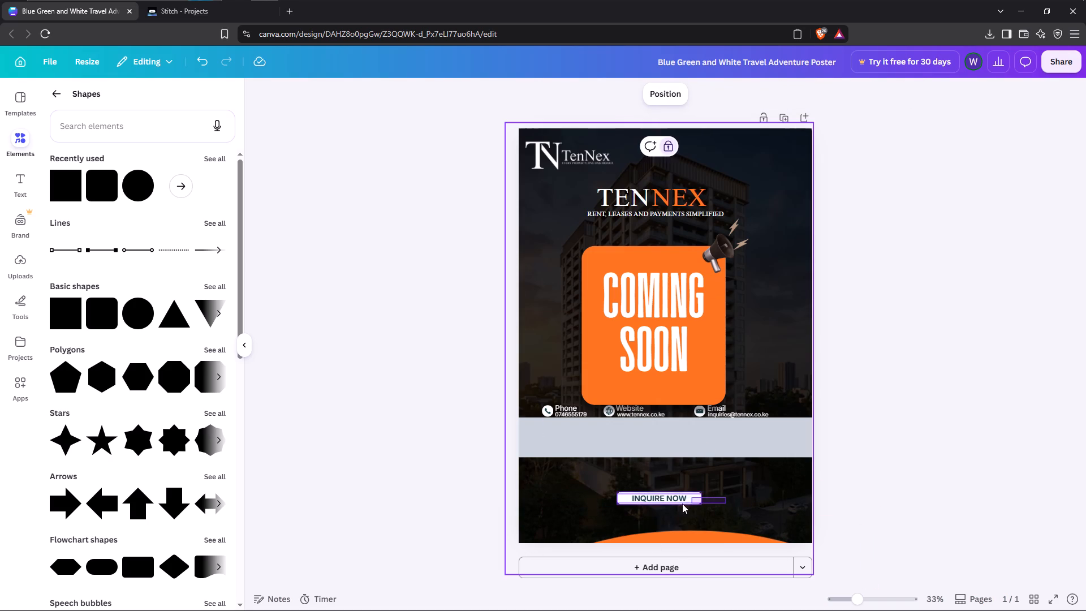
{"action": "left_click_drag", "start_coordinate": [682, 504], "coordinate": [667, 504]}
{"action": "left_click", "coordinate": [623, 470]}
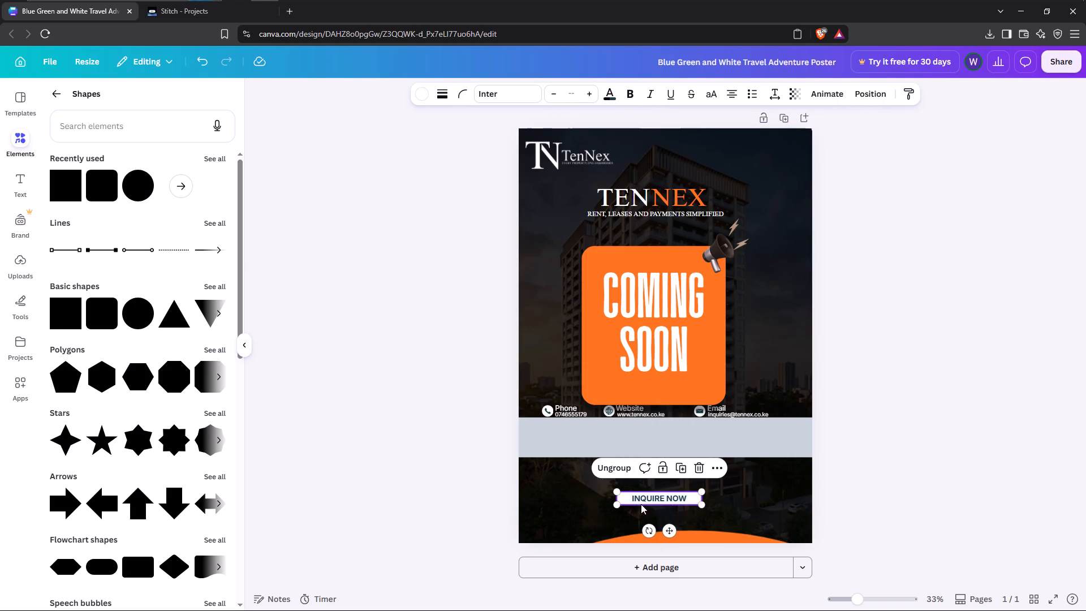
{"action": "left_click_drag", "start_coordinate": [643, 499], "coordinate": [653, 384]}
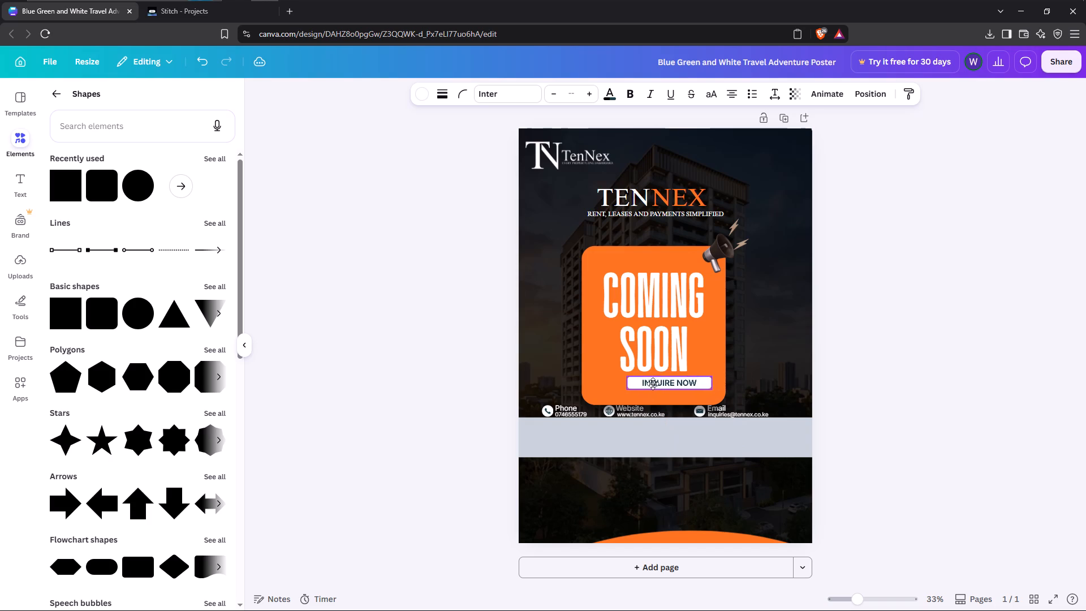
{"action": "left_click_drag", "start_coordinate": [653, 384], "coordinate": [644, 384]}
Delete the orange curved footer shape.
{"action": "left_click", "coordinate": [660, 536]}
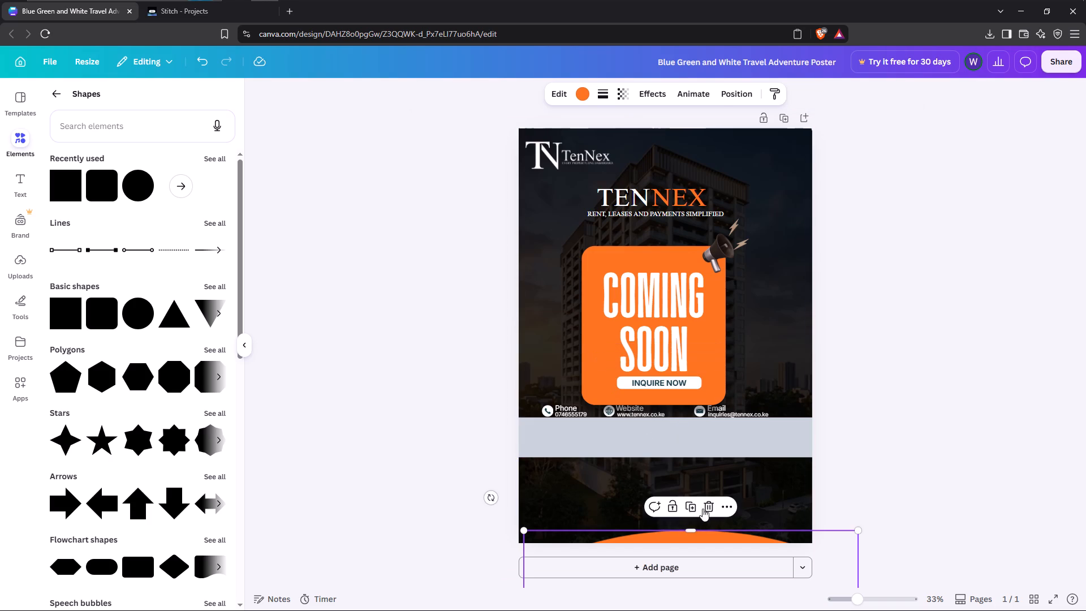
{"action": "left_click", "coordinate": [709, 505]}
Move the grey band to the poster's bottom edge and extend its top edge slightly upward.
{"action": "left_click_drag", "start_coordinate": [648, 444], "coordinate": [645, 523]}
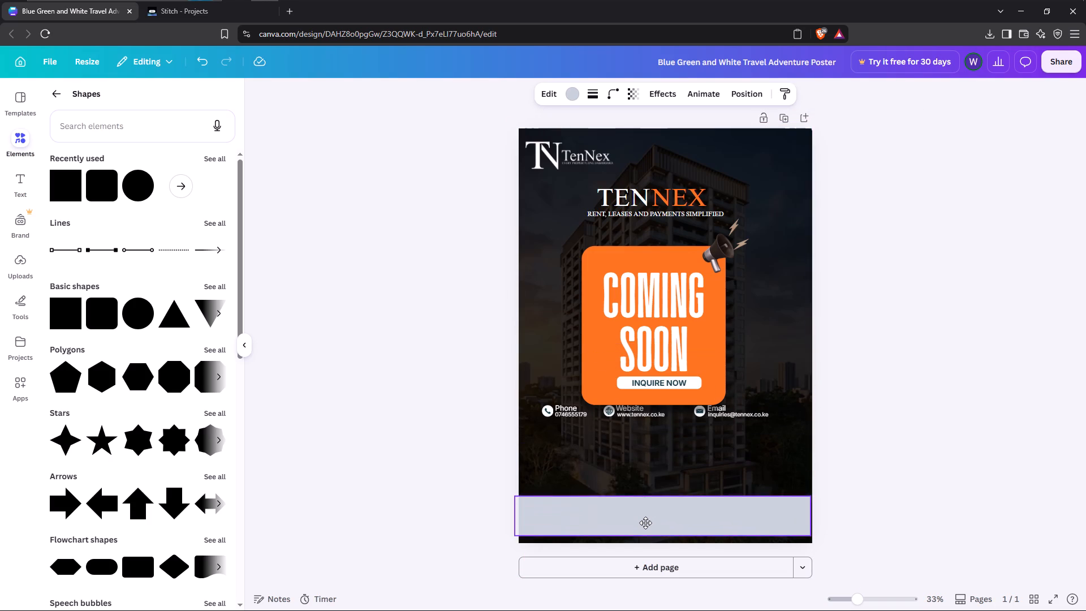
{"action": "left_click_drag", "start_coordinate": [645, 523], "coordinate": [649, 526]}
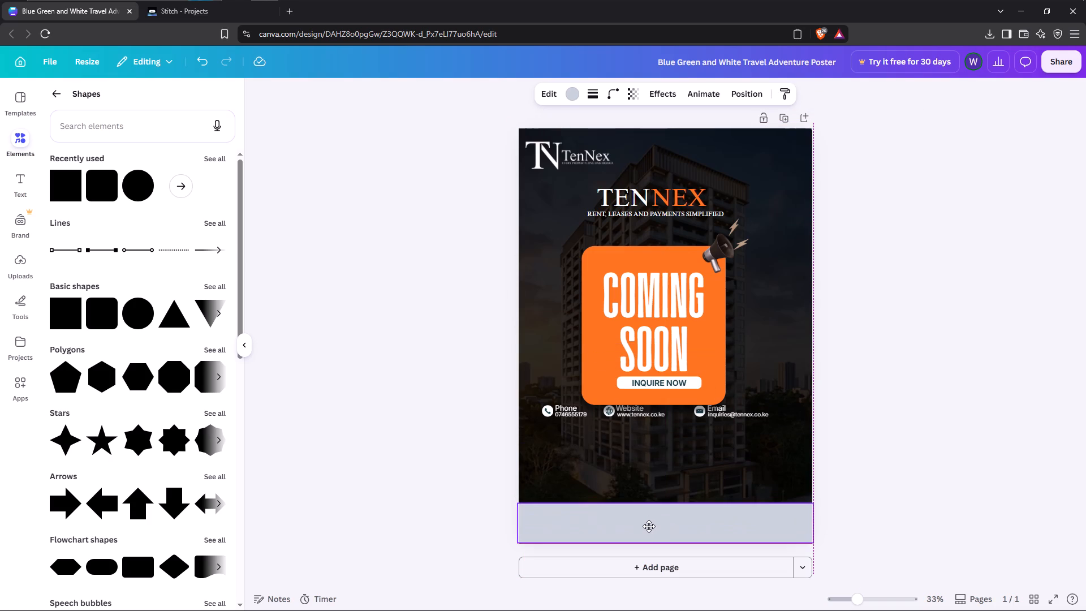
{"action": "left_click_drag", "start_coordinate": [649, 526], "coordinate": [649, 530]}
{"action": "left_click_drag", "start_coordinate": [667, 503], "coordinate": [669, 503]}
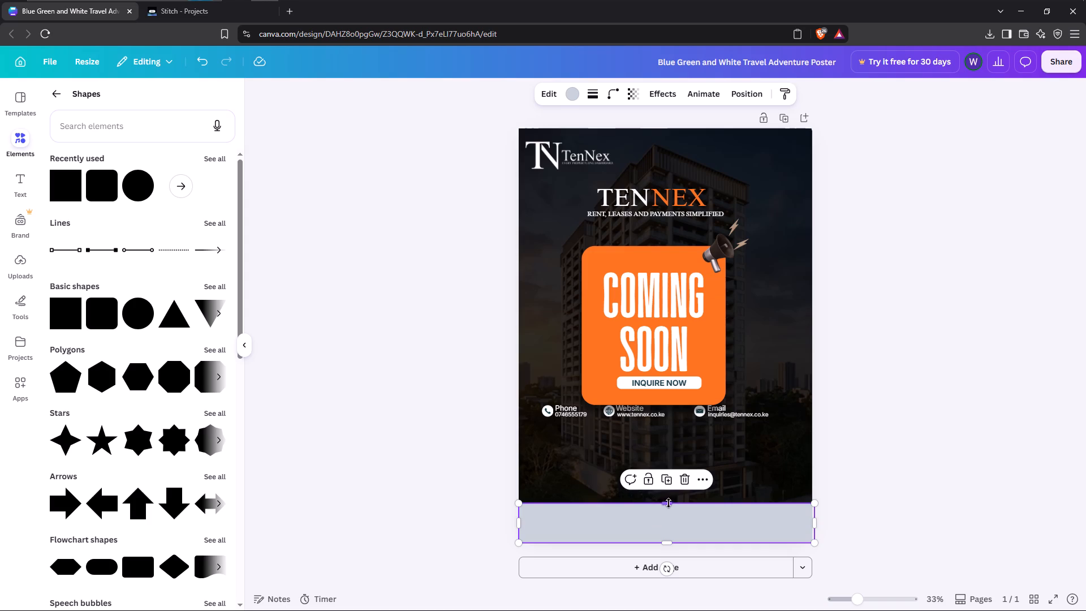
{"action": "left_click_drag", "start_coordinate": [669, 503], "coordinate": [666, 496]}
Fill the grey footer band with the poster's orange, Salmon #ff751f.
{"action": "left_click", "coordinate": [617, 536]}
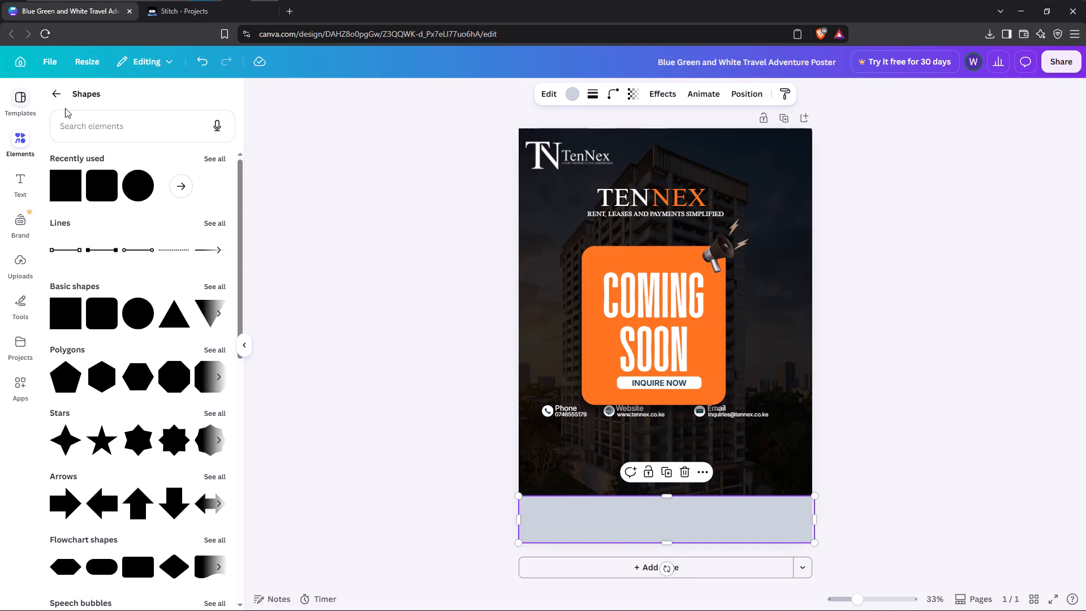
{"action": "left_click", "coordinate": [574, 97]}
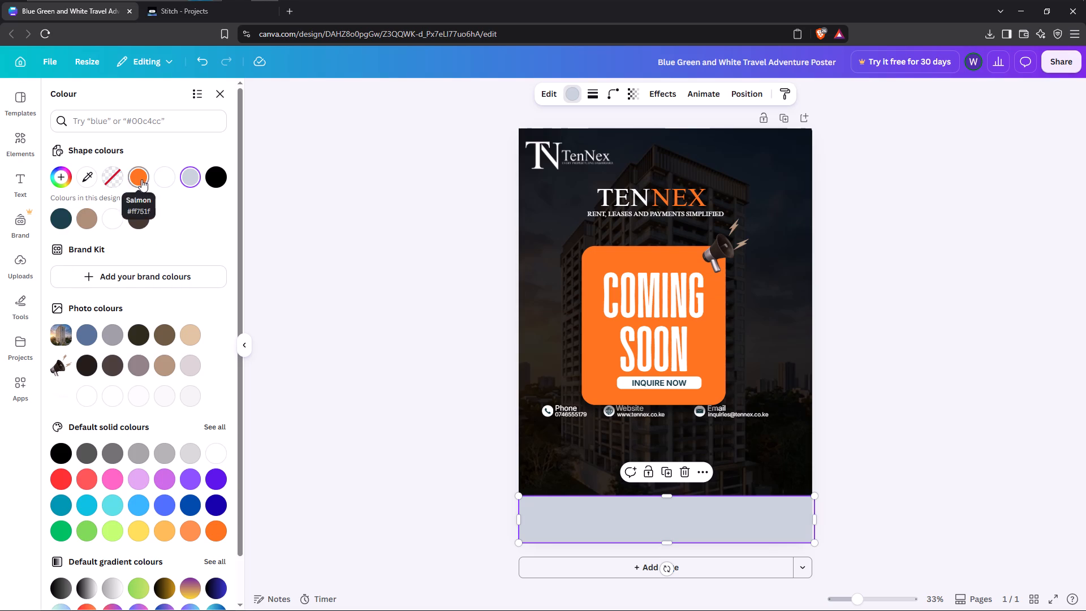
{"action": "left_click_drag", "start_coordinate": [141, 179], "coordinate": [136, 176]}
{"action": "left_click", "coordinate": [271, 345]}
{"action": "left_click", "coordinate": [370, 478]}
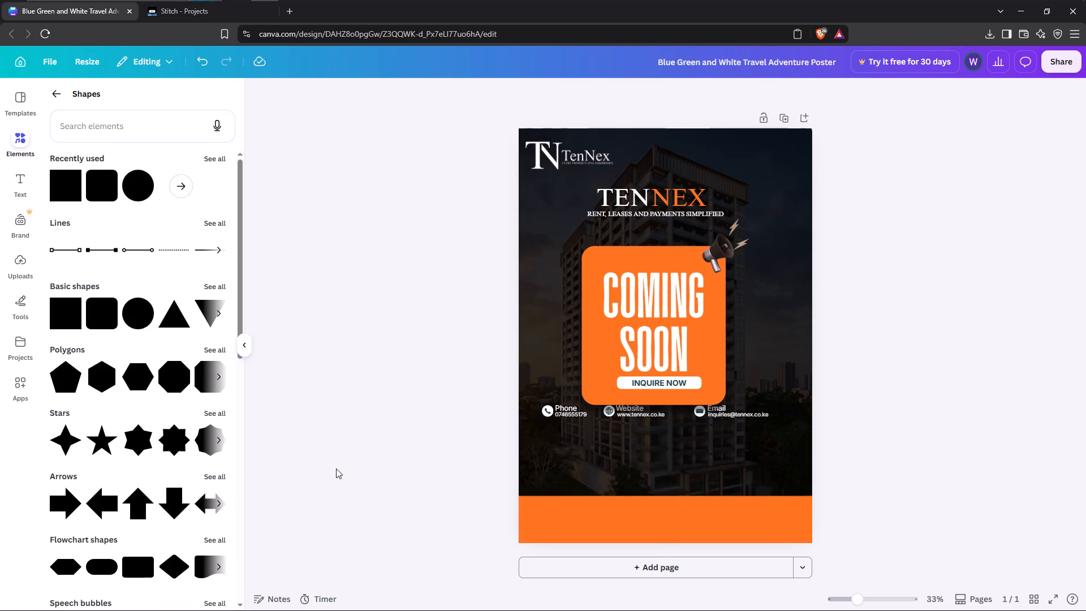
Move the phone, website and email row onto the lower part of the orange footer band and bring it to the front.
{"action": "left_click_drag", "start_coordinate": [630, 411], "coordinate": [629, 515]}
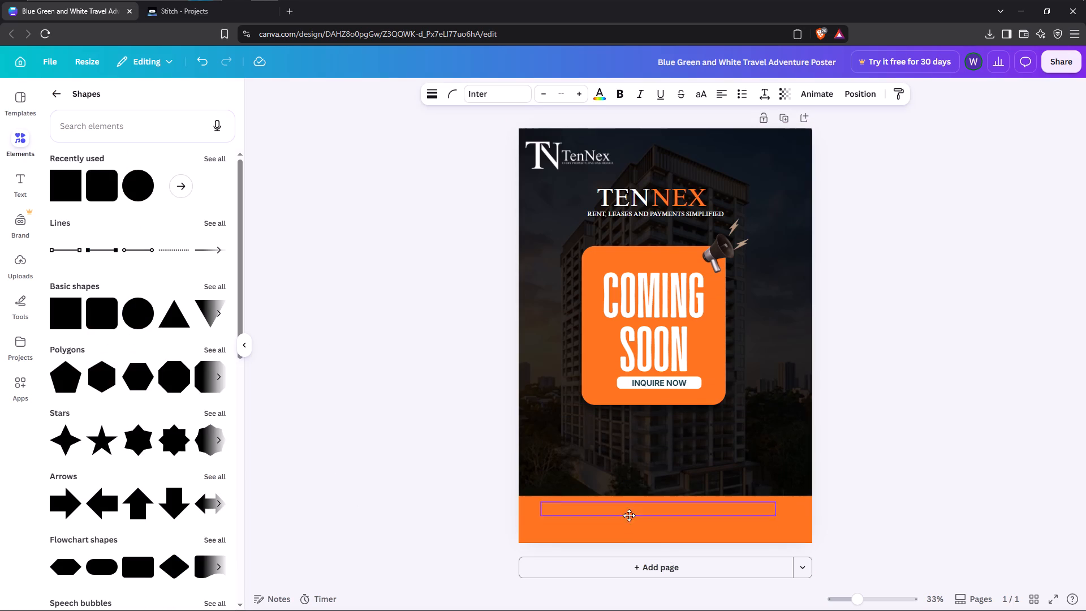
{"action": "left_click_drag", "start_coordinate": [629, 515], "coordinate": [630, 530]}
{"action": "left_click", "coordinate": [717, 504]}
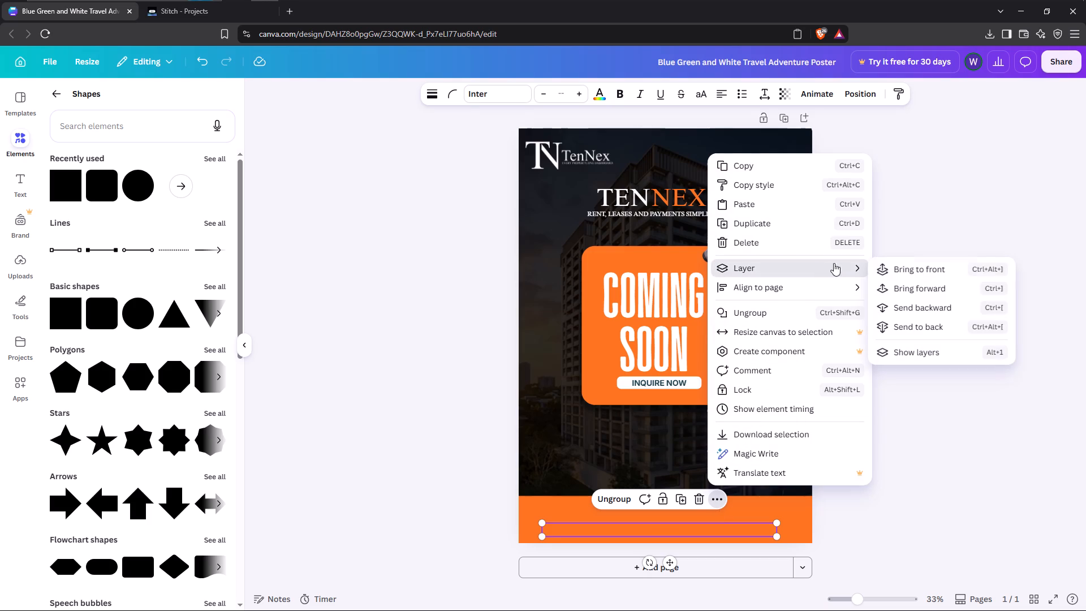
{"action": "left_click", "coordinate": [898, 270]}
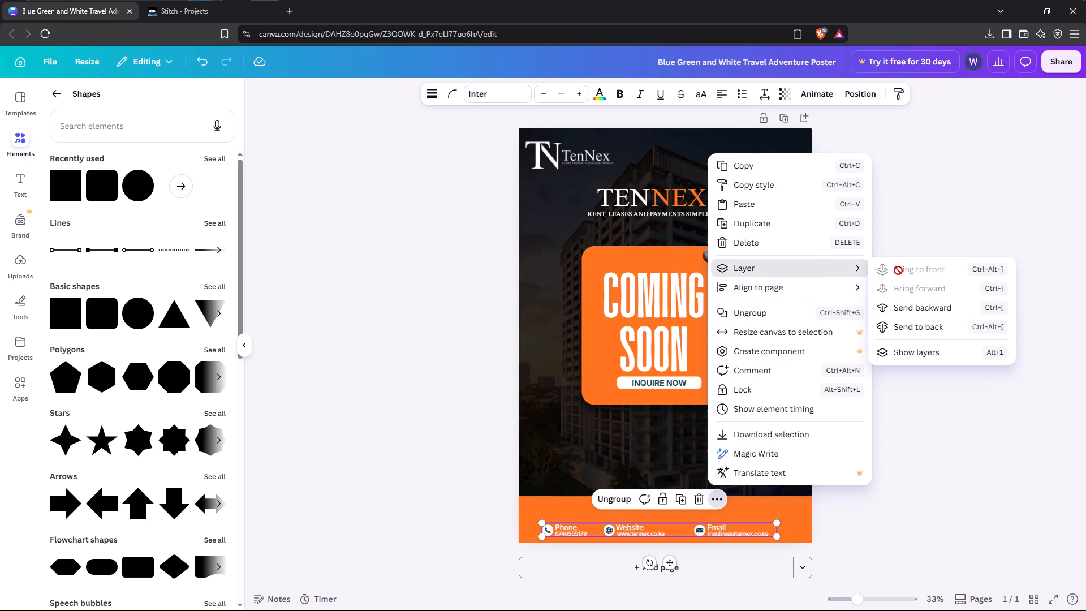
{"action": "left_click", "coordinate": [1033, 233]}
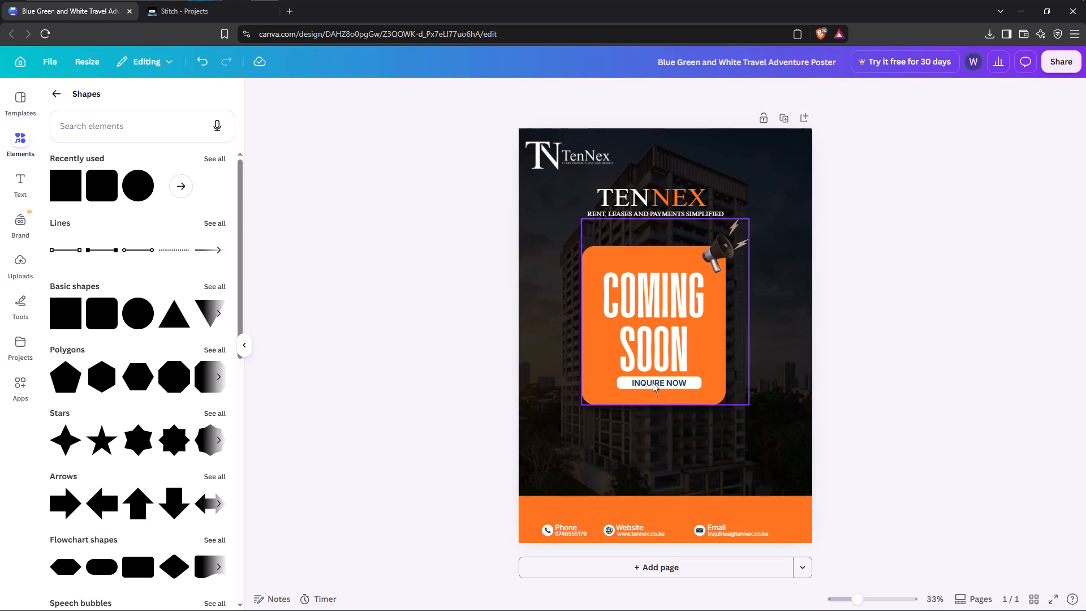
Move the INQUIRE NOW button from the Coming Soon card to the orange footer band, above the contact details.
{"action": "left_click_drag", "start_coordinate": [653, 382], "coordinate": [647, 507]}
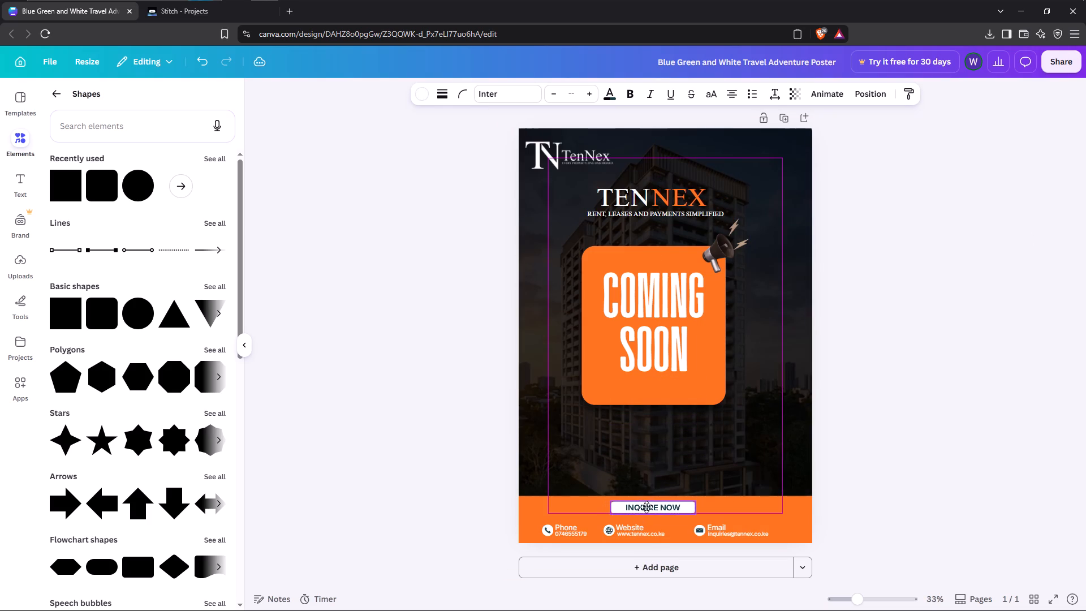
{"action": "left_click_drag", "start_coordinate": [647, 507], "coordinate": [647, 509]}
{"action": "left_click_drag", "start_coordinate": [647, 509], "coordinate": [650, 509]}
Nudge the contact details row slightly down and to the right within the orange footer band.
{"action": "left_click_drag", "start_coordinate": [613, 528], "coordinate": [615, 526]}
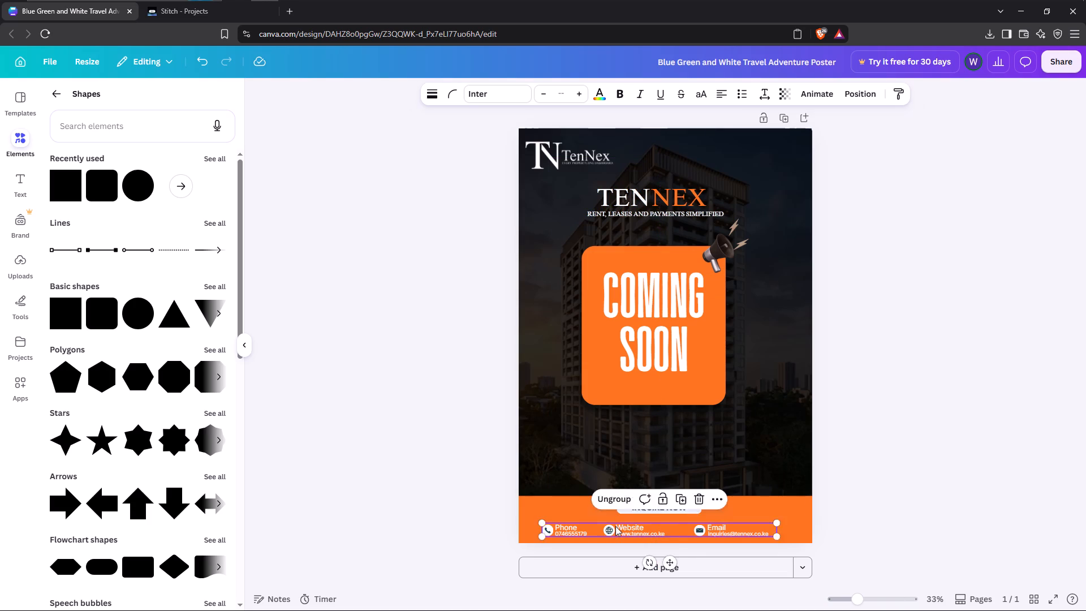
{"action": "left_click_drag", "start_coordinate": [615, 526], "coordinate": [622, 530]}
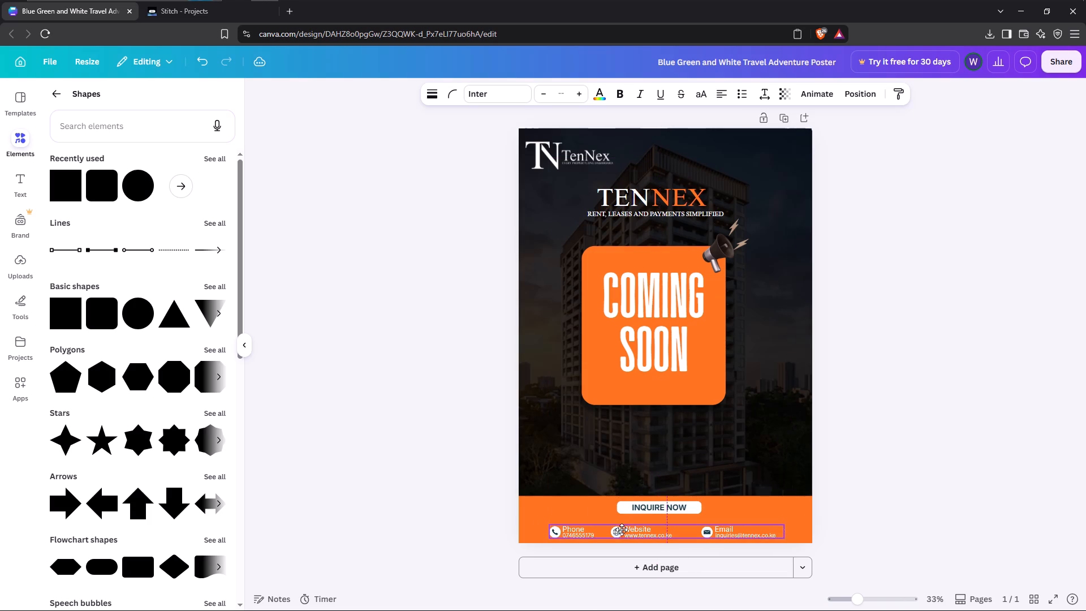
{"action": "left_click_drag", "start_coordinate": [622, 530], "coordinate": [628, 530]}
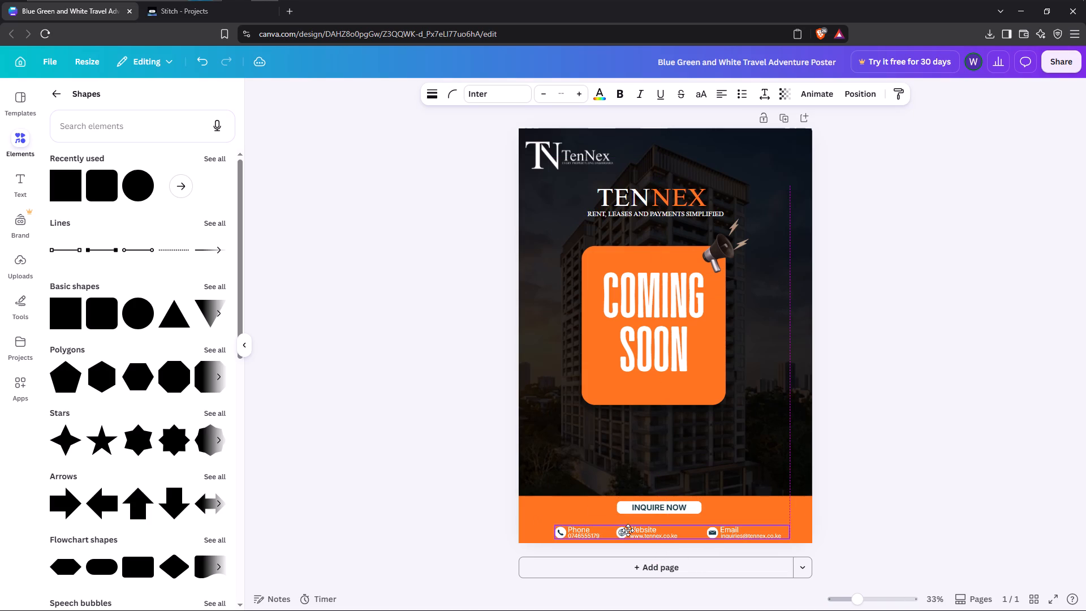
{"action": "left_click_drag", "start_coordinate": [628, 530], "coordinate": [628, 531]}
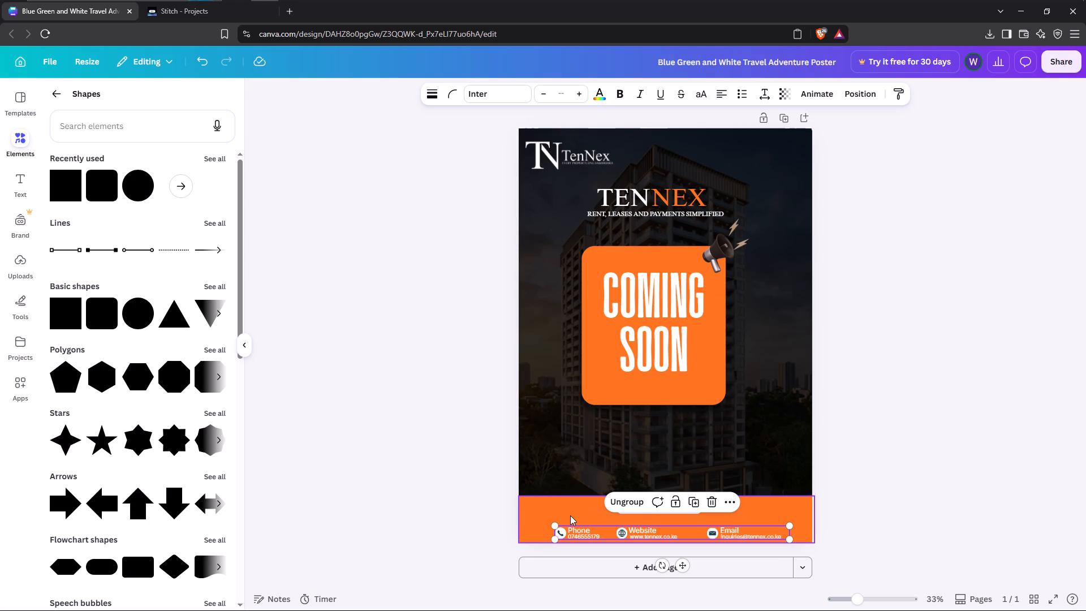
{"action": "left_click", "coordinate": [407, 512]}
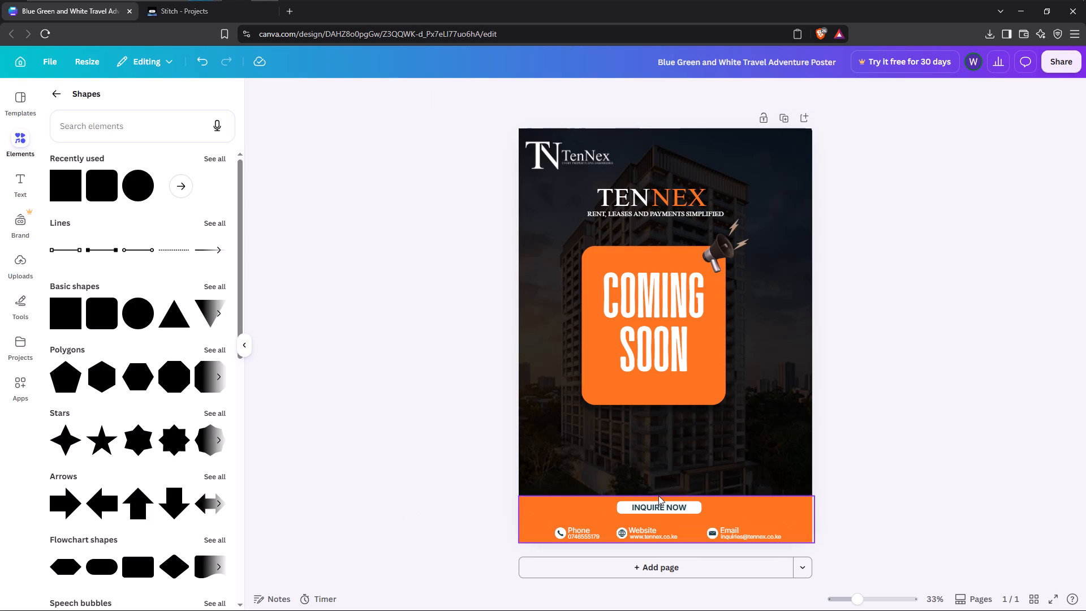
Lower the INQUIRE NOW button closer to the contact details and centre it horizontally on the page.
{"action": "left_click_drag", "start_coordinate": [650, 509], "coordinate": [639, 516]}
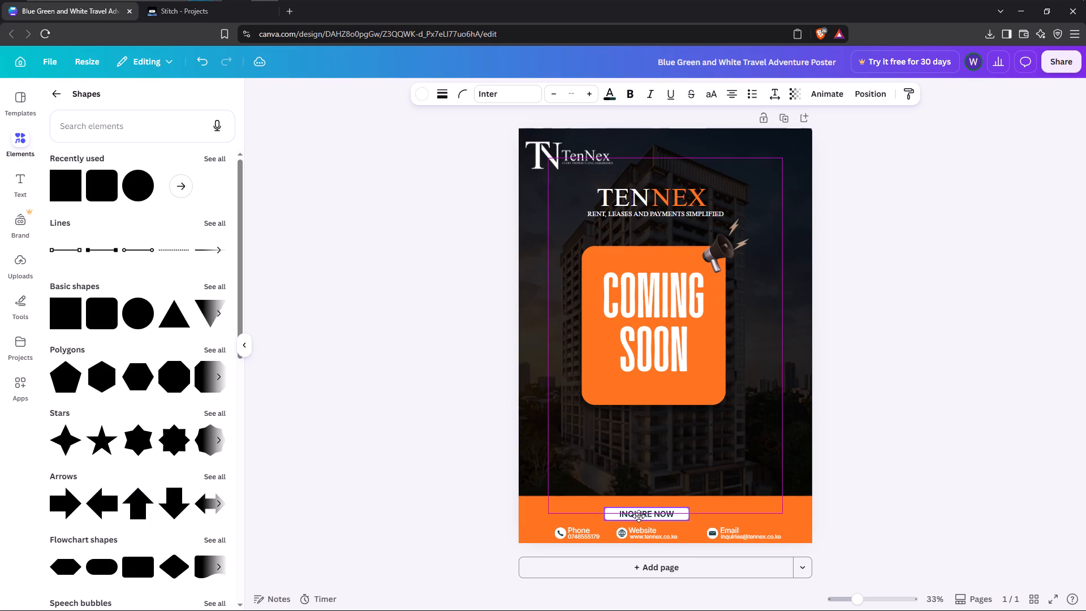
{"action": "left_click_drag", "start_coordinate": [639, 516], "coordinate": [637, 516]}
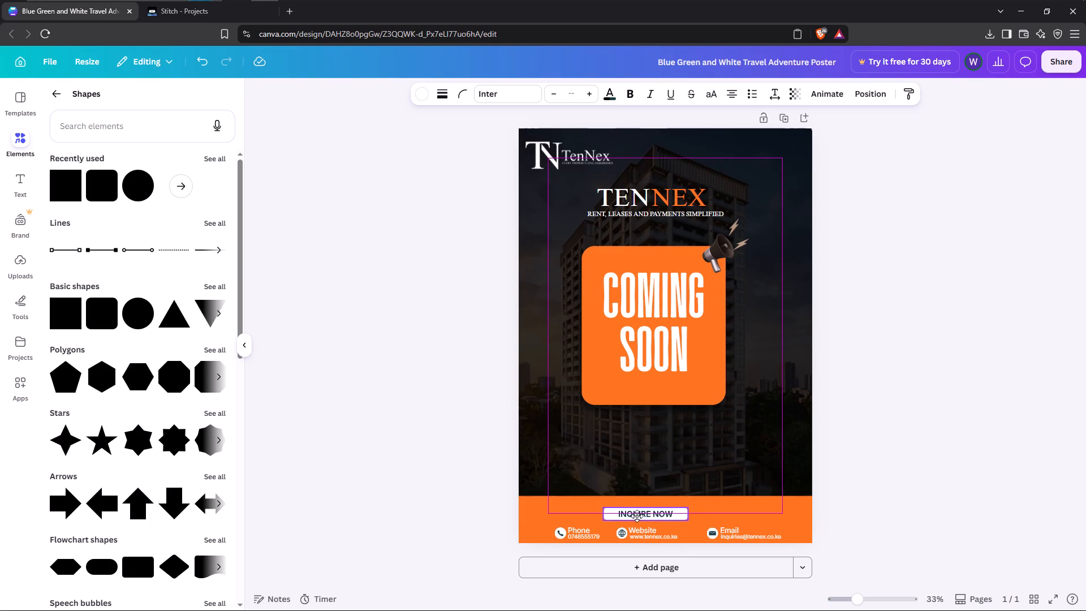
{"action": "left_click_drag", "start_coordinate": [637, 516], "coordinate": [658, 520]}
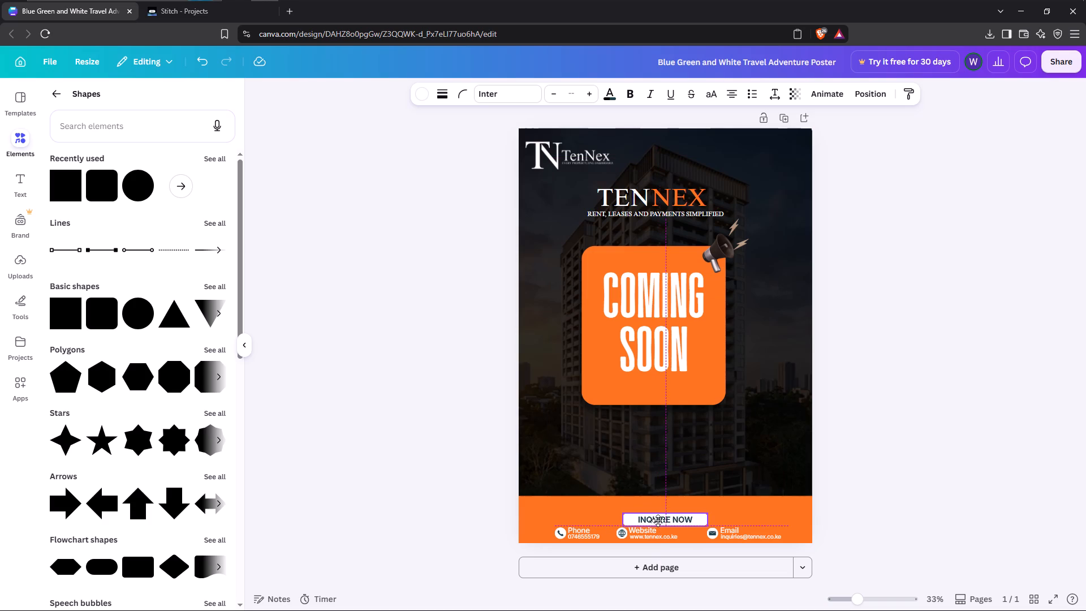
{"action": "left_click_drag", "start_coordinate": [658, 520], "coordinate": [661, 517]}
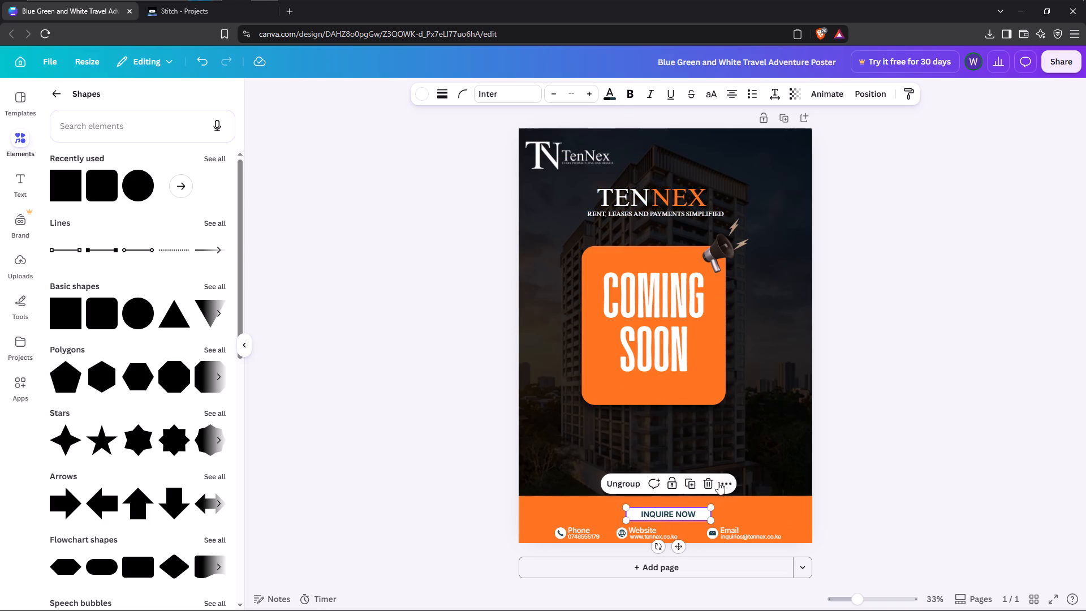
{"action": "left_click", "coordinate": [719, 483]}
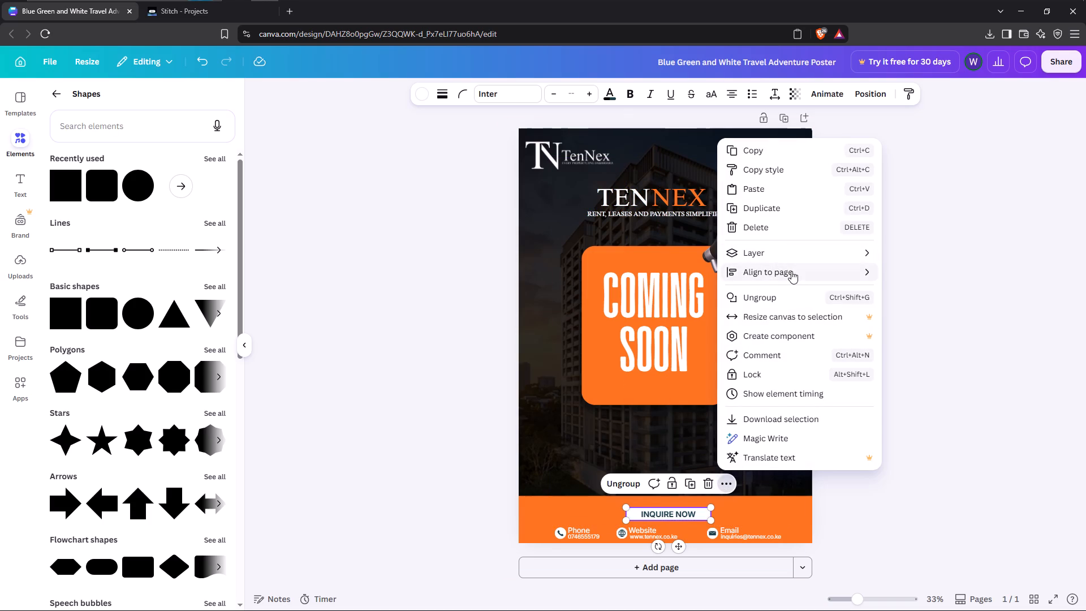
{"action": "left_click", "coordinate": [902, 297]}
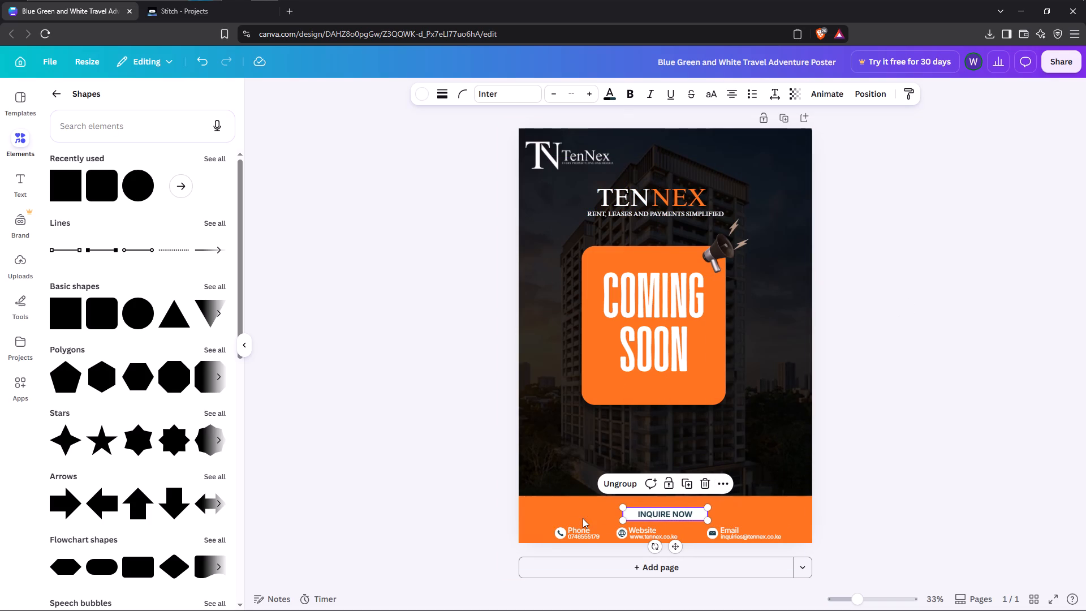
Centre the contact details row horizontally on the page.
{"action": "left_click", "coordinate": [587, 534]}
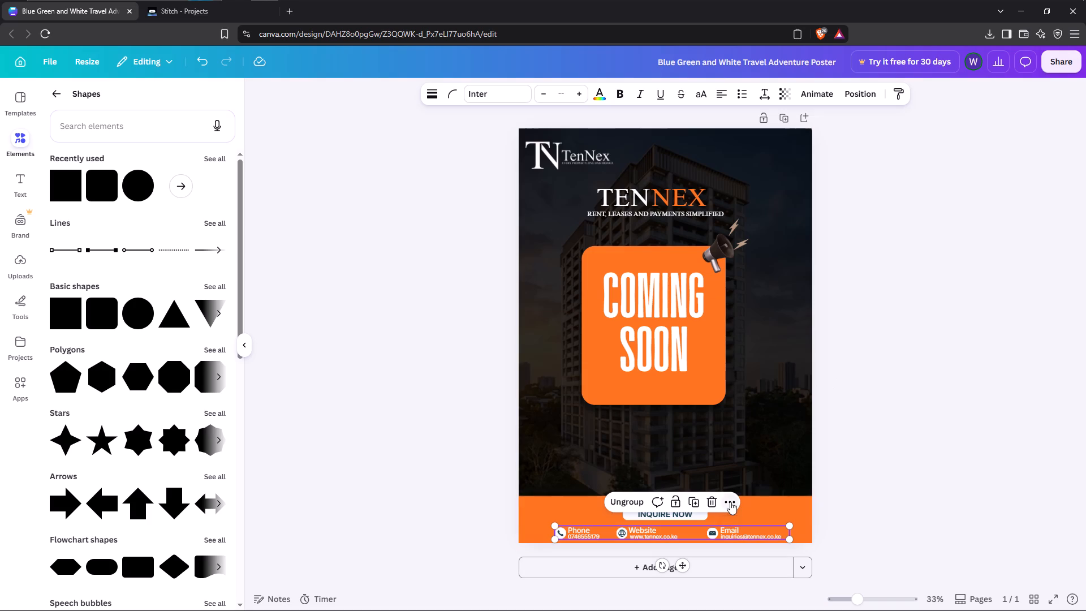
{"action": "left_click", "coordinate": [730, 502]}
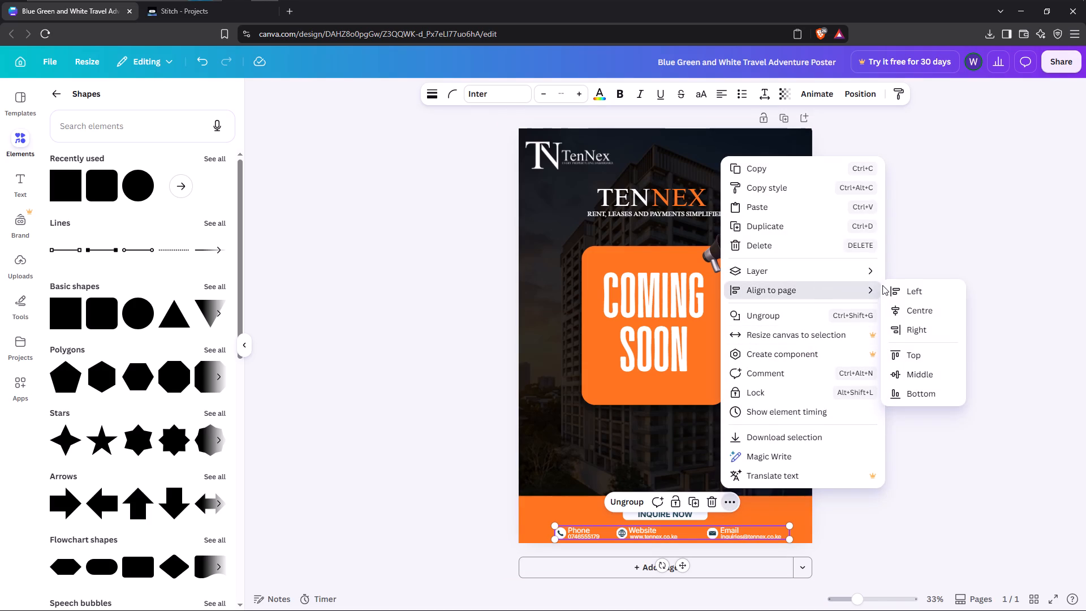
{"action": "left_click", "coordinate": [909, 304]}
{"action": "left_click", "coordinate": [968, 307]}
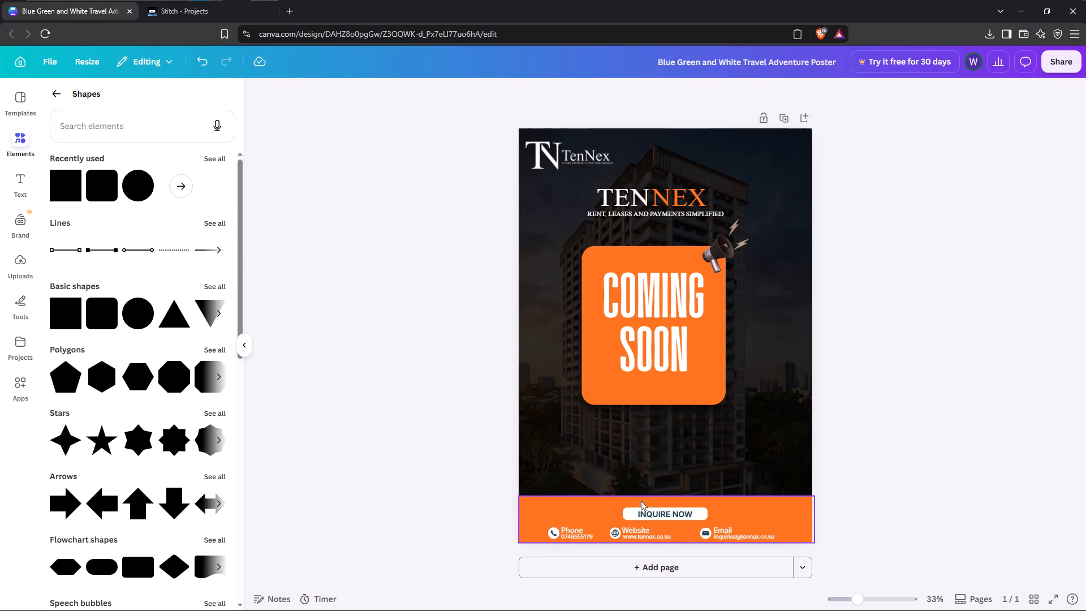
Shorten the orange footer band slightly by lowering its top edge.
{"action": "left_click", "coordinate": [586, 502]}
{"action": "left_click", "coordinate": [670, 497]}
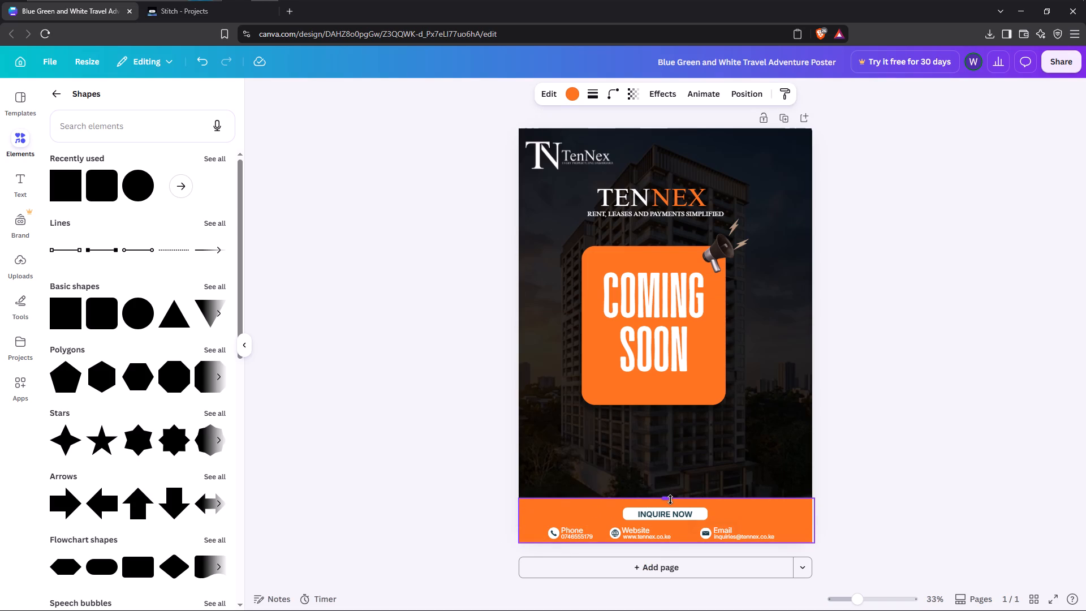
{"action": "left_click", "coordinate": [1026, 464]}
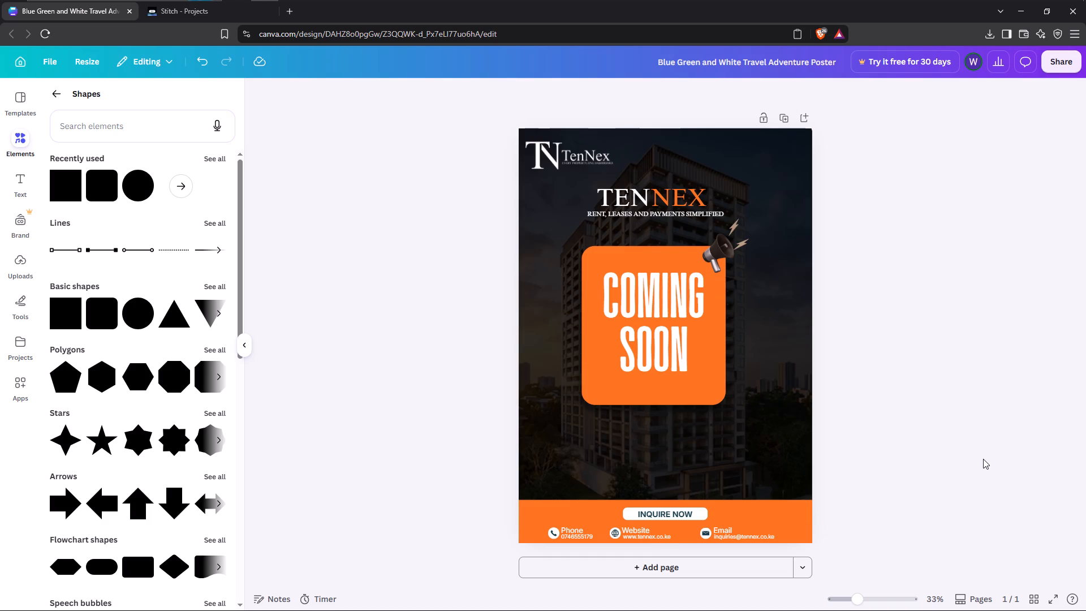
Shift the INQUIRE NOW button slightly left of the page centre, keeping its height in the footer band.
{"action": "left_click", "coordinate": [650, 514]}
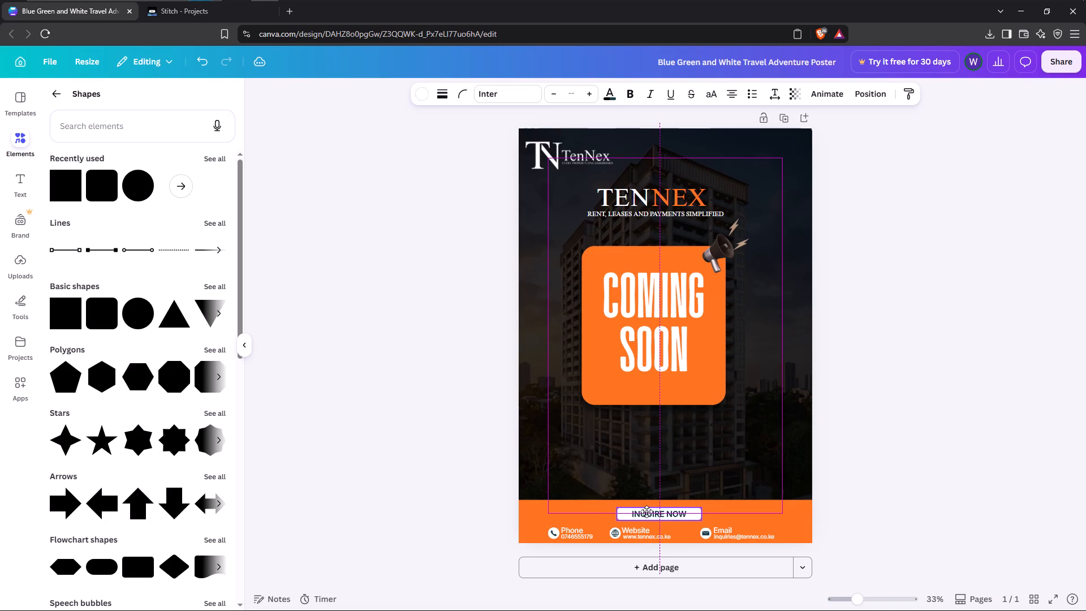
{"action": "left_click", "coordinate": [878, 511]}
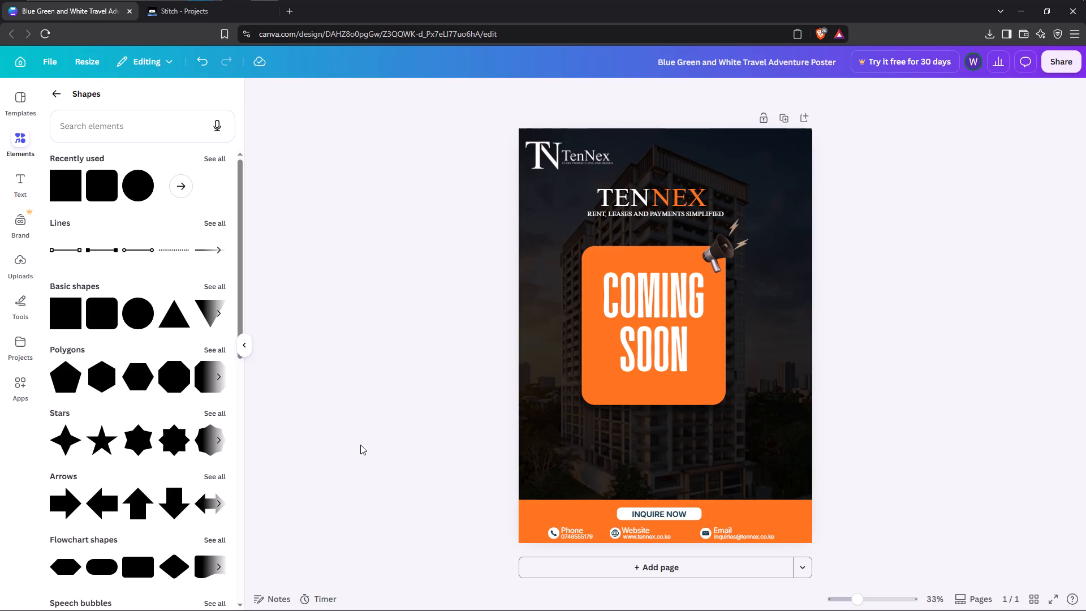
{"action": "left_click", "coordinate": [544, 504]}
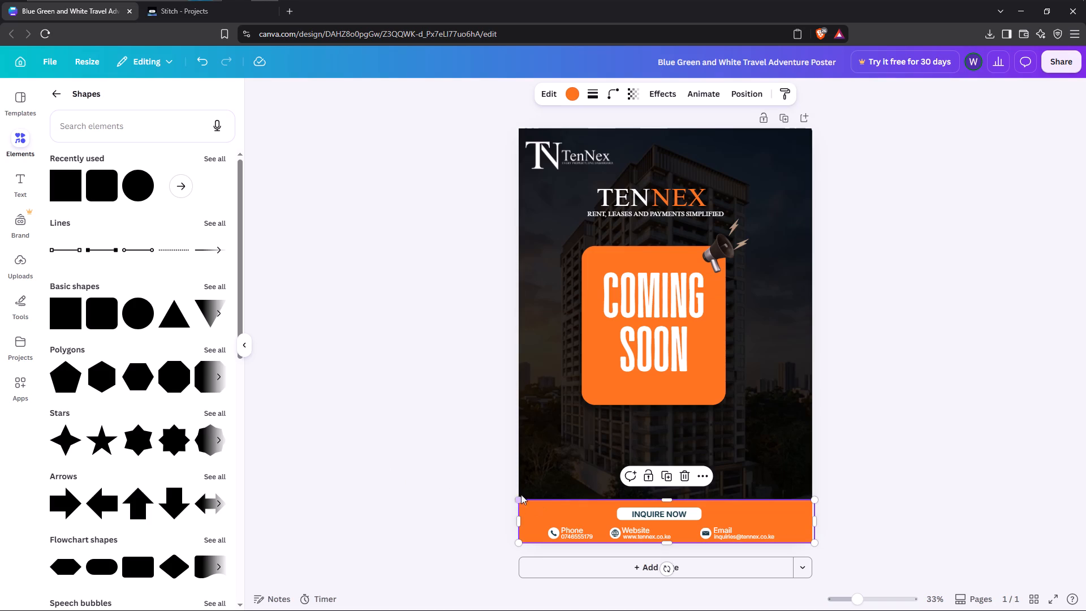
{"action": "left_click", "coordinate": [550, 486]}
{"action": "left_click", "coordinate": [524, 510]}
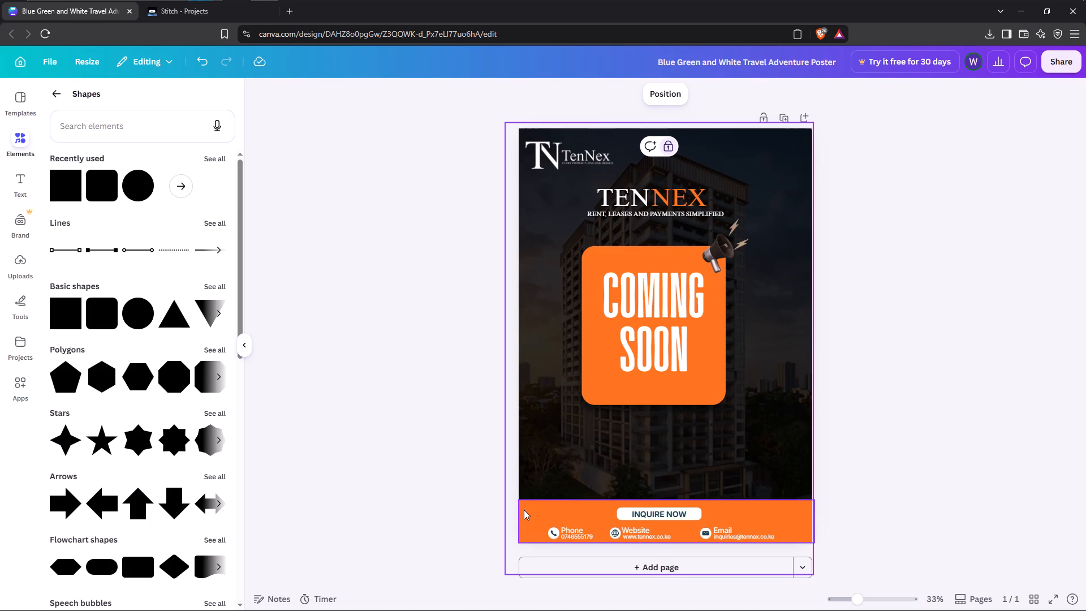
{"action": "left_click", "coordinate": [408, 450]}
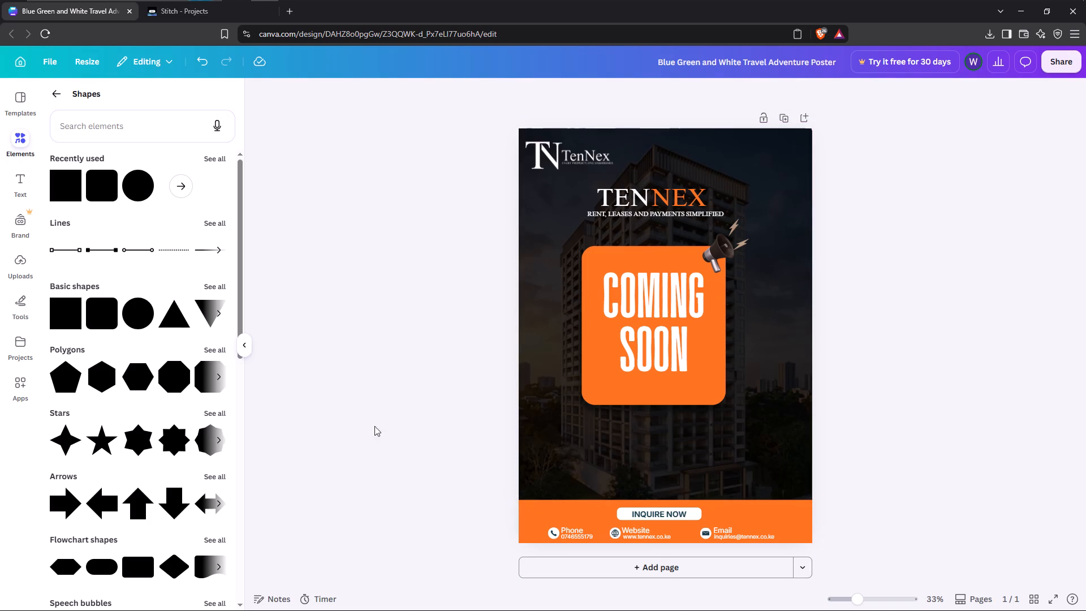
Add a rounded square between the card and the orange footer, and stretch it sideways beyond both poster edges.
{"action": "left_click", "coordinate": [96, 191]}
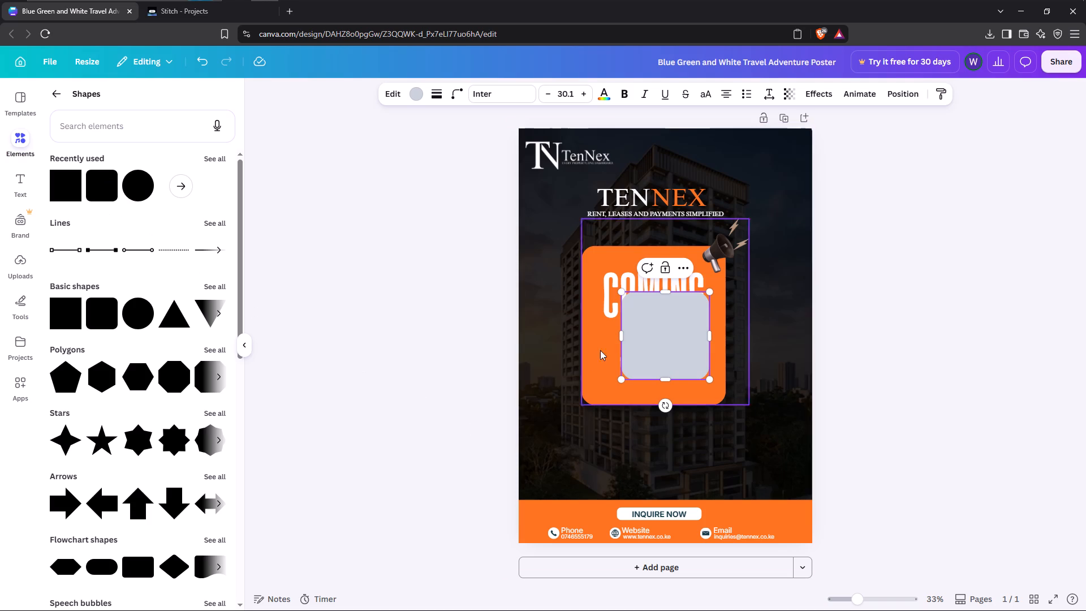
{"action": "left_click_drag", "start_coordinate": [646, 326], "coordinate": [533, 442]}
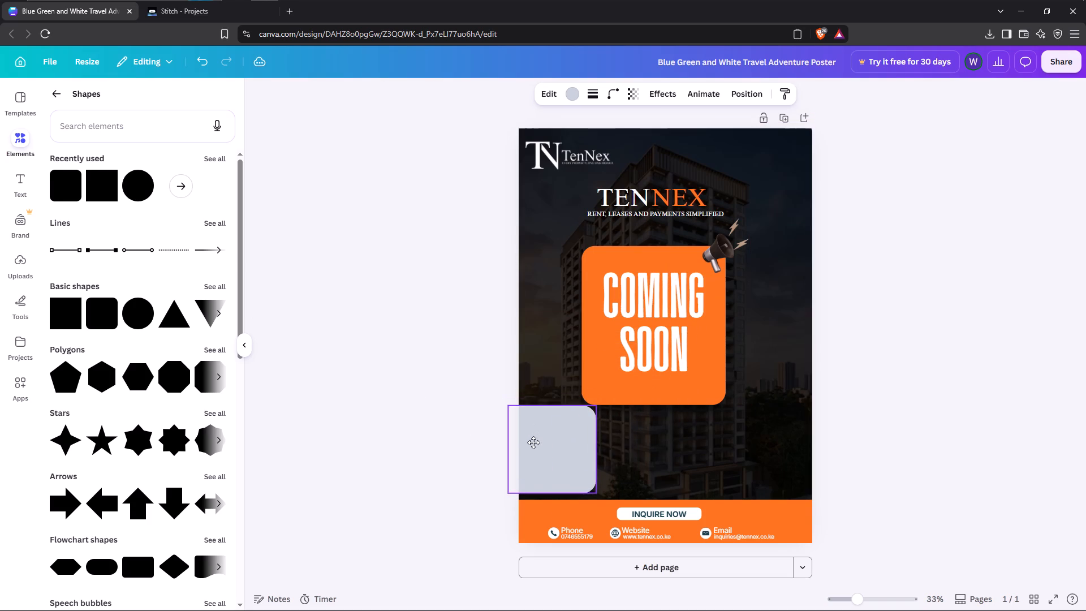
{"action": "left_click_drag", "start_coordinate": [533, 442], "coordinate": [533, 443]}
{"action": "left_click_drag", "start_coordinate": [595, 448], "coordinate": [805, 466]}
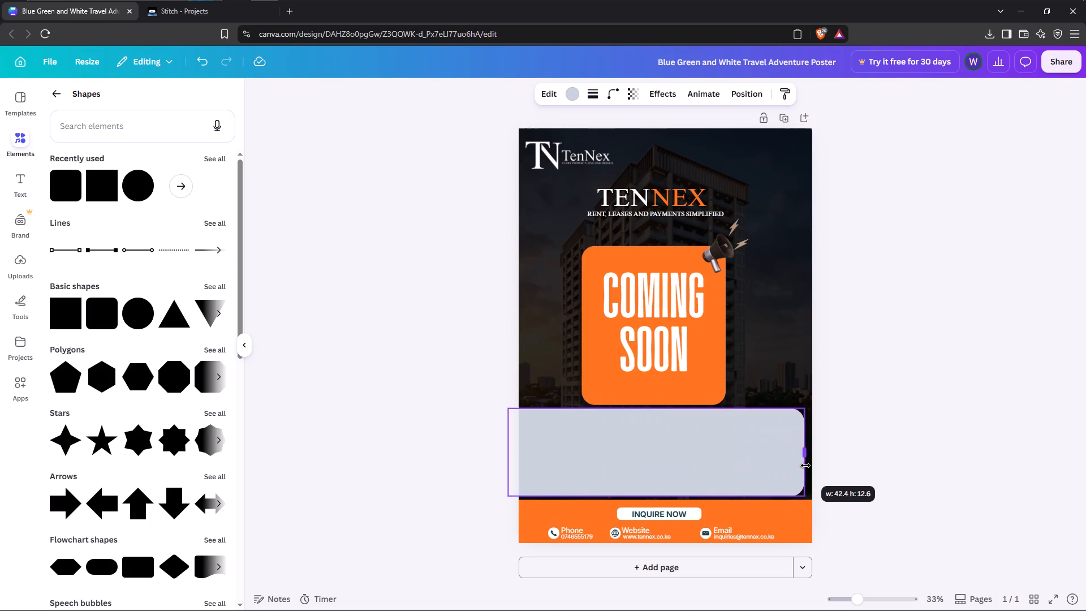
{"action": "left_click_drag", "start_coordinate": [805, 466], "coordinate": [812, 463]}
{"action": "left_click_drag", "start_coordinate": [635, 462], "coordinate": [645, 463]}
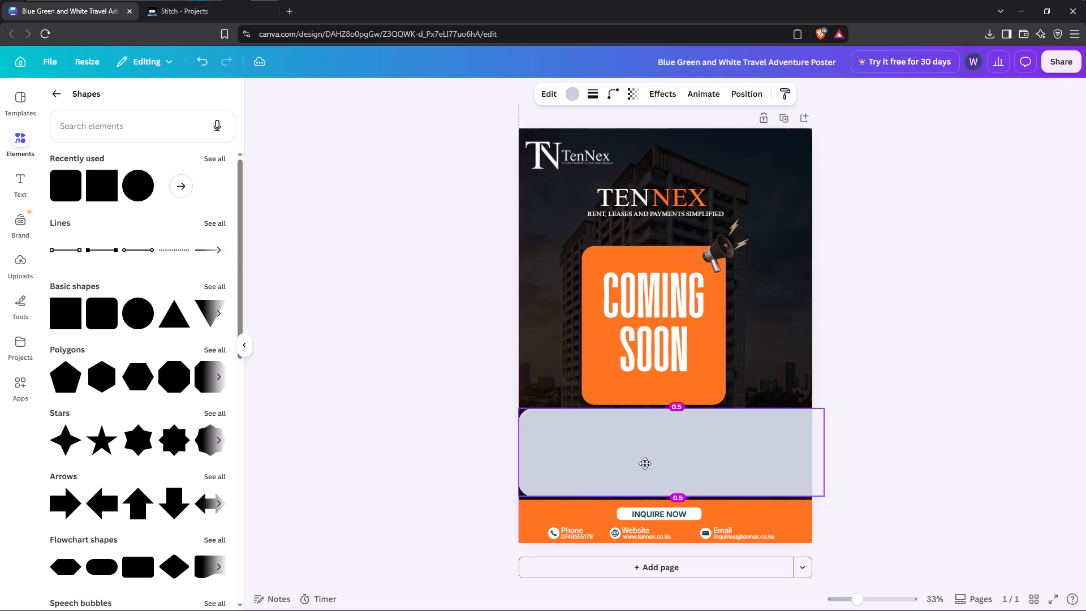
{"action": "left_click_drag", "start_coordinate": [645, 463], "coordinate": [628, 463]}
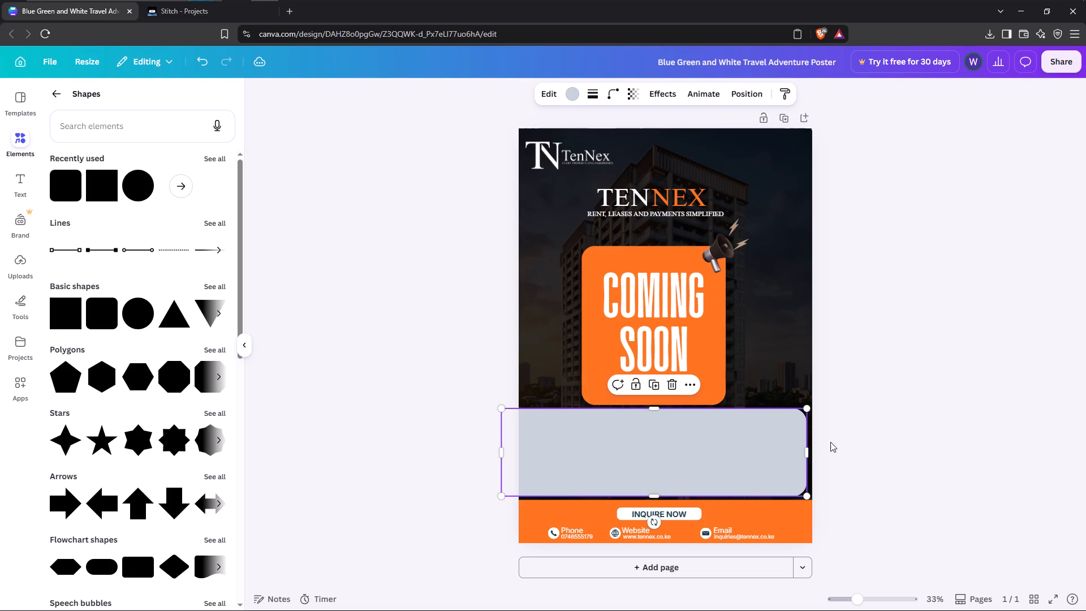
{"action": "left_click_drag", "start_coordinate": [808, 449], "coordinate": [834, 453]}
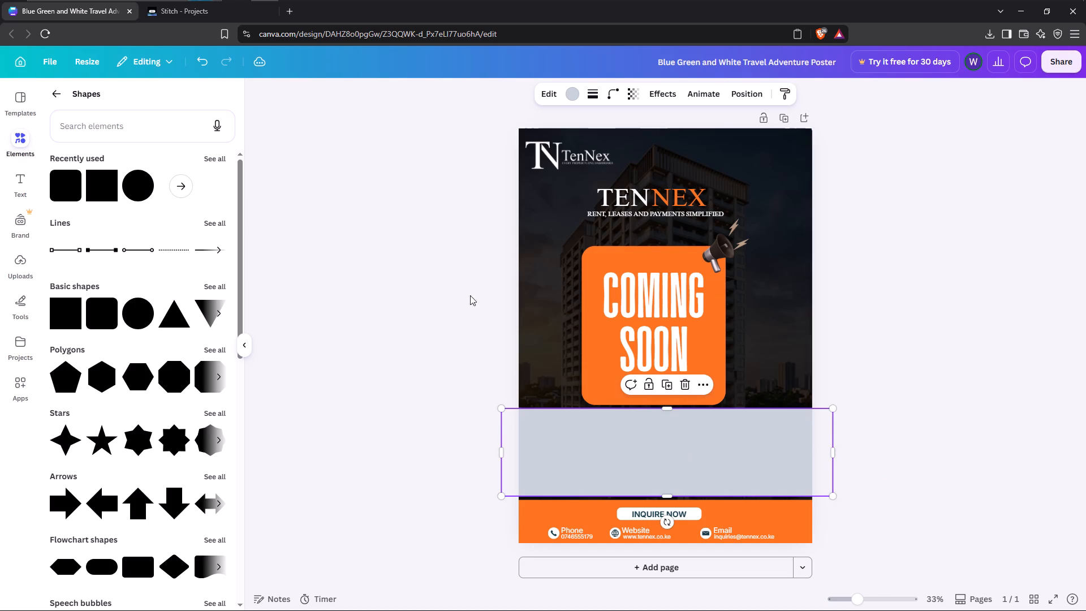
Fill the new wide band above the footer with white.
{"action": "left_click", "coordinate": [569, 94]}
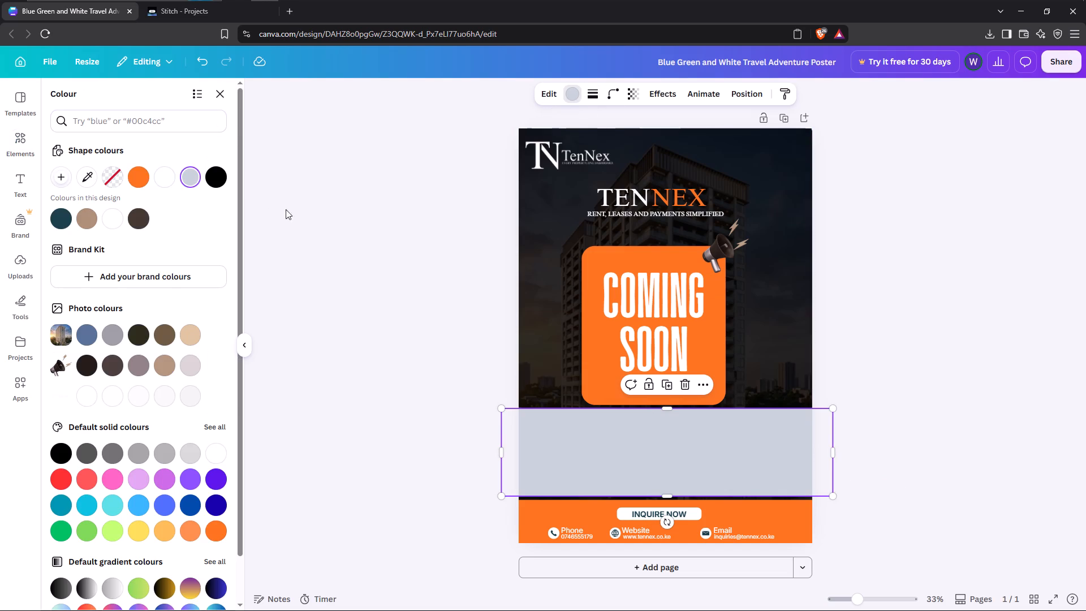
{"action": "left_click", "coordinate": [161, 178]}
{"action": "left_click", "coordinate": [222, 300]}
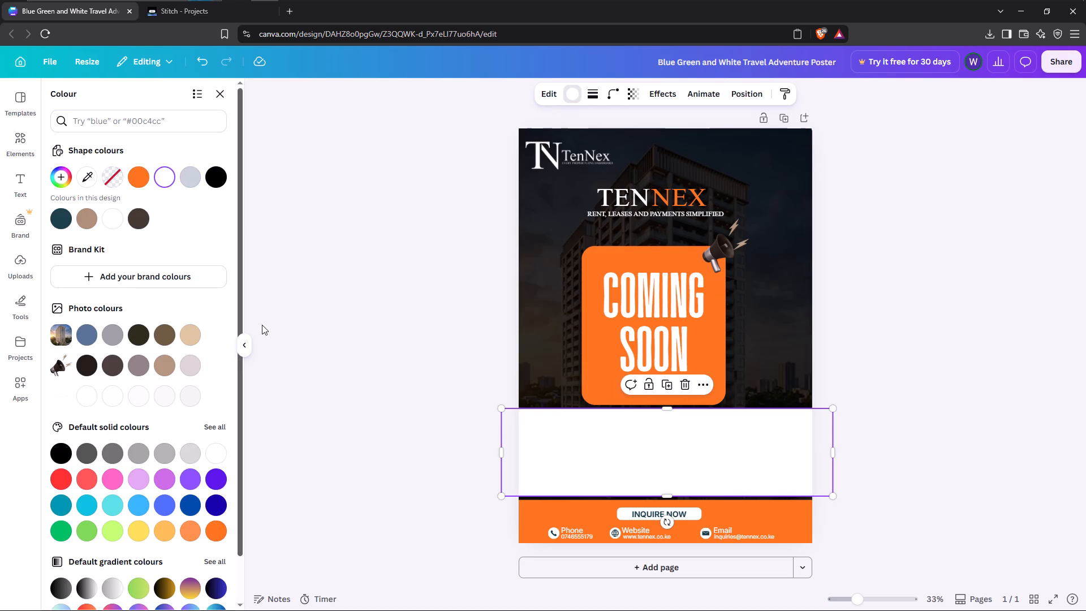
Reduce the white band's height, leaving a gap below the COMING SOON card and a thin dark strip above the orange footer.
{"action": "left_click", "coordinate": [285, 343]}
{"action": "left_click", "coordinate": [369, 369]}
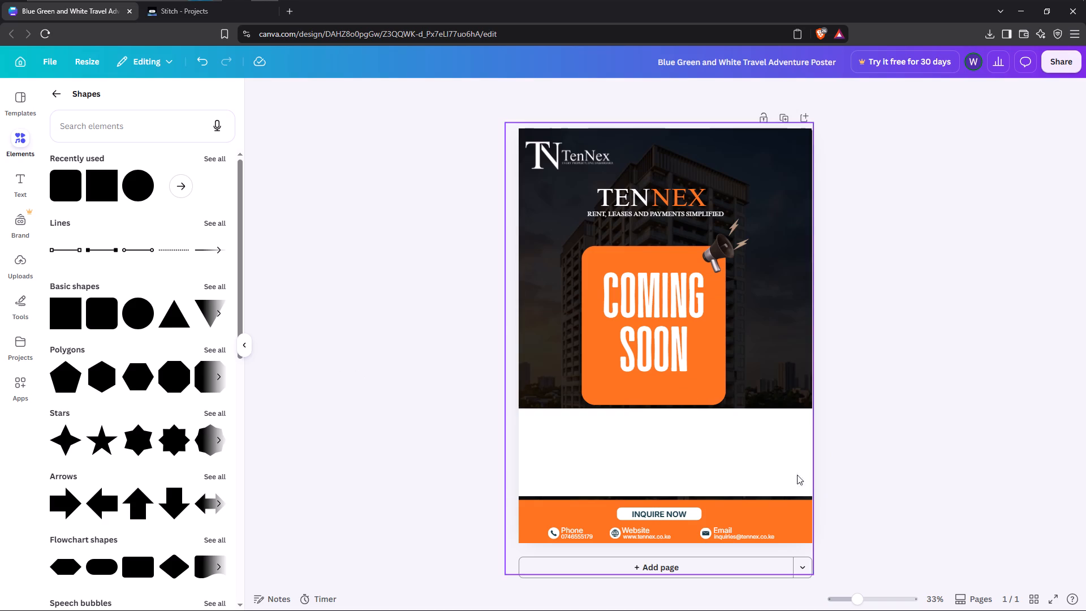
{"action": "left_click_drag", "start_coordinate": [670, 450], "coordinate": [662, 443]}
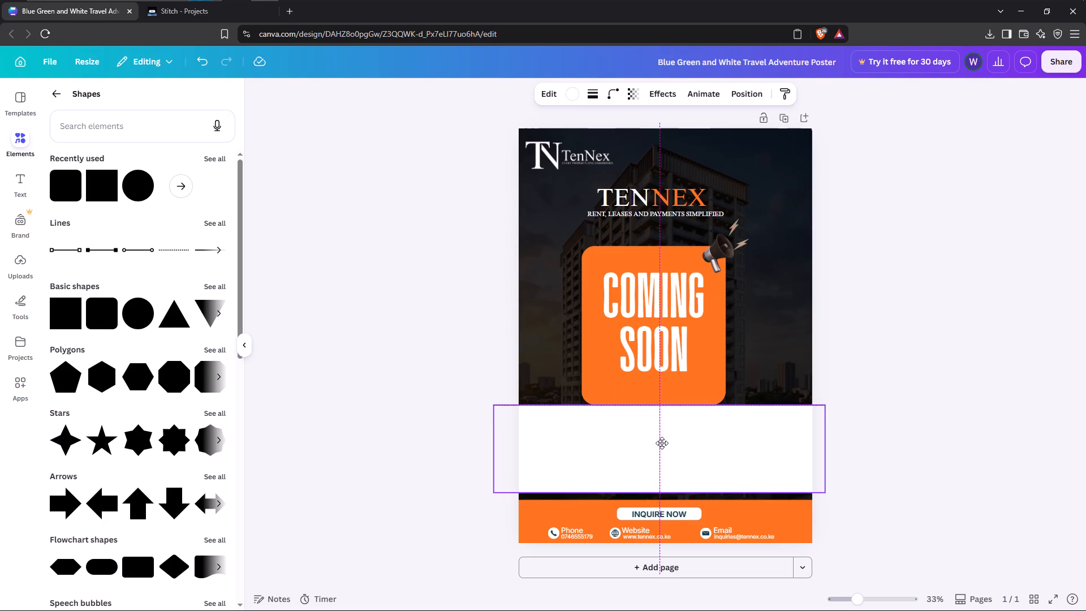
{"action": "left_click_drag", "start_coordinate": [662, 443], "coordinate": [664, 448]}
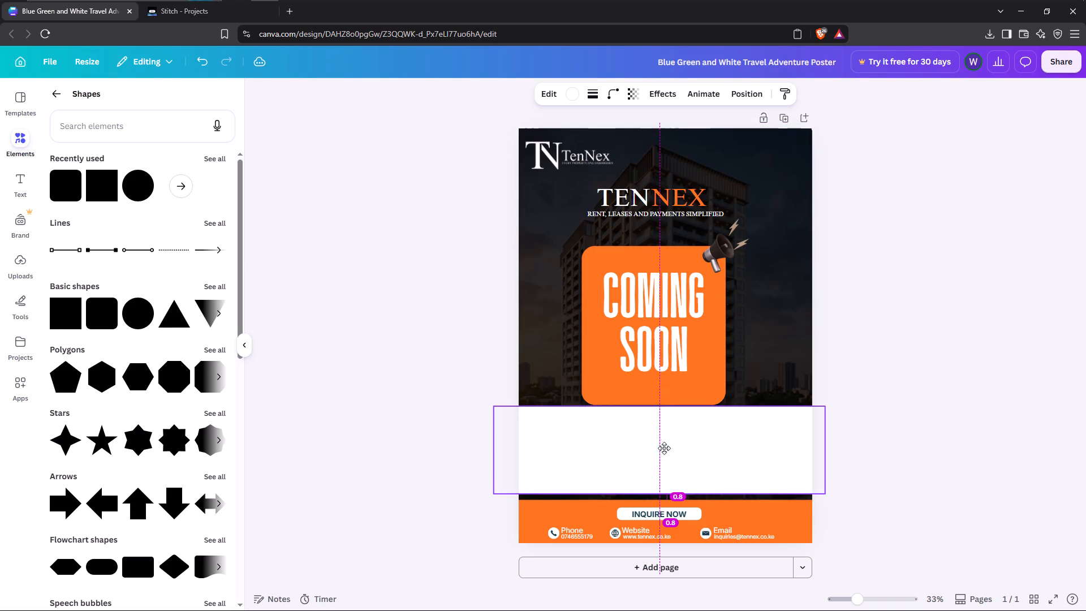
{"action": "left_click_drag", "start_coordinate": [664, 448], "coordinate": [662, 449]}
{"action": "left_click_drag", "start_coordinate": [658, 408], "coordinate": [653, 419]}
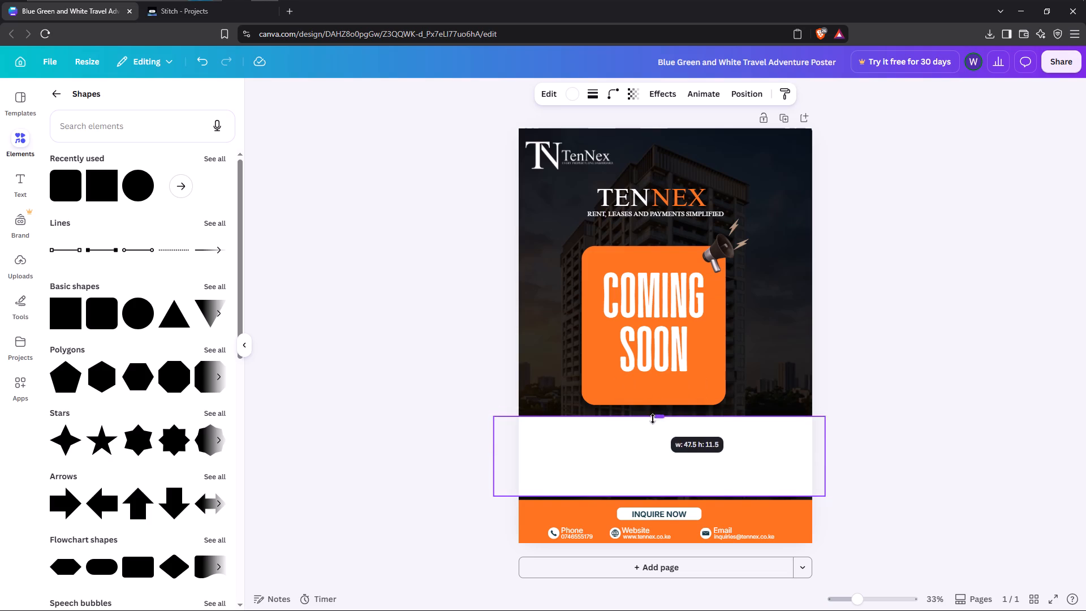
{"action": "left_click_drag", "start_coordinate": [653, 419], "coordinate": [652, 424]}
{"action": "left_click_drag", "start_coordinate": [658, 500], "coordinate": [658, 492]}
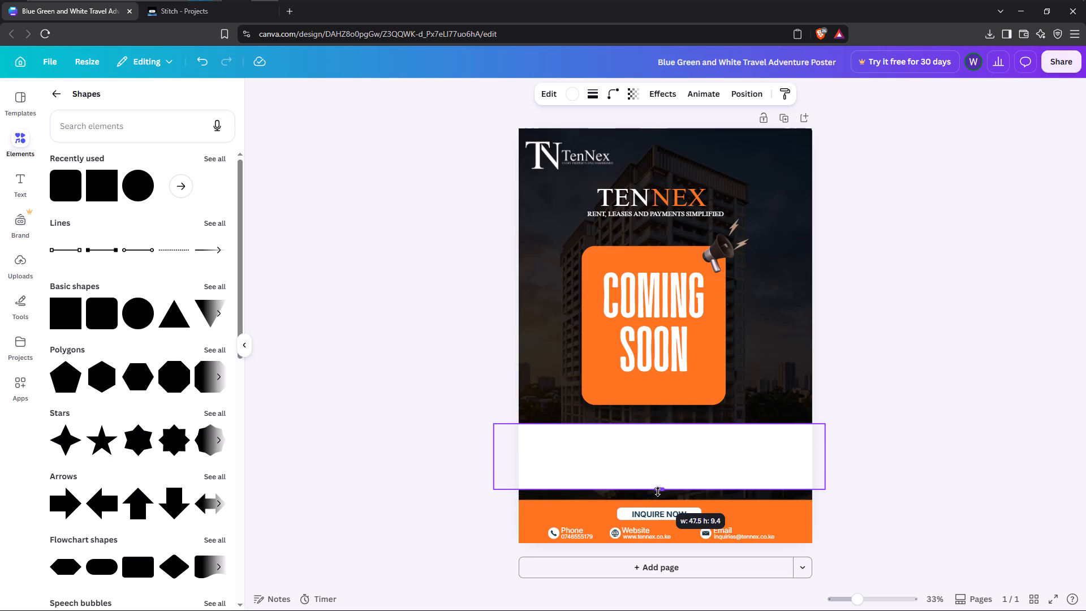
{"action": "left_click_drag", "start_coordinate": [658, 492], "coordinate": [661, 494]}
{"action": "left_click", "coordinate": [876, 466]}
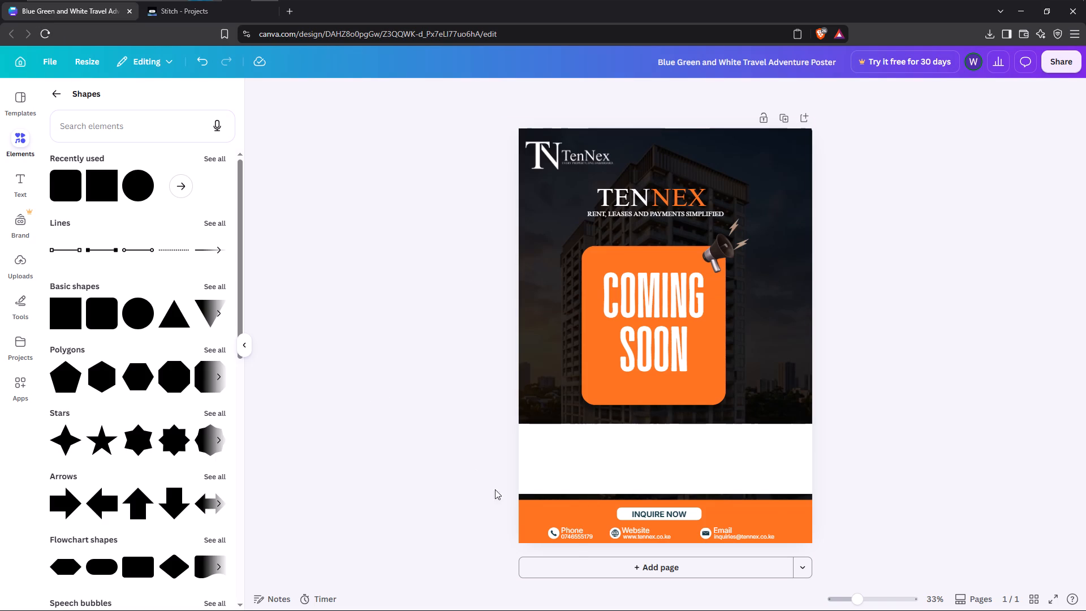
{"action": "left_click_drag", "start_coordinate": [633, 584], "coordinate": [643, 590]}
{"action": "left_click", "coordinate": [635, 573]}
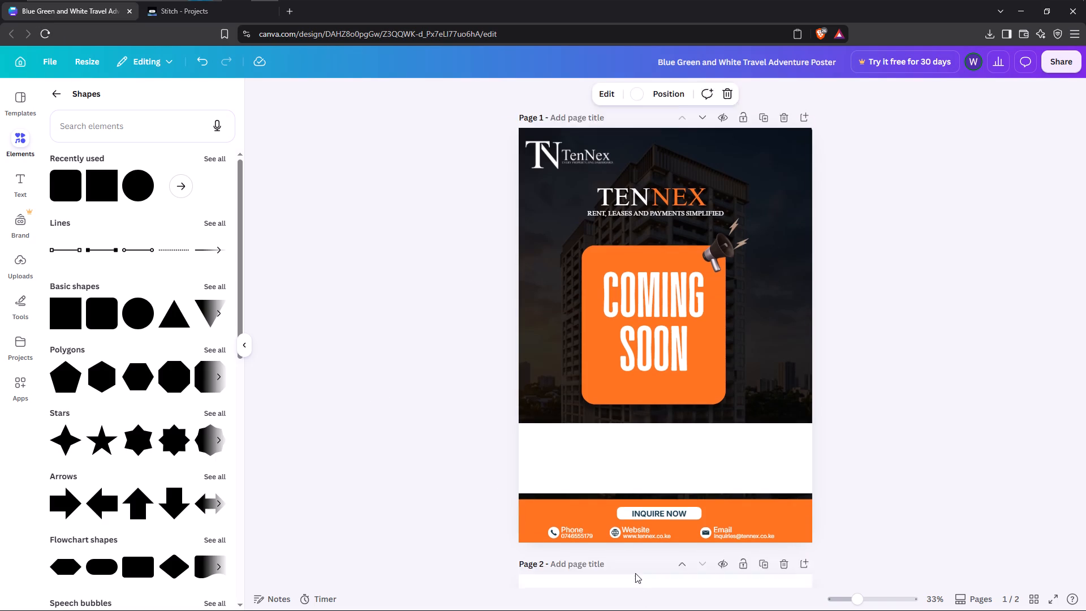
Search the poster templates for "features" and pick the "product features" suggestion.
{"action": "left_click", "coordinate": [133, 127]}
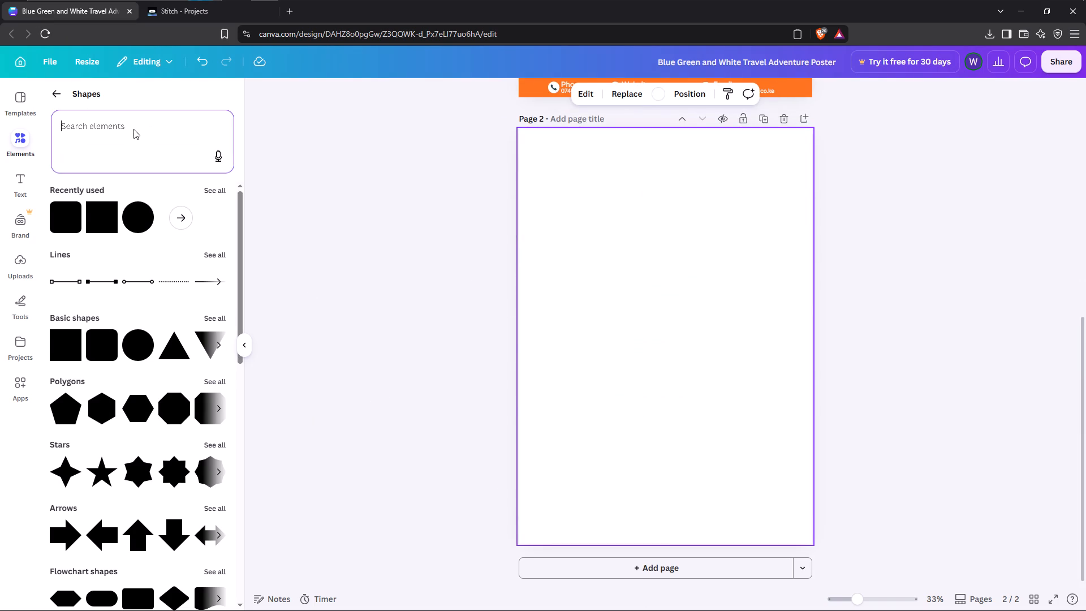
{"action": "left_click", "coordinate": [19, 102]}
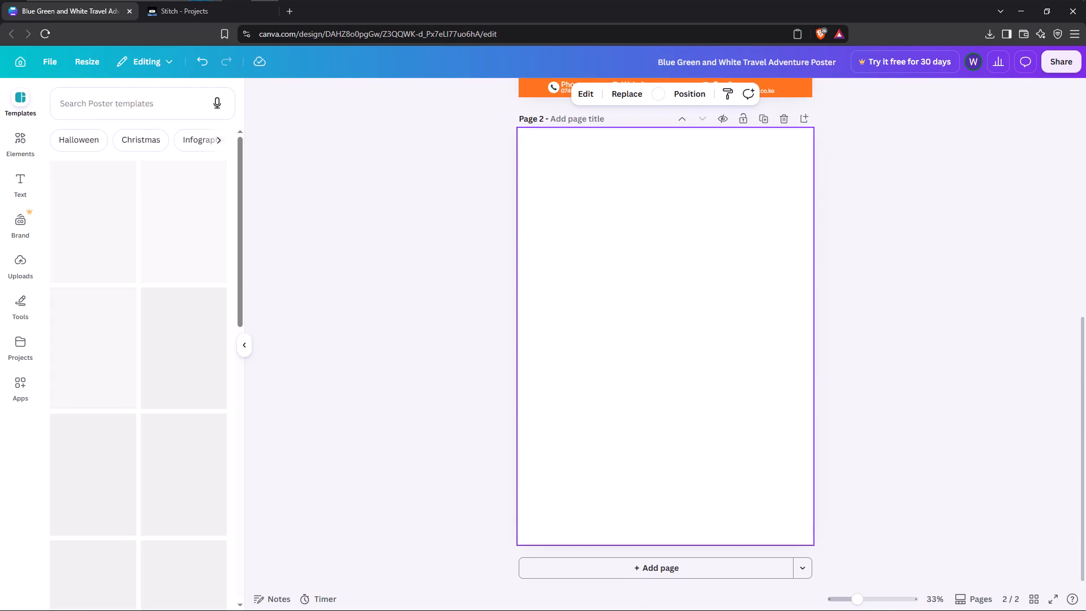
{"action": "left_click", "coordinate": [85, 113]}
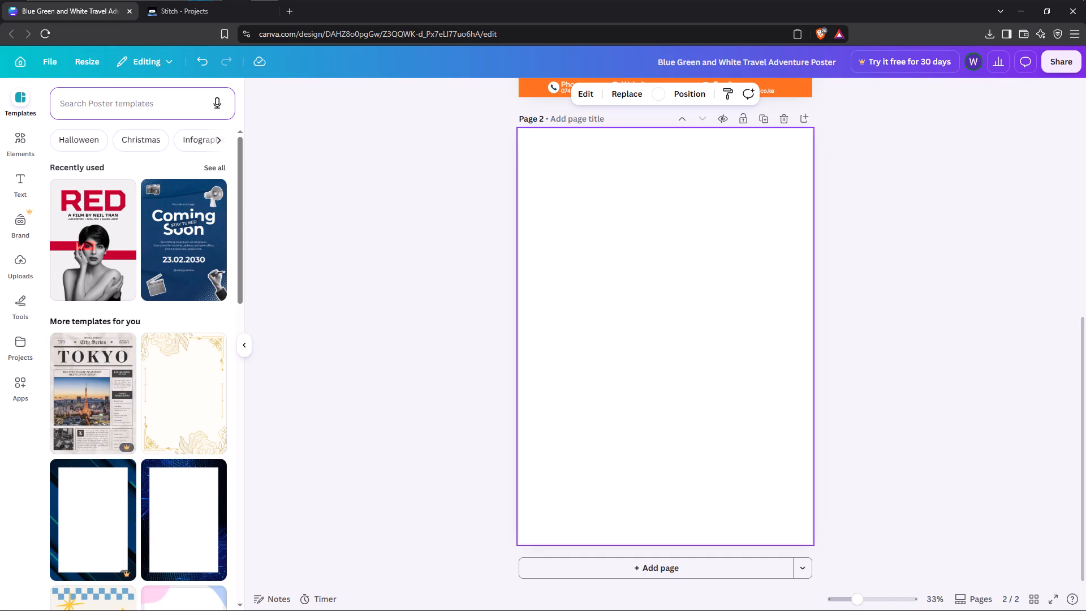
{"action": "type", "text": "features"}
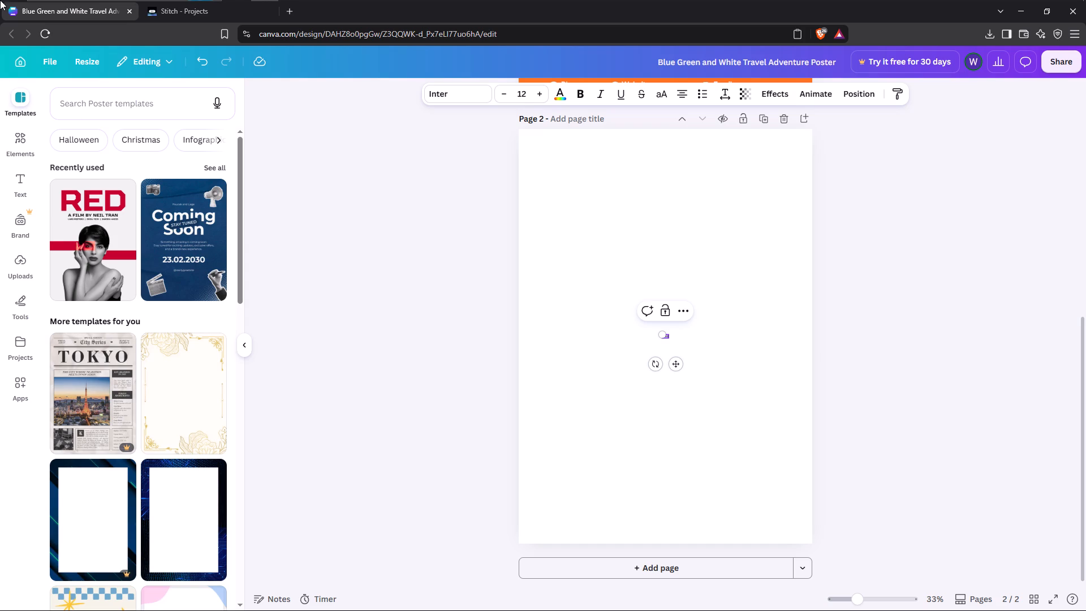
{"action": "left_click", "coordinate": [142, 105]}
{"action": "type", "text": "features"}
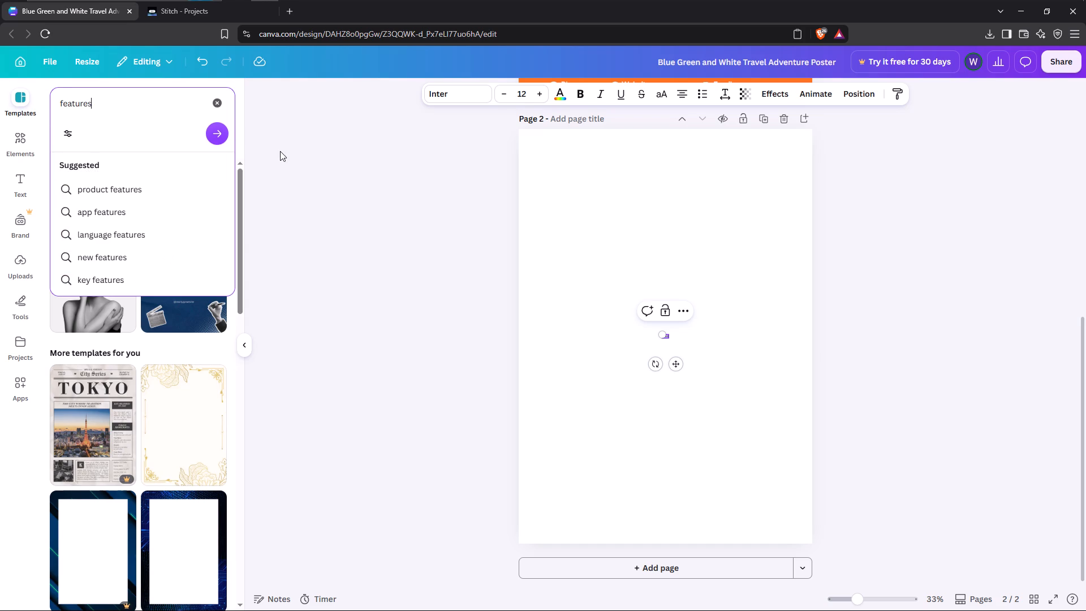
{"action": "left_click", "coordinate": [124, 191]}
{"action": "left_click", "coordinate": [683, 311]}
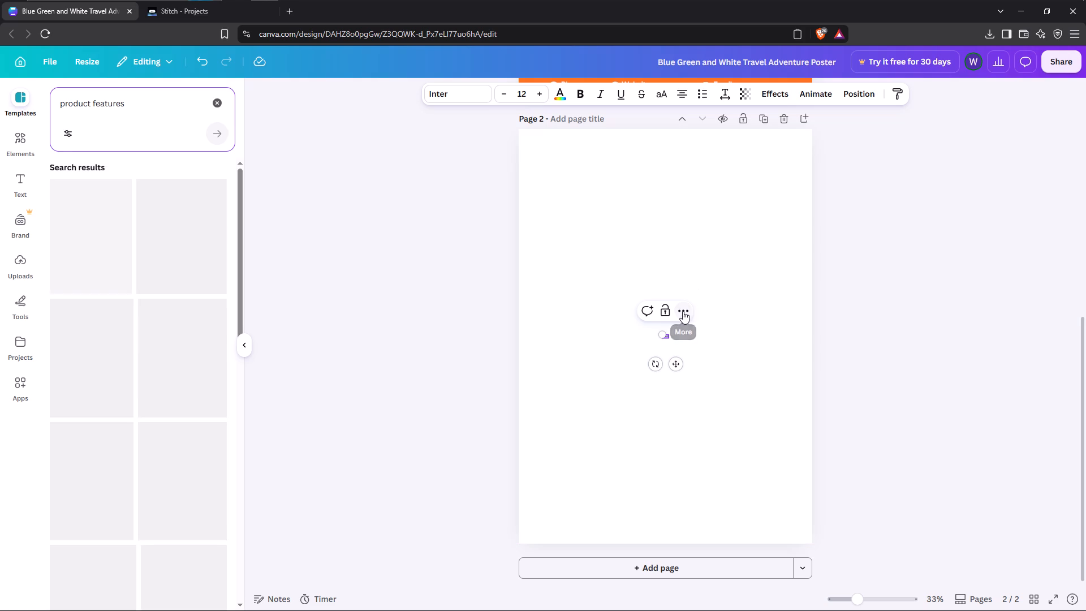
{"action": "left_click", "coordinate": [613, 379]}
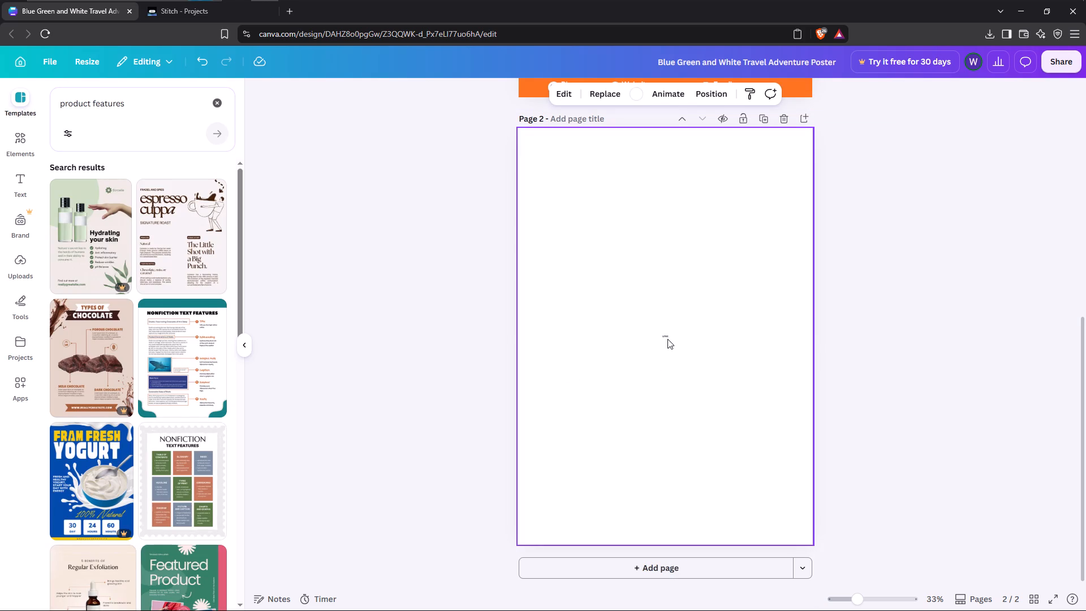
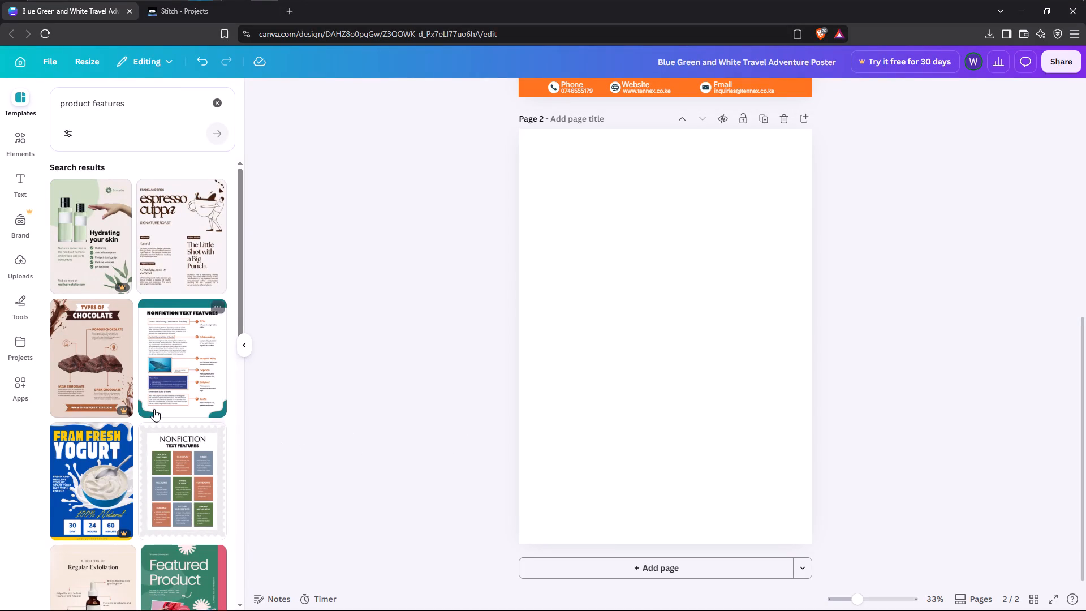
Browse the "product features" template results for a layout suited to presenting TenNex features.
{"action": "scroll", "coordinate": [154, 409], "scroll_direction": "down", "scroll_amount": 7}
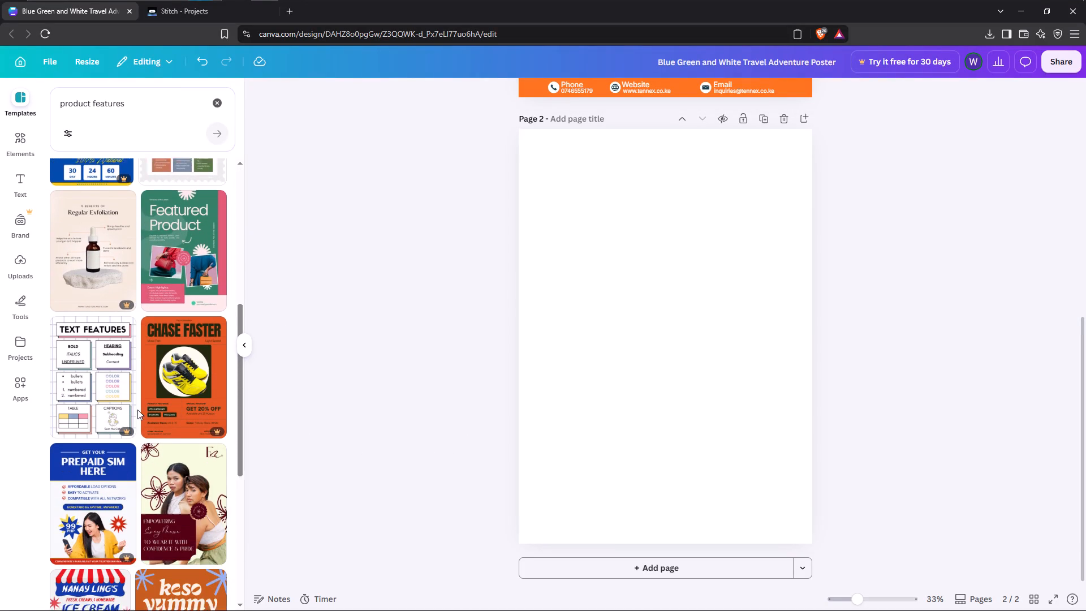
{"action": "scroll", "coordinate": [137, 410], "scroll_direction": "down", "scroll_amount": 5}
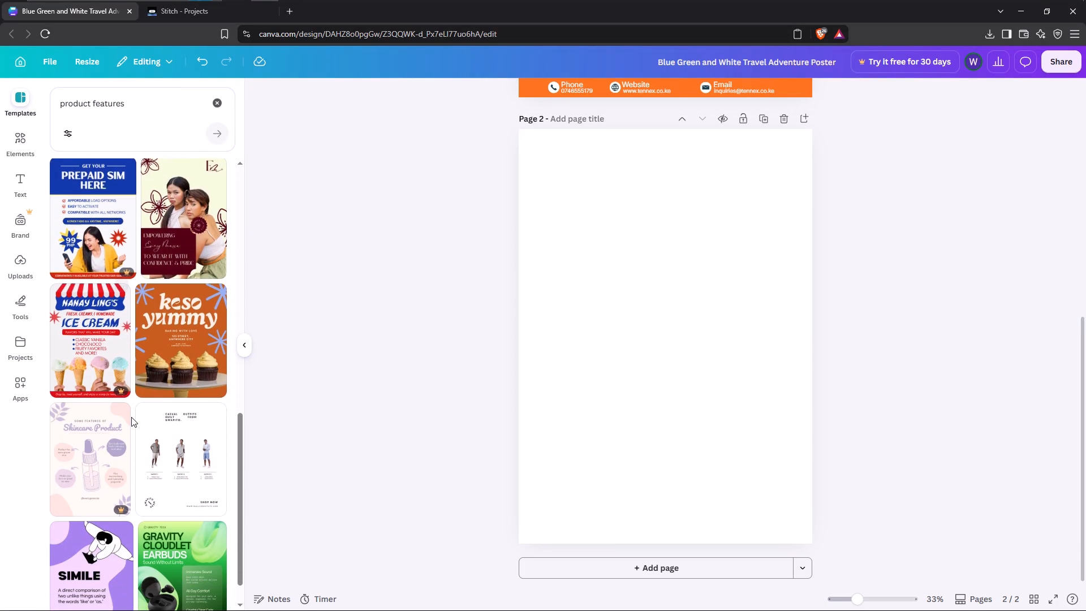
{"action": "scroll", "coordinate": [123, 425], "scroll_direction": "down", "scroll_amount": 2}
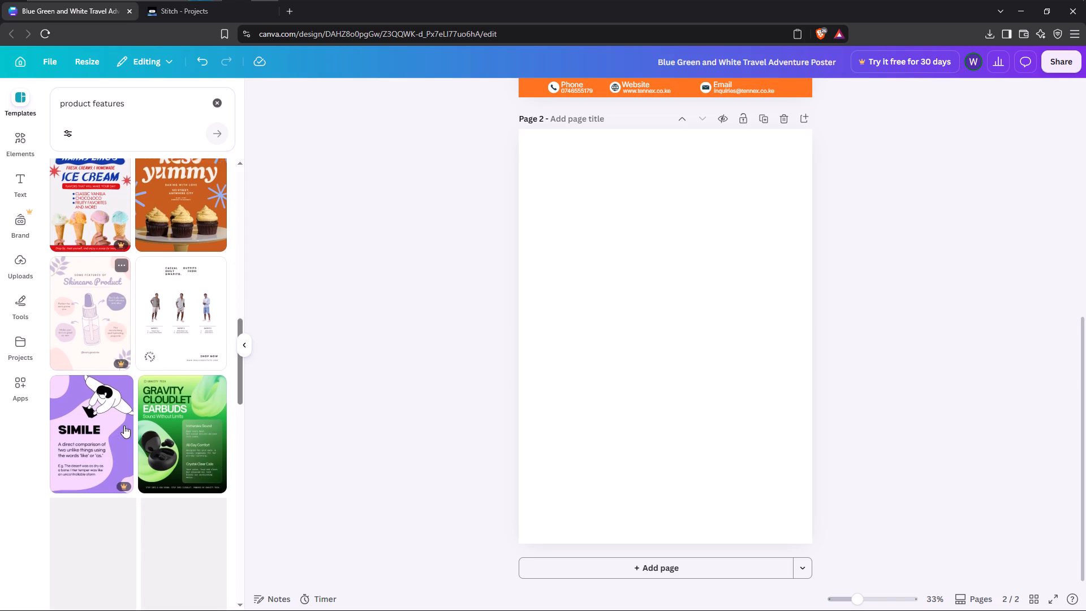
{"action": "scroll", "coordinate": [101, 425], "scroll_direction": "down", "scroll_amount": 3}
{"action": "scroll", "coordinate": [384, 247], "scroll_direction": "up", "scroll_amount": 1}
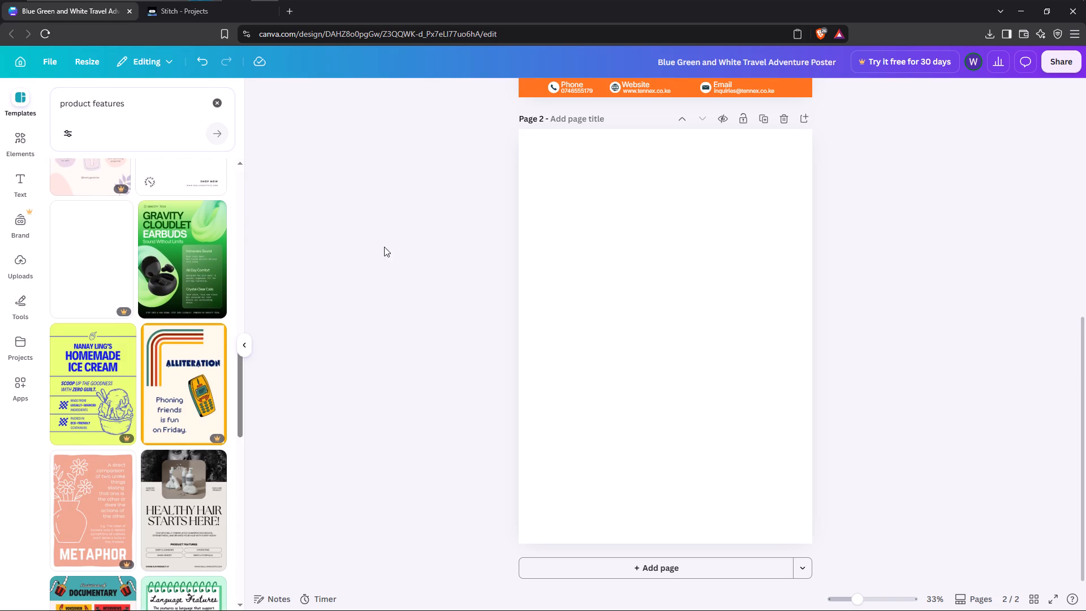
Reduce the white band's height on page 1 and move it up just below the COMING SOON card.
{"action": "scroll", "coordinate": [384, 247], "scroll_direction": "up", "scroll_amount": 6}
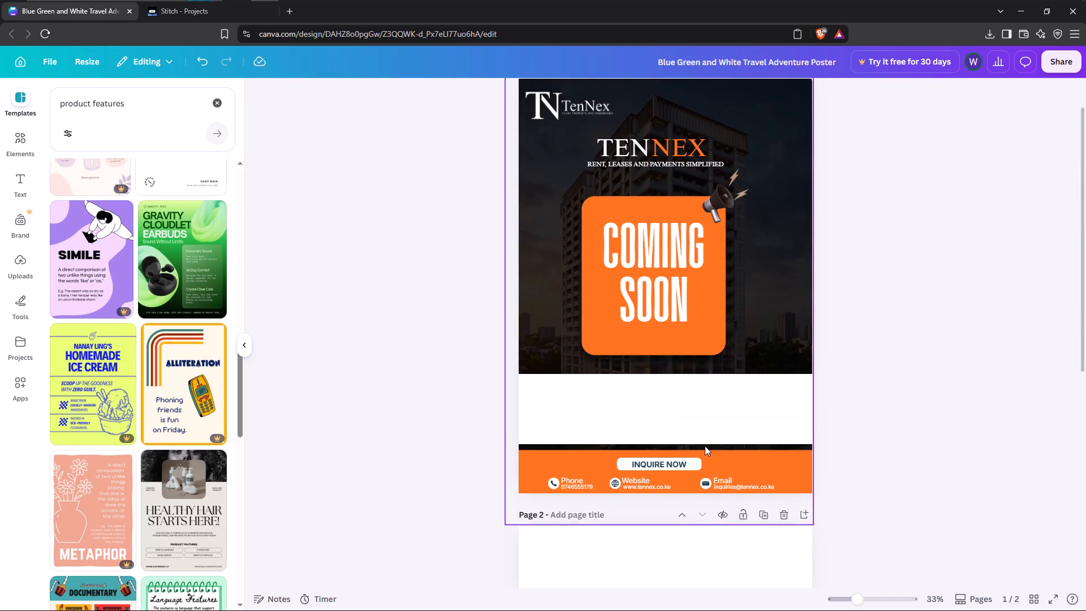
{"action": "left_click", "coordinate": [646, 419]}
{"action": "left_click_drag", "start_coordinate": [659, 375], "coordinate": [657, 377]}
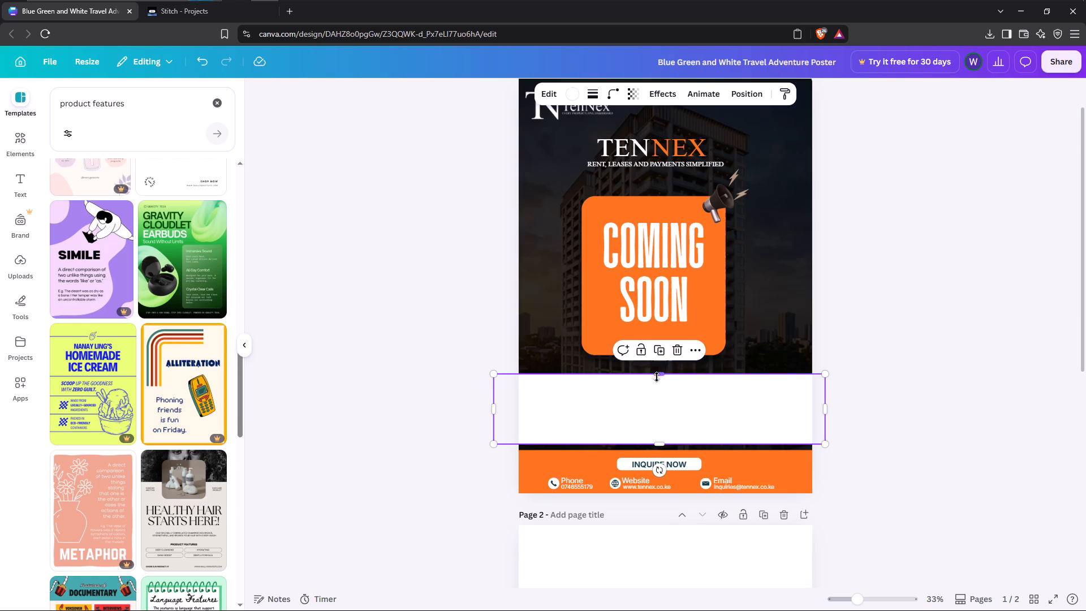
{"action": "left_click_drag", "start_coordinate": [657, 377], "coordinate": [653, 392]}
{"action": "left_click_drag", "start_coordinate": [644, 410], "coordinate": [648, 397]}
{"action": "left_click", "coordinate": [936, 429]}
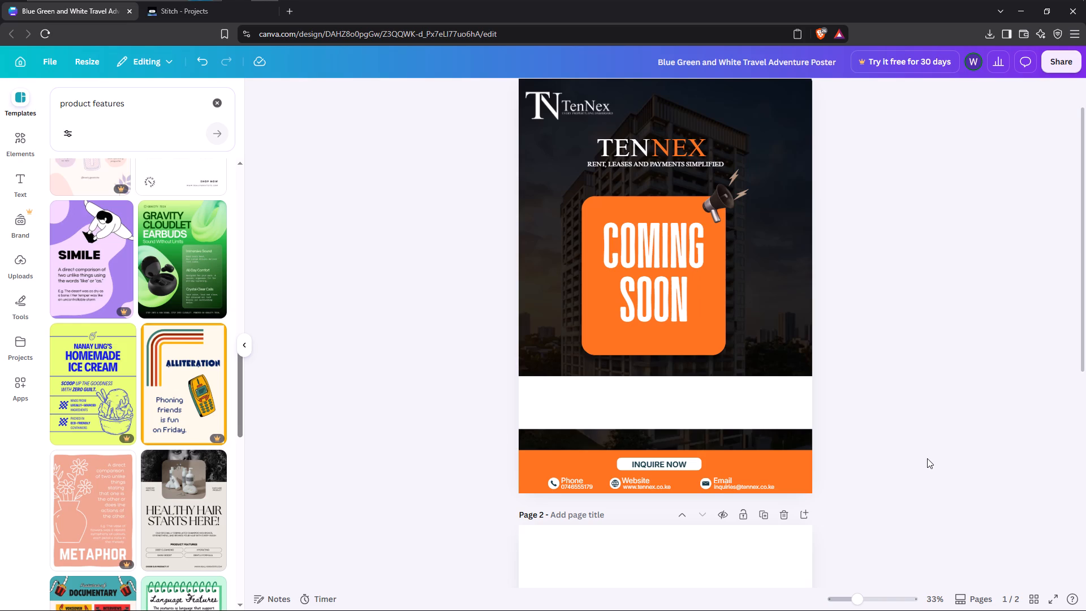
Delete the orange footer rectangle behind the INQUIRE NOW button and contact details.
{"action": "left_click", "coordinate": [544, 466]}
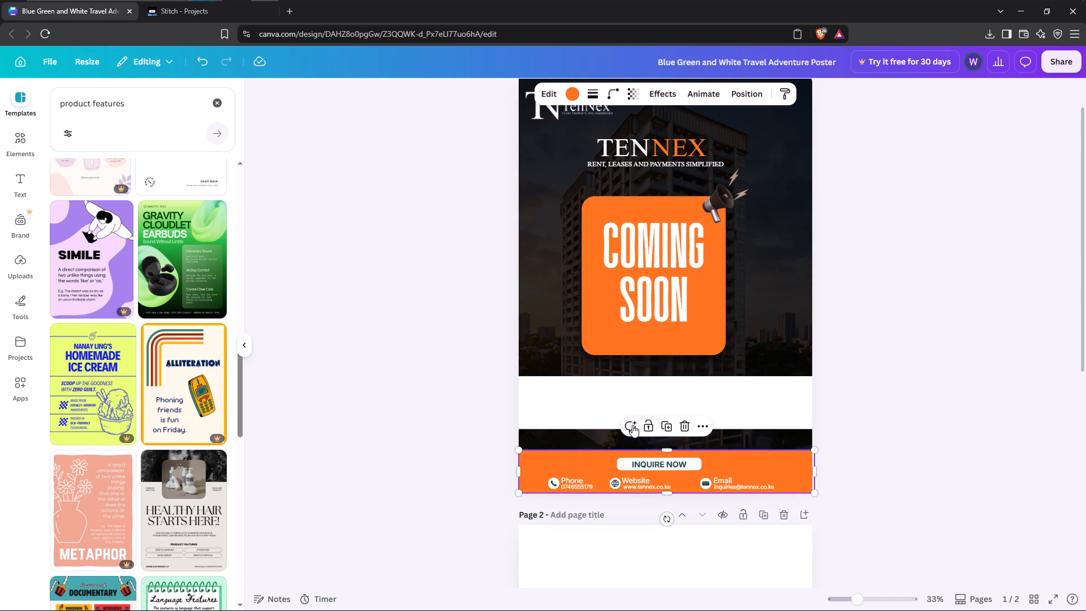
{"action": "left_click", "coordinate": [683, 424]}
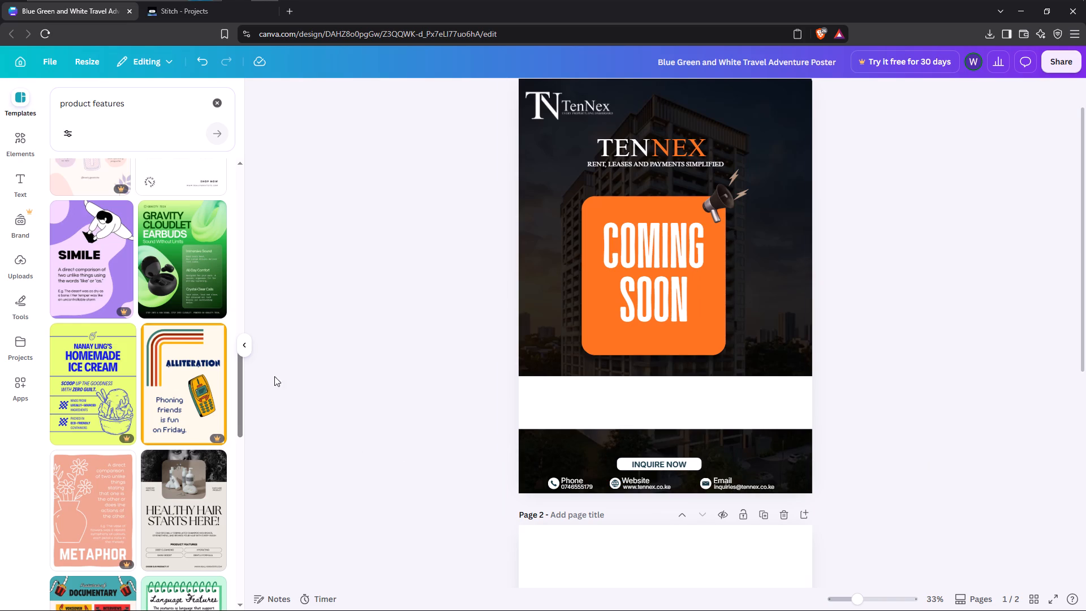
Reposition the white band midway between the COMING SOON card and the INQUIRE NOW button, with equal 3.6 gaps.
{"action": "left_click_drag", "start_coordinate": [686, 411], "coordinate": [682, 448]}
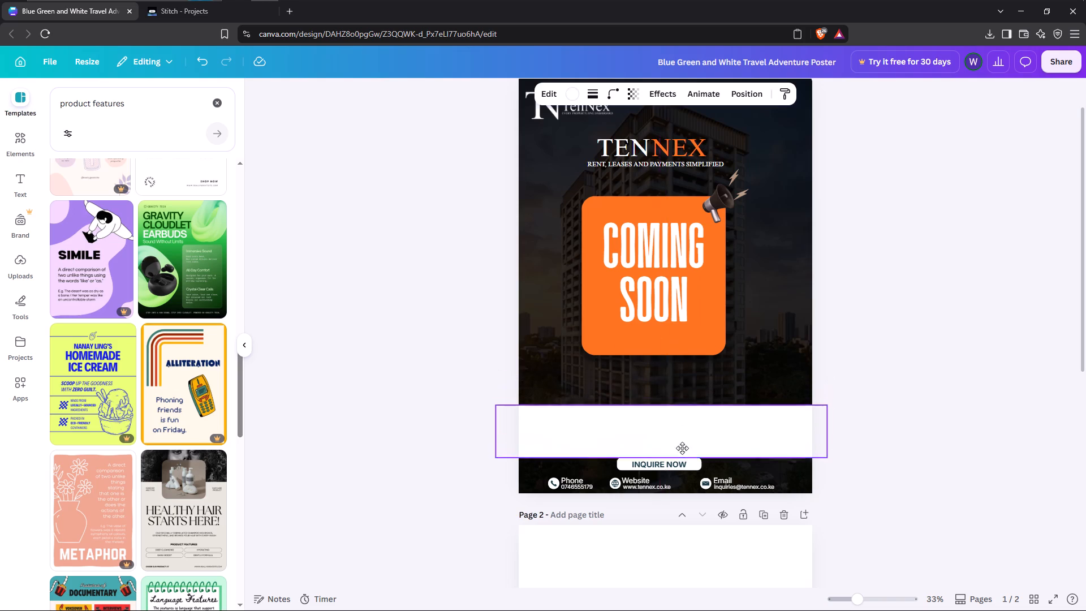
{"action": "left_click_drag", "start_coordinate": [682, 448], "coordinate": [687, 483]}
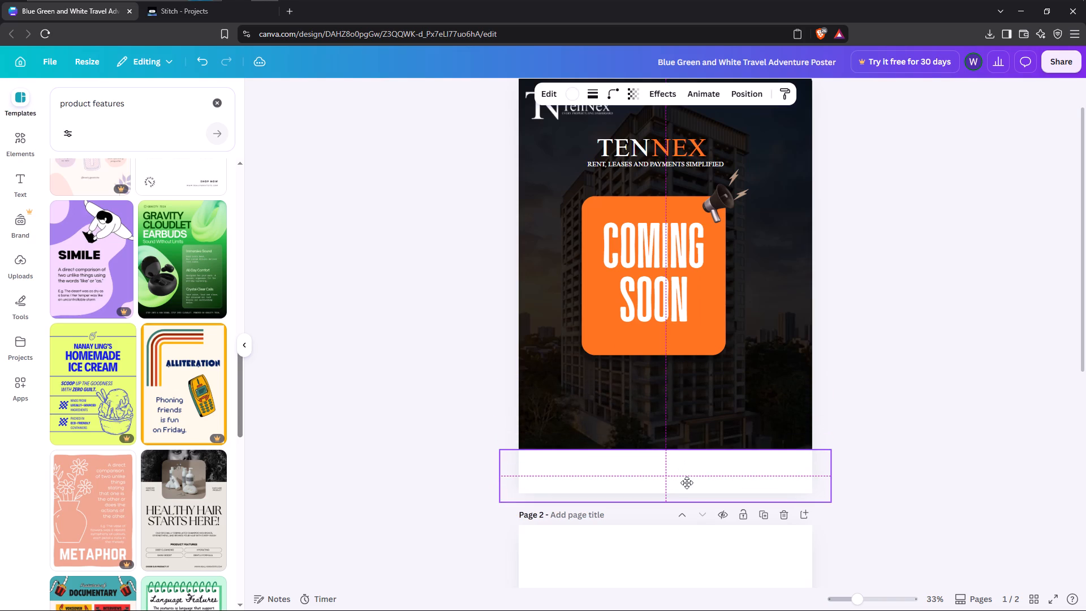
{"action": "left_click_drag", "start_coordinate": [687, 483], "coordinate": [684, 410]}
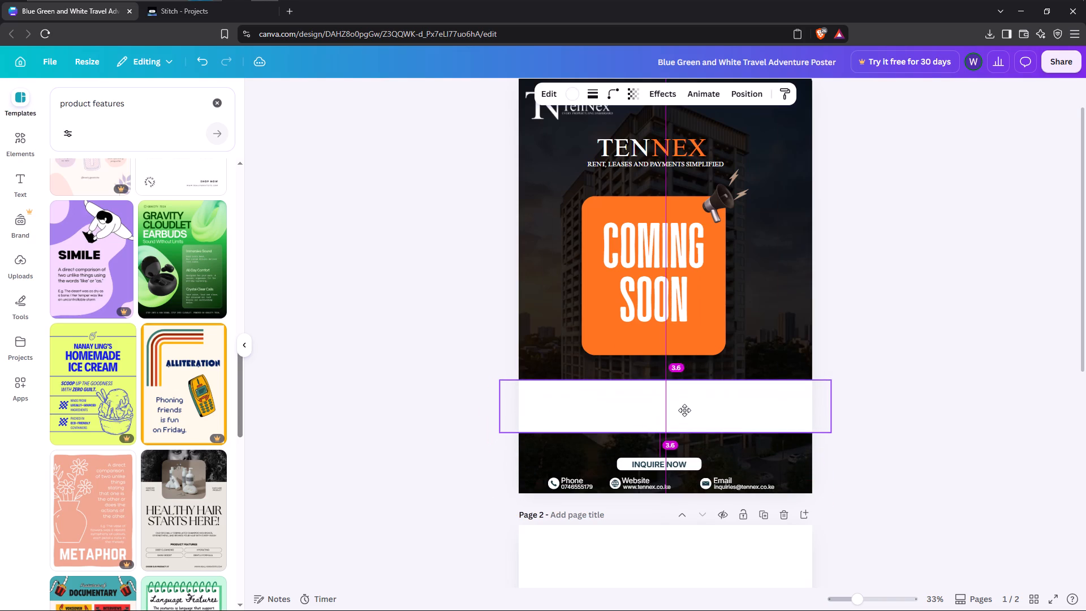
{"action": "left_click_drag", "start_coordinate": [684, 410], "coordinate": [679, 416]}
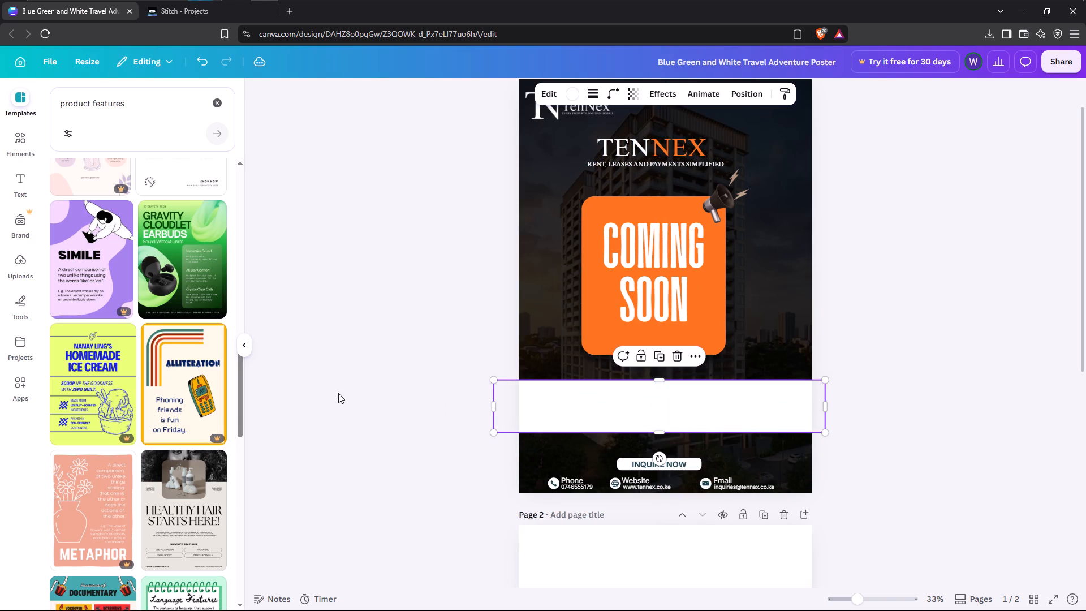
{"action": "left_click", "coordinate": [338, 393]}
Add a circle shape over the footer area and stretch it into a wide ellipse extending past both page edges.
{"action": "left_click", "coordinate": [20, 140]}
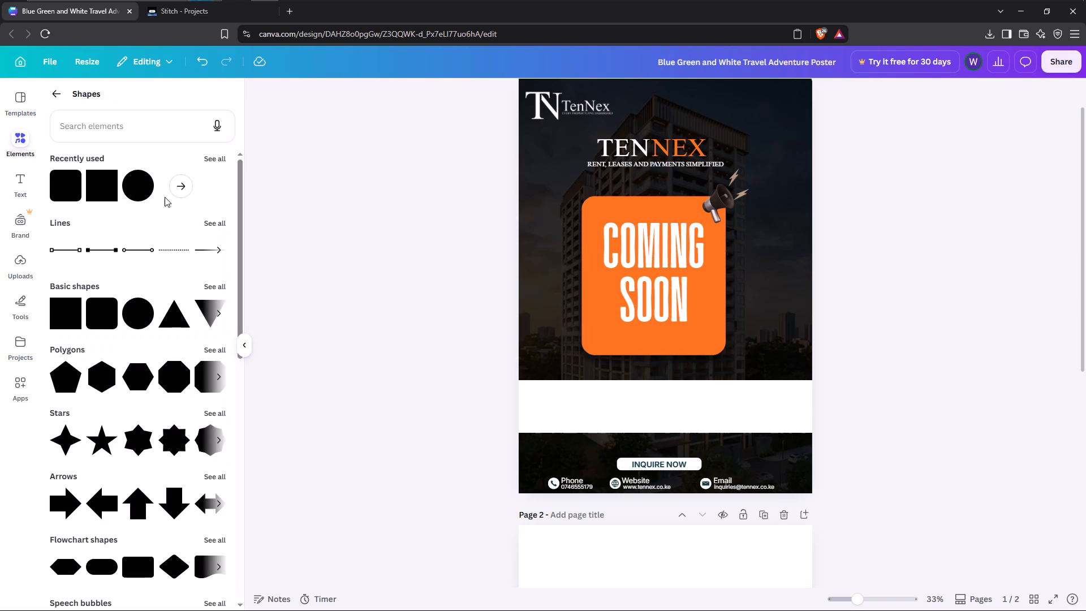
{"action": "left_click", "coordinate": [219, 307]}
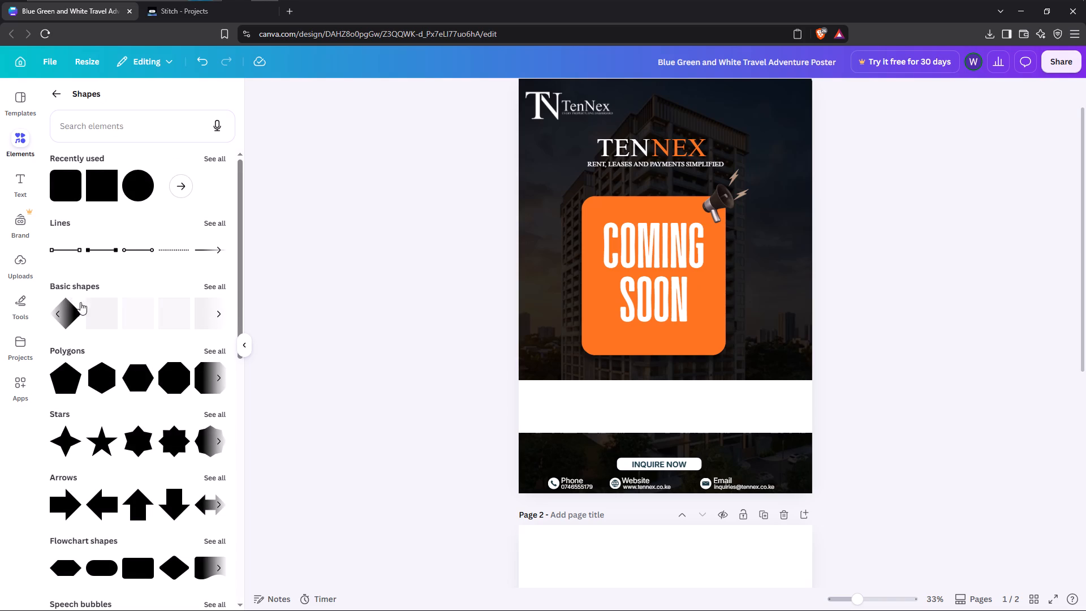
{"action": "left_click", "coordinate": [57, 308]}
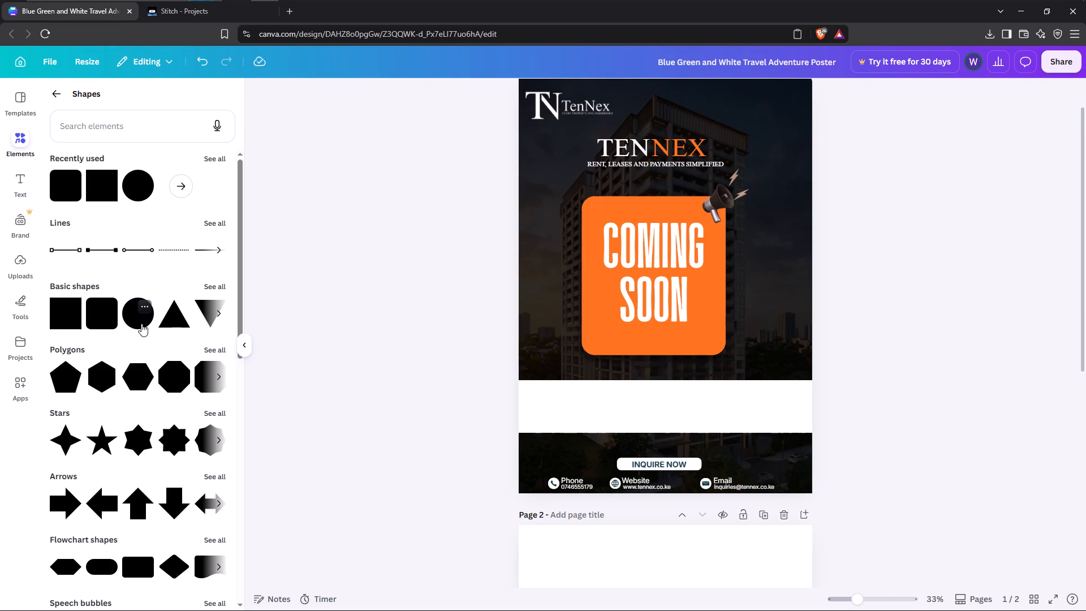
{"action": "left_click", "coordinate": [141, 324]}
{"action": "left_click_drag", "start_coordinate": [674, 274], "coordinate": [636, 326]}
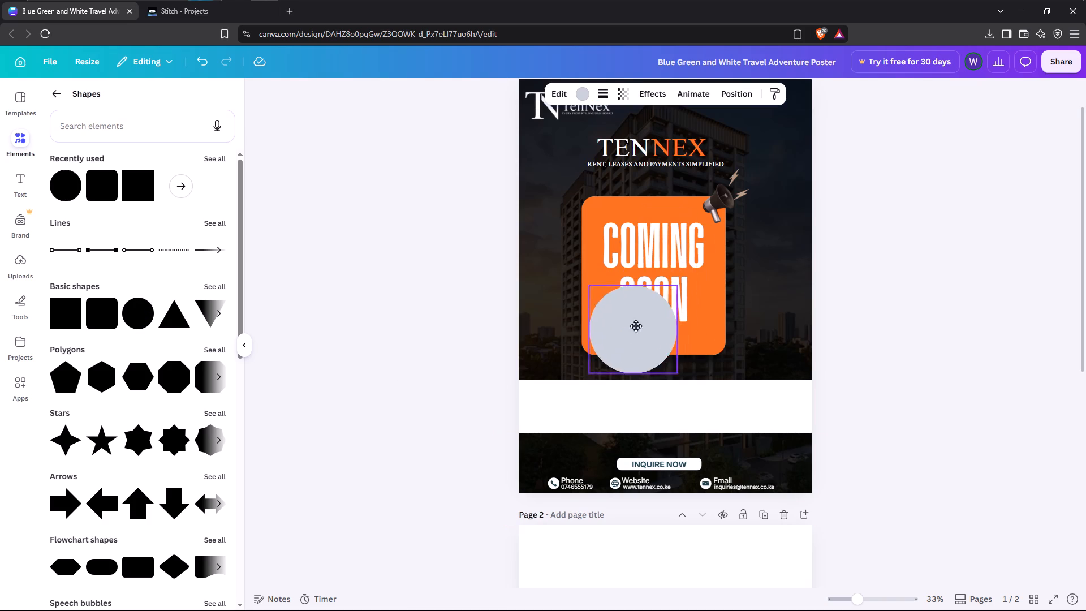
{"action": "left_click_drag", "start_coordinate": [636, 326], "coordinate": [674, 446]}
{"action": "left_click_drag", "start_coordinate": [622, 459], "coordinate": [523, 479]}
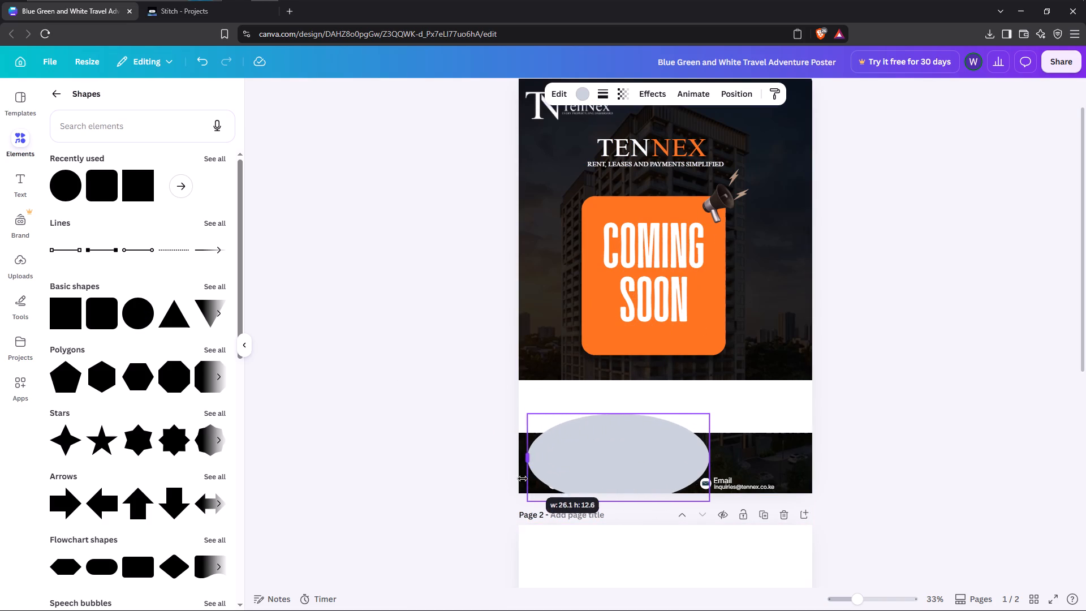
{"action": "left_click_drag", "start_coordinate": [523, 479], "coordinate": [489, 484]}
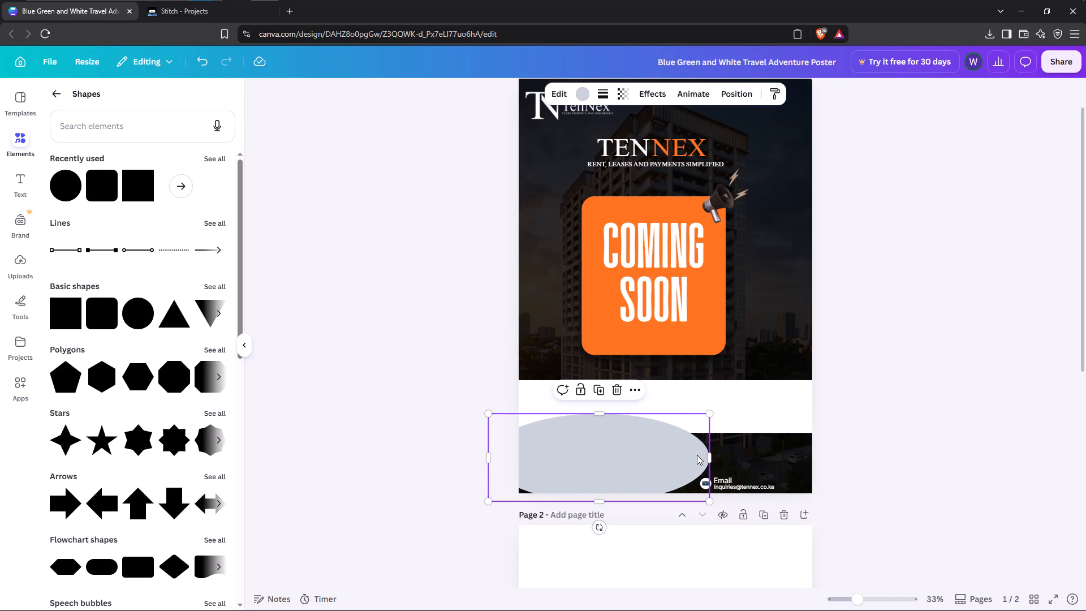
{"action": "left_click_drag", "start_coordinate": [713, 455], "coordinate": [841, 477]}
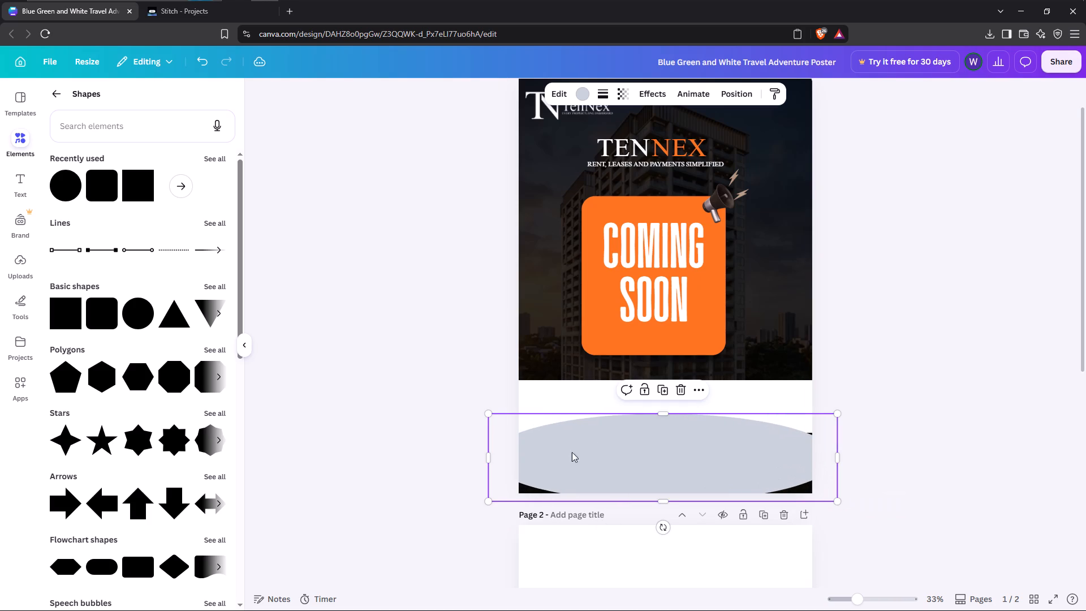
Lower the ellipse past the page's bottom edge so its curved top forms an arched footer beneath the white band.
{"action": "left_click_drag", "start_coordinate": [623, 442], "coordinate": [626, 471]}
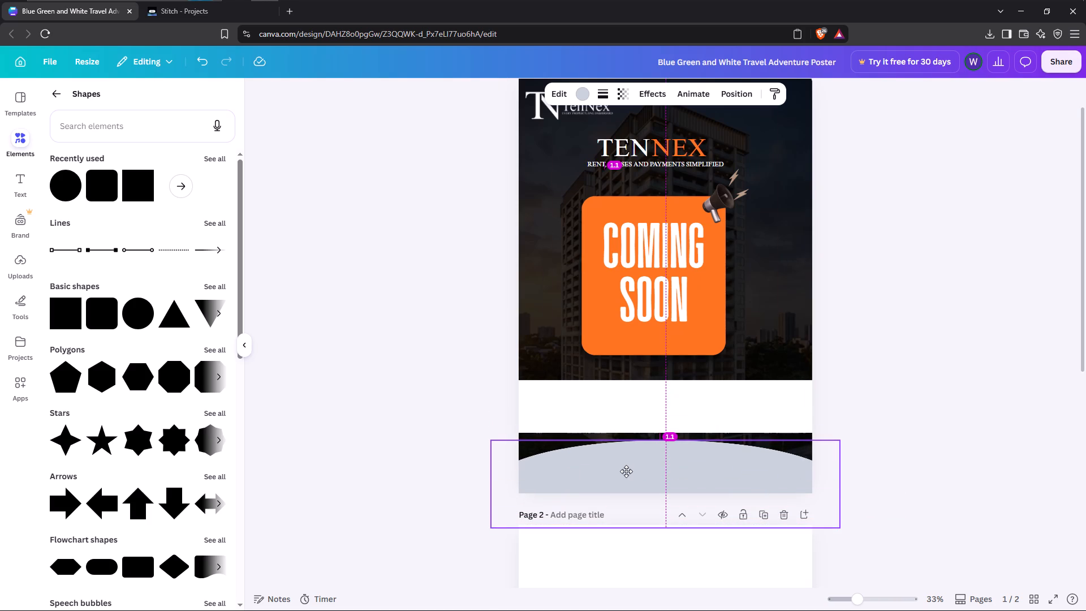
{"action": "left_click_drag", "start_coordinate": [626, 471], "coordinate": [627, 475]}
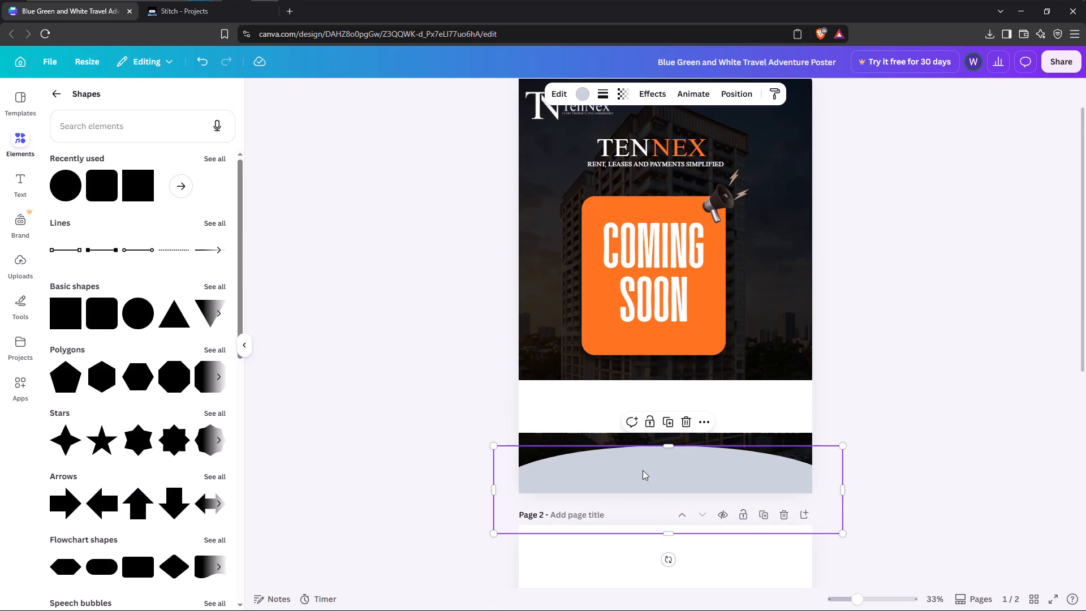
{"action": "left_click_drag", "start_coordinate": [643, 471], "coordinate": [642, 466]}
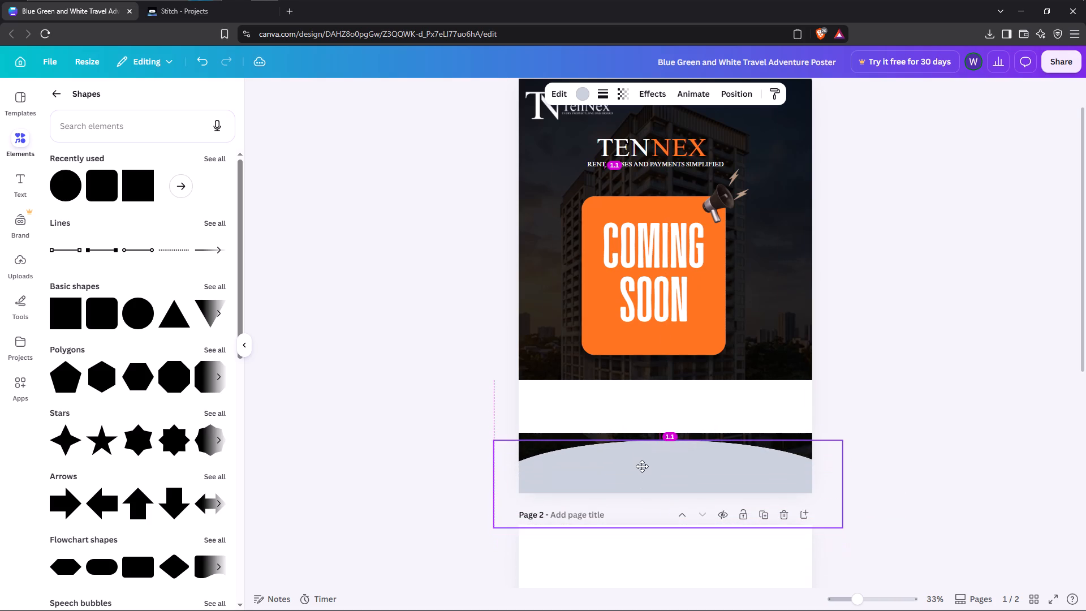
{"action": "left_click_drag", "start_coordinate": [642, 466], "coordinate": [641, 465]}
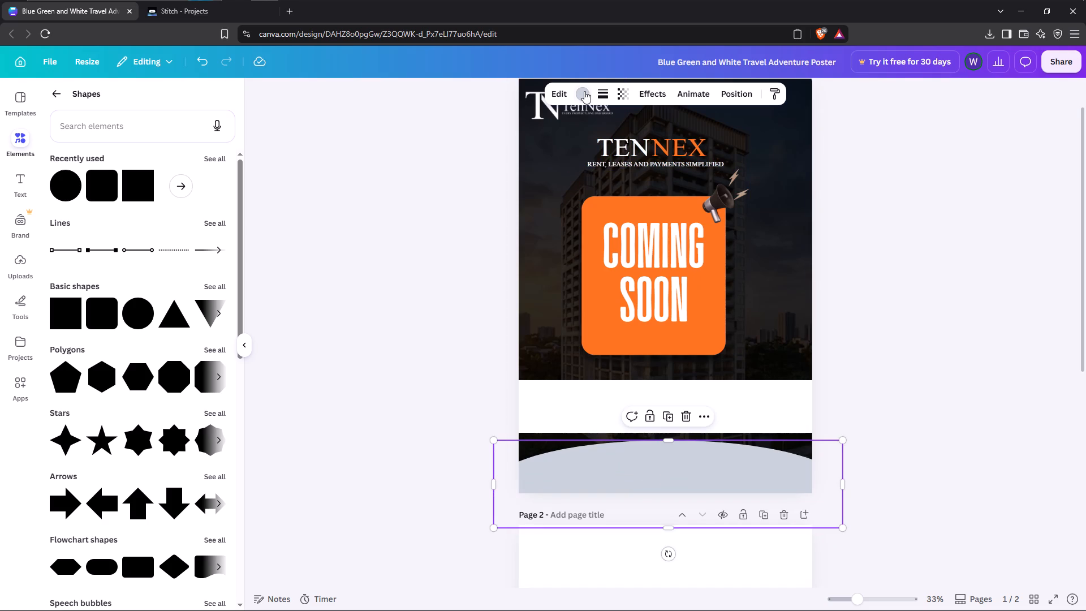
Fill the footer ellipse with the design's orange colour.
{"action": "left_click", "coordinate": [584, 91]}
{"action": "left_click", "coordinate": [133, 182]}
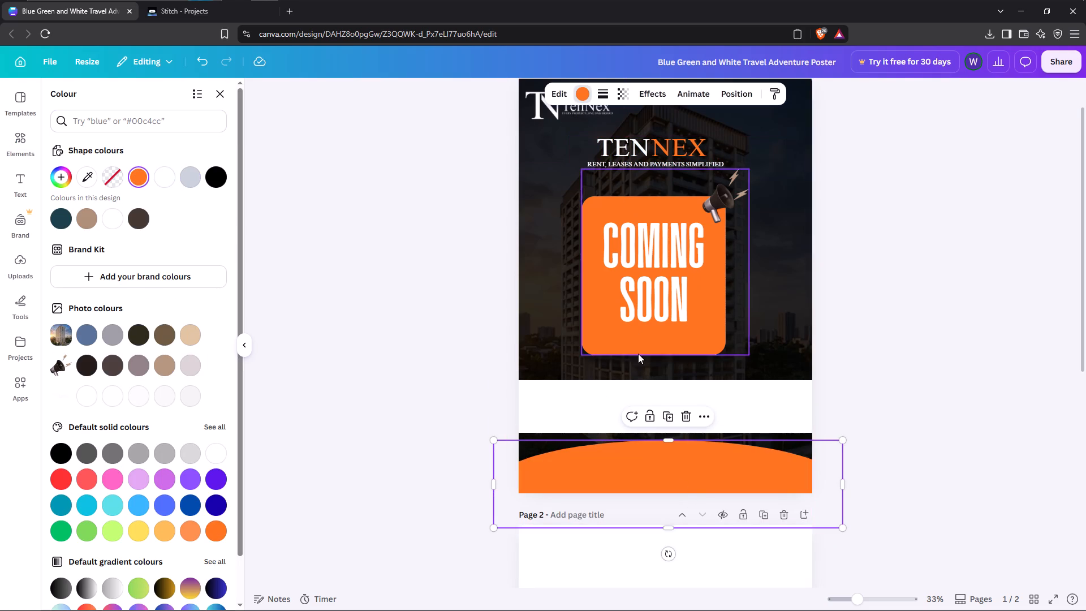
Send the orange ellipse backward behind the INQUIRE NOW button and the contact details.
{"action": "left_click", "coordinate": [710, 419]}
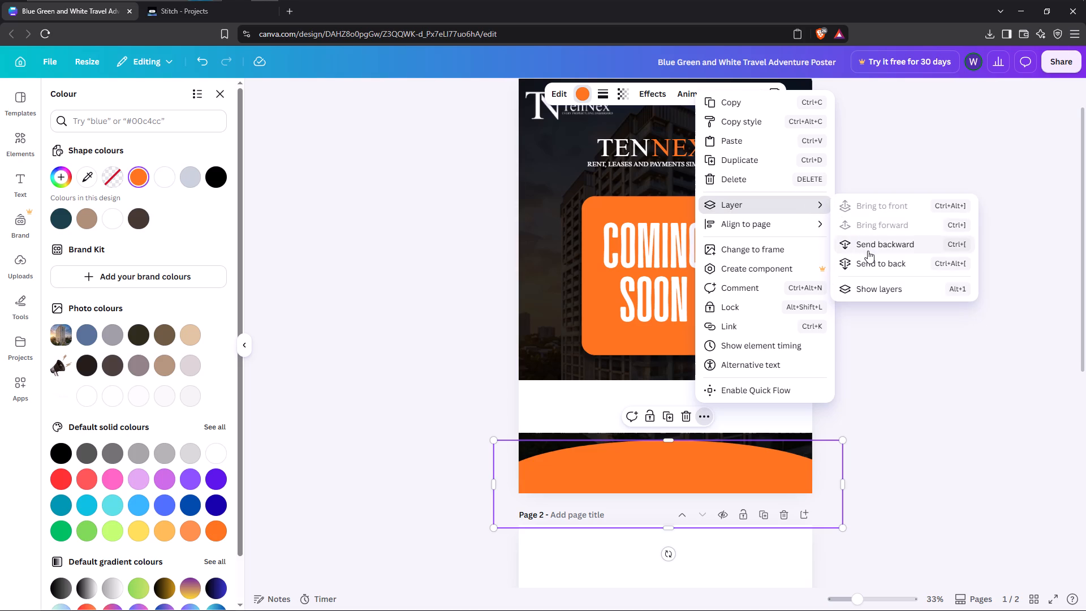
{"action": "left_click", "coordinate": [863, 247]}
{"action": "left_click", "coordinate": [863, 246]}
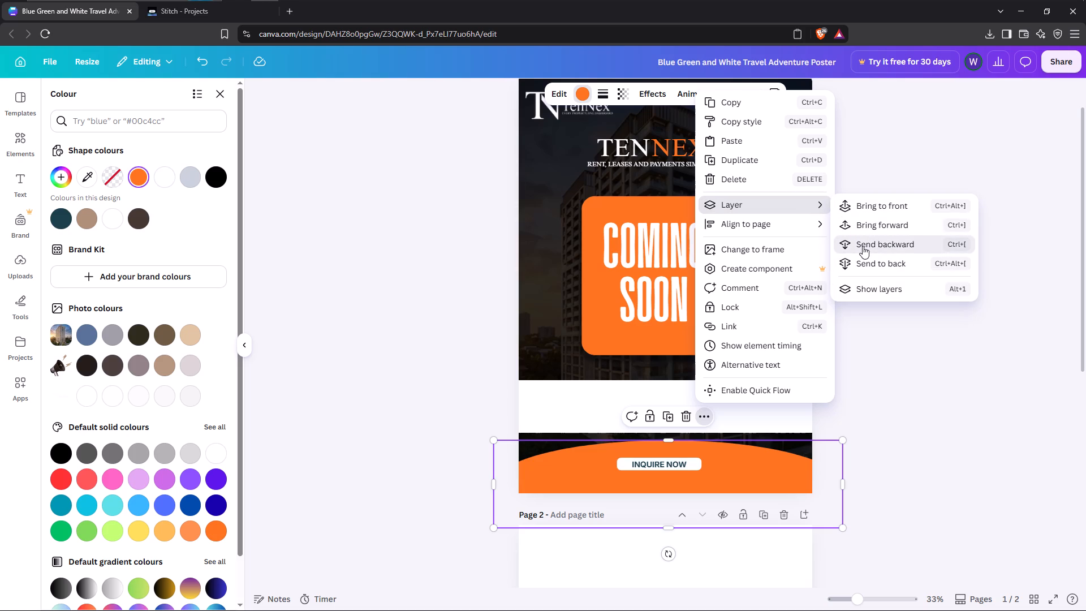
{"action": "left_click", "coordinate": [986, 453]}
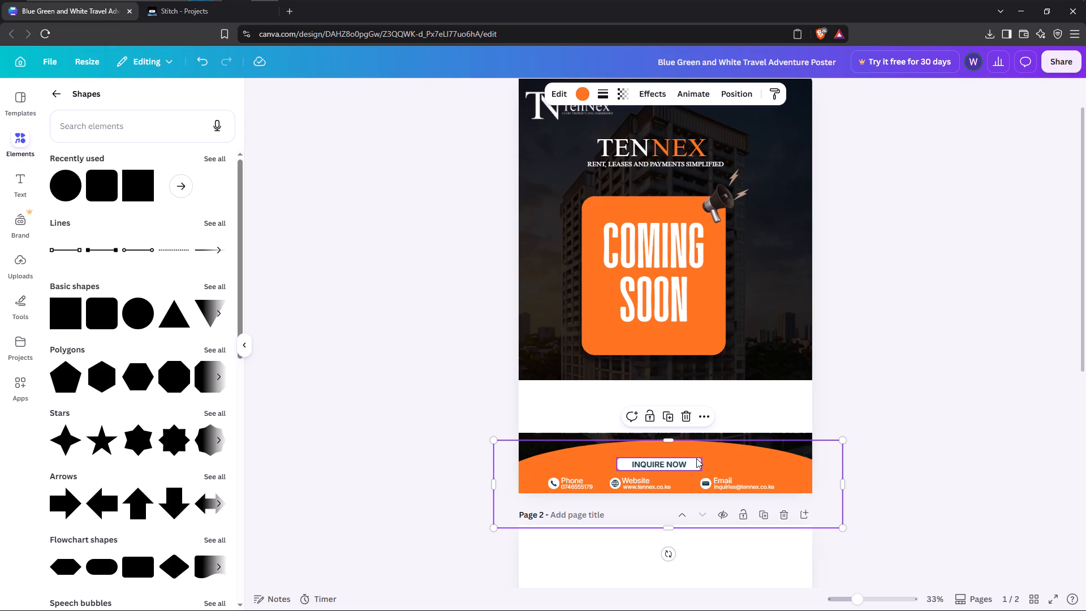
Nudge the orange ellipse slightly lower to show more of the dark background above its arch.
{"action": "left_click_drag", "start_coordinate": [719, 453], "coordinate": [711, 456]}
{"action": "left_click", "coordinate": [895, 464]}
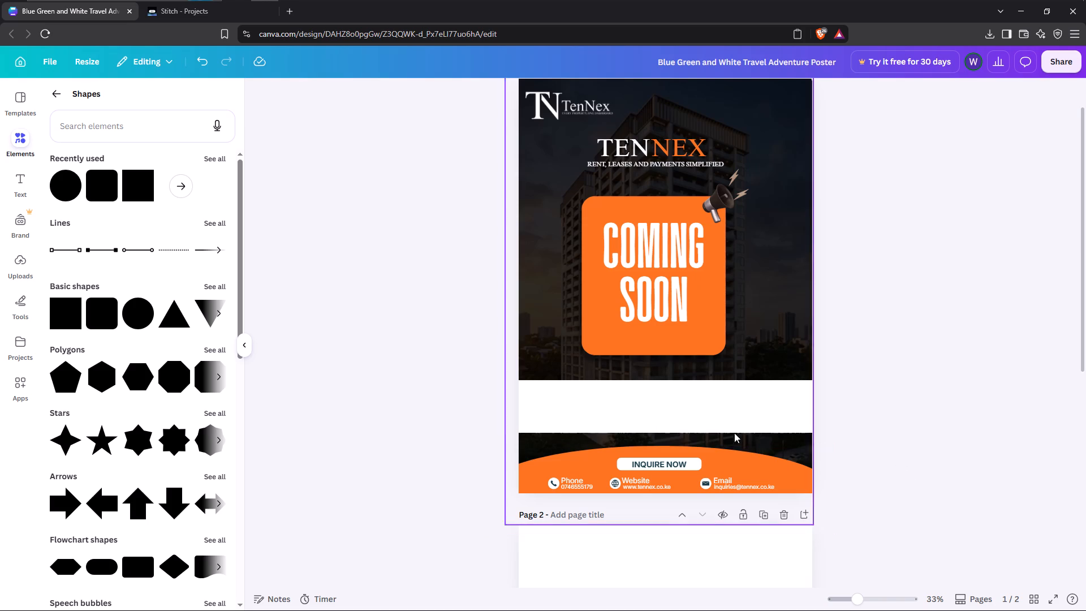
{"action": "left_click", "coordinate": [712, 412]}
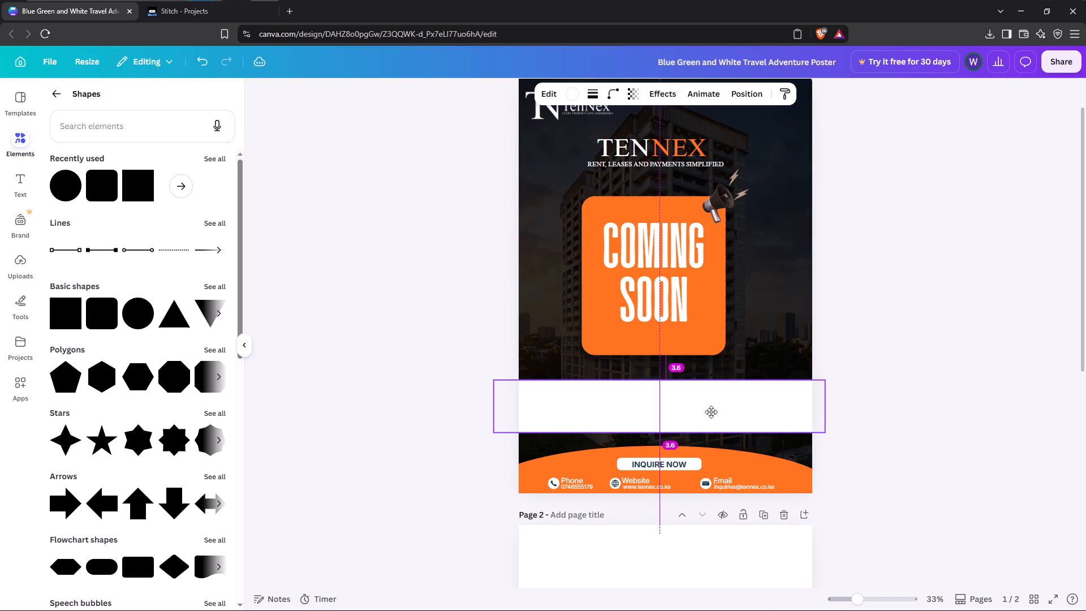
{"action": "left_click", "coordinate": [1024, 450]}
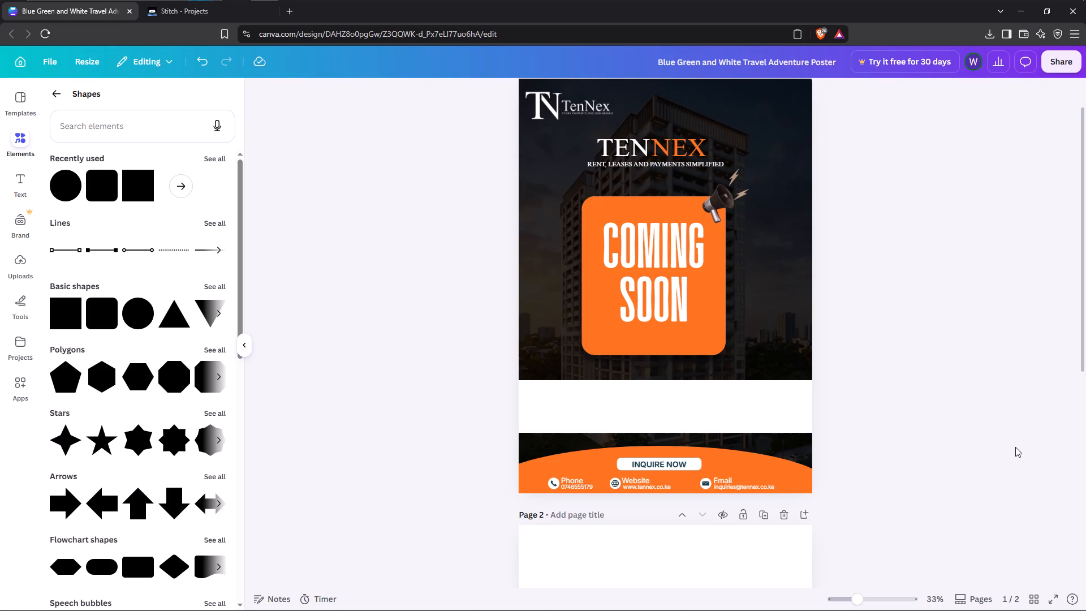
Return to the "product features" template results and look through them for a usable layout.
{"action": "left_click", "coordinate": [29, 107]}
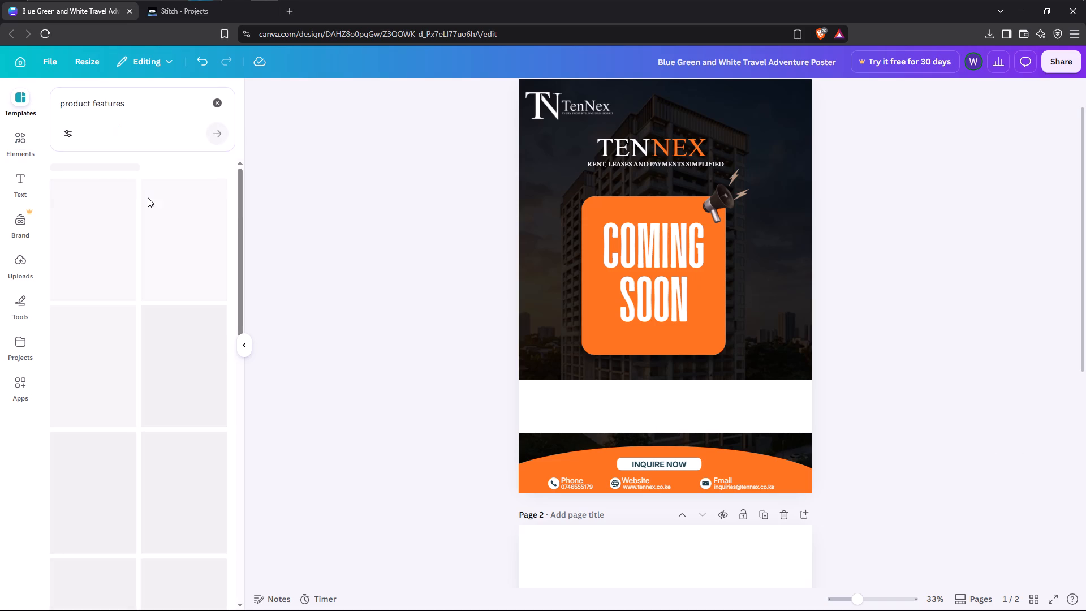
{"action": "scroll", "coordinate": [131, 307], "scroll_direction": "down", "scroll_amount": 12}
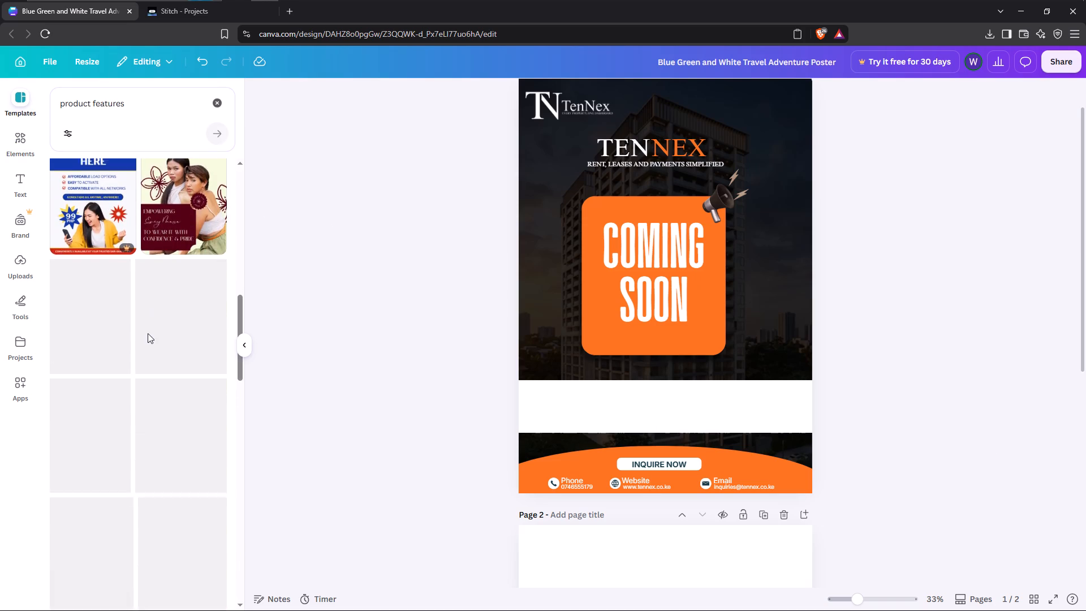
{"action": "scroll", "coordinate": [148, 330], "scroll_direction": "up", "scroll_amount": 5}
{"action": "scroll", "coordinate": [111, 248], "scroll_direction": "down", "scroll_amount": 3}
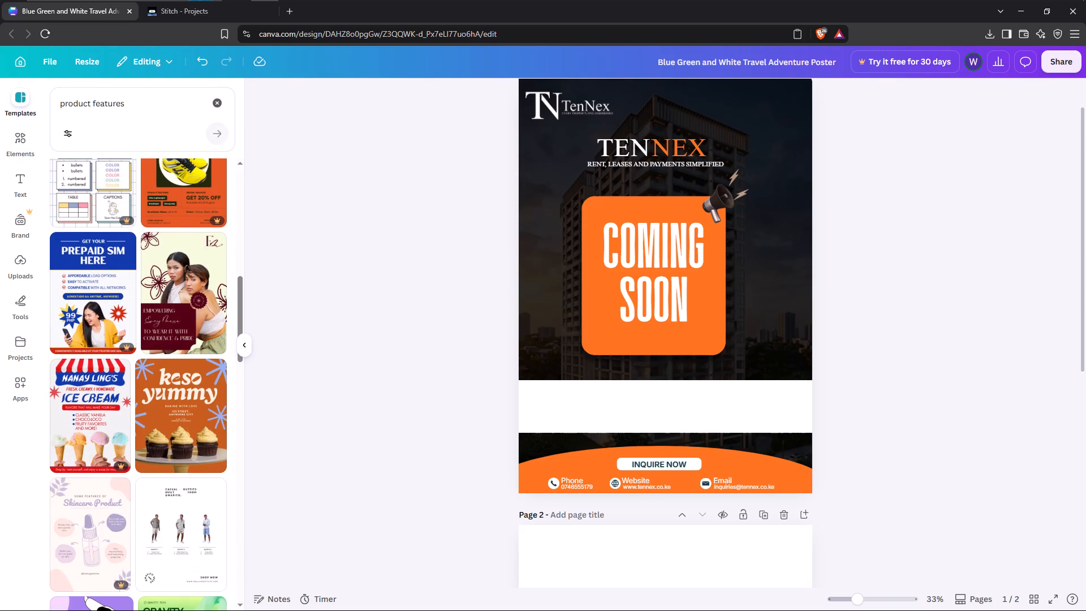
Search the templates for "app functions".
{"action": "left_click", "coordinate": [87, 104]}
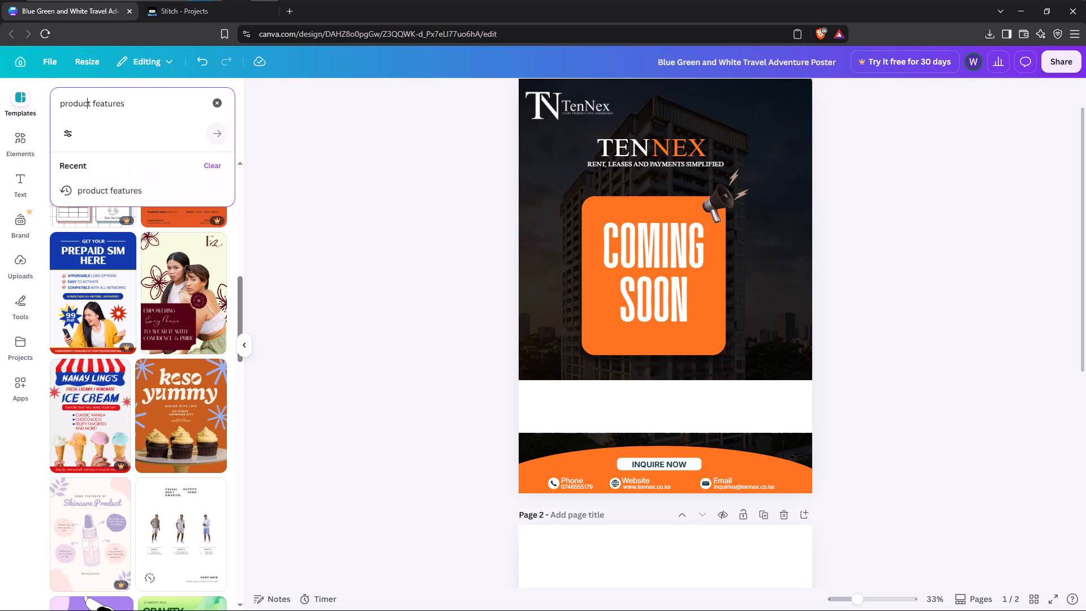
{"action": "left_click_drag", "start_coordinate": [123, 107], "coordinate": [58, 105]}
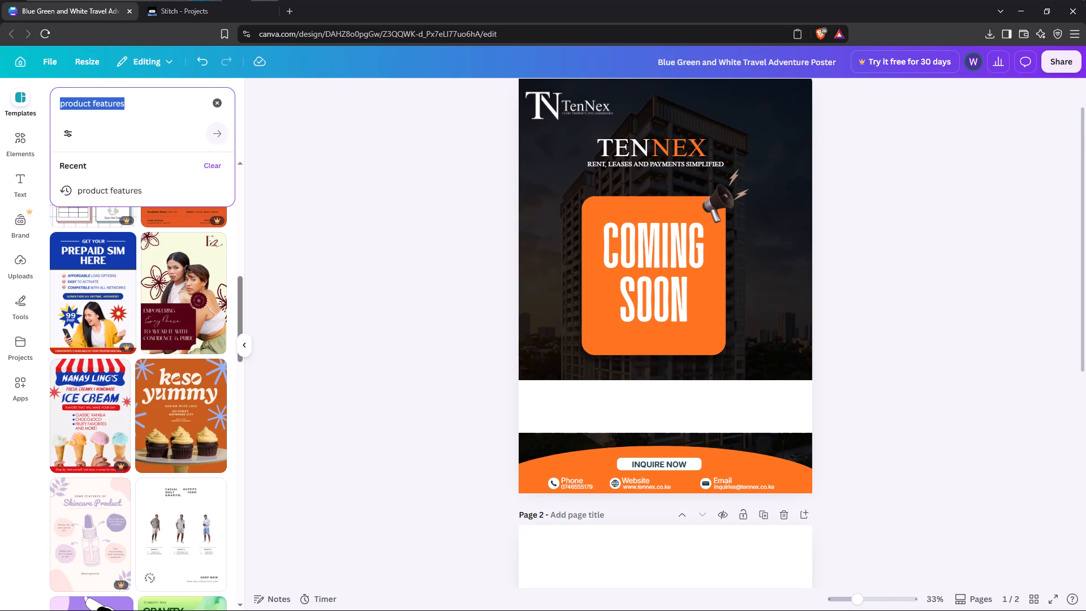
{"action": "key", "text": "a"}
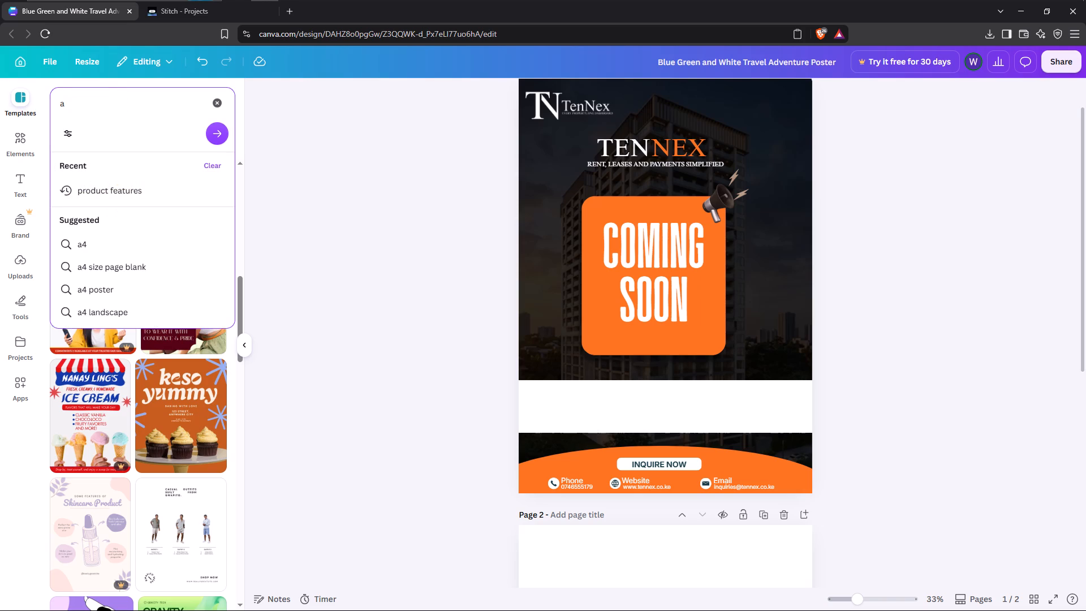
{"action": "type", "text": "pp f"}
{"action": "type", "text": "unv"}
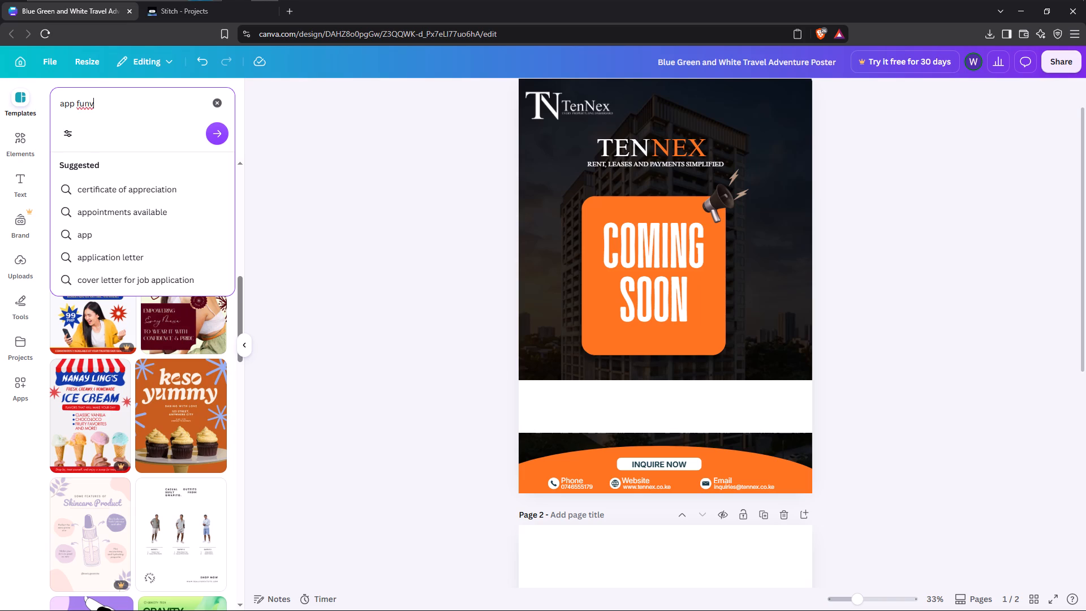
{"action": "key", "text": "BackSpace"}
{"action": "type", "text": "ction"}
{"action": "key", "text": "d"}
{"action": "key", "text": "BackSpace"}
{"action": "key", "text": "s"}
{"action": "key", "text": "Return"}
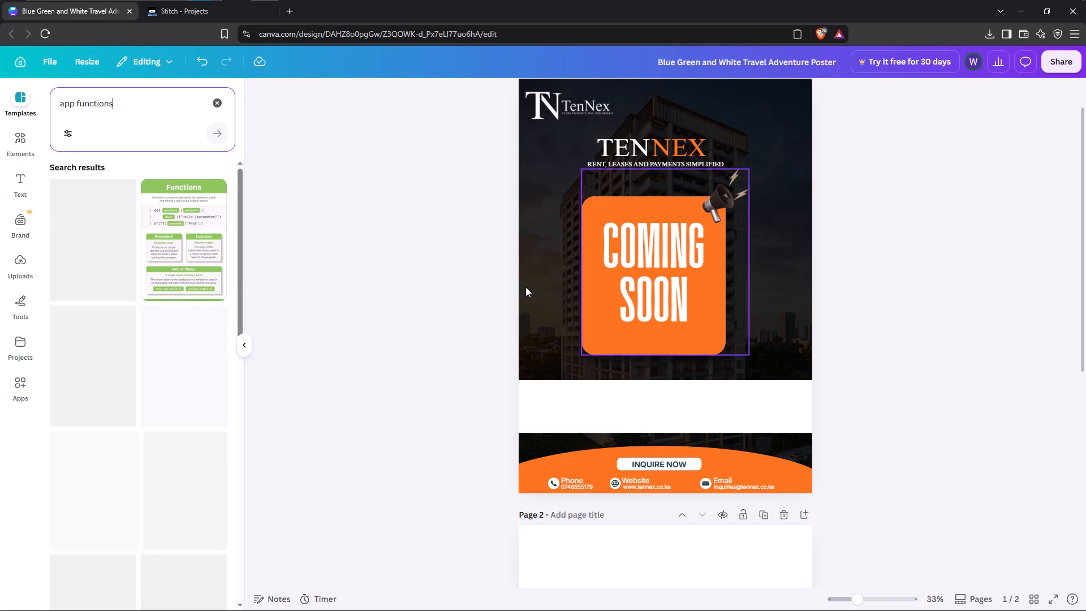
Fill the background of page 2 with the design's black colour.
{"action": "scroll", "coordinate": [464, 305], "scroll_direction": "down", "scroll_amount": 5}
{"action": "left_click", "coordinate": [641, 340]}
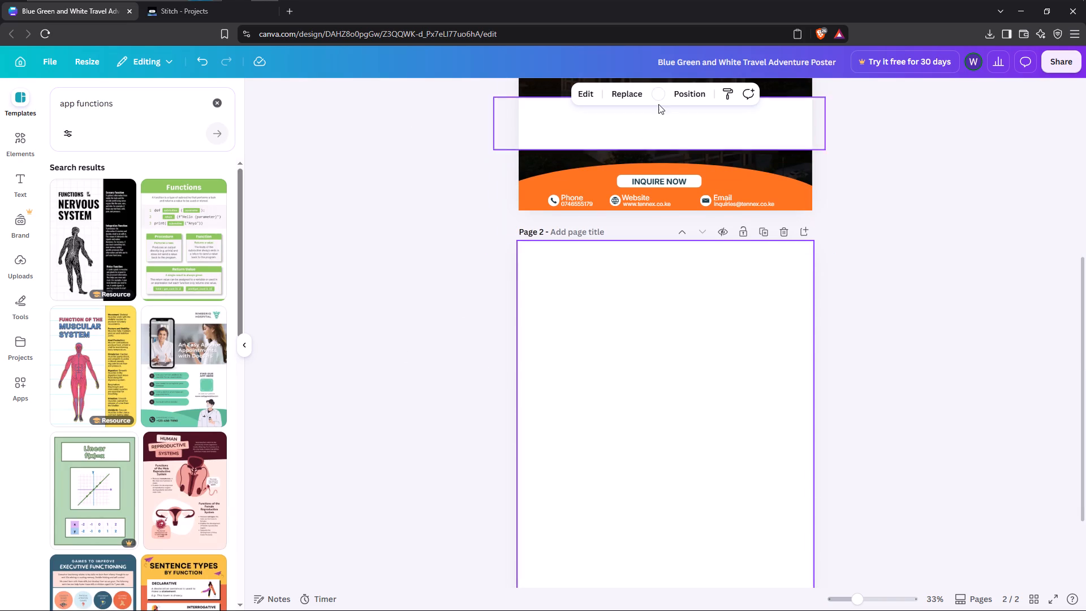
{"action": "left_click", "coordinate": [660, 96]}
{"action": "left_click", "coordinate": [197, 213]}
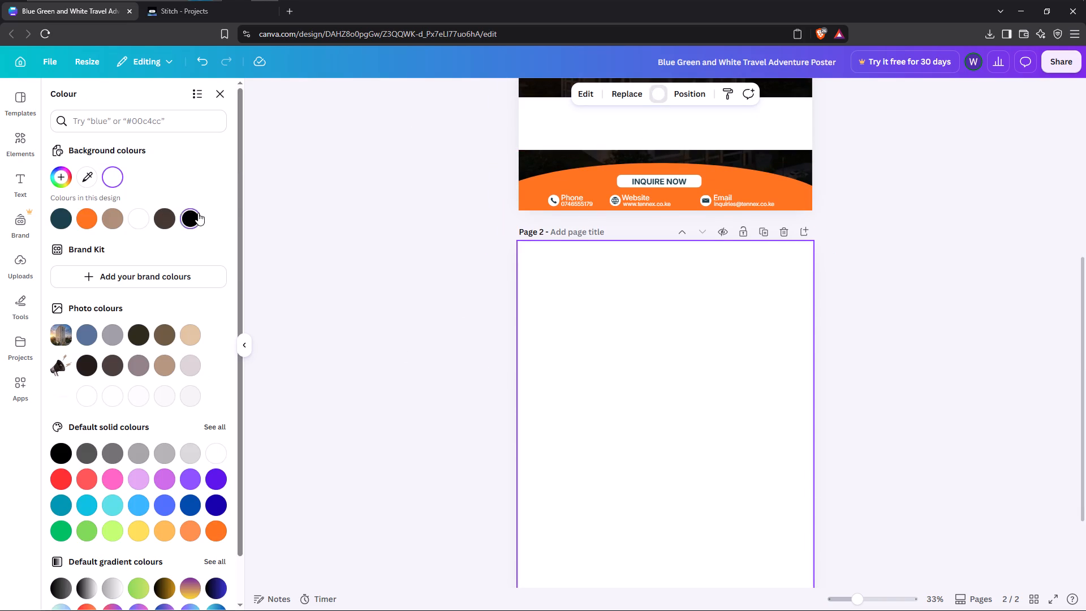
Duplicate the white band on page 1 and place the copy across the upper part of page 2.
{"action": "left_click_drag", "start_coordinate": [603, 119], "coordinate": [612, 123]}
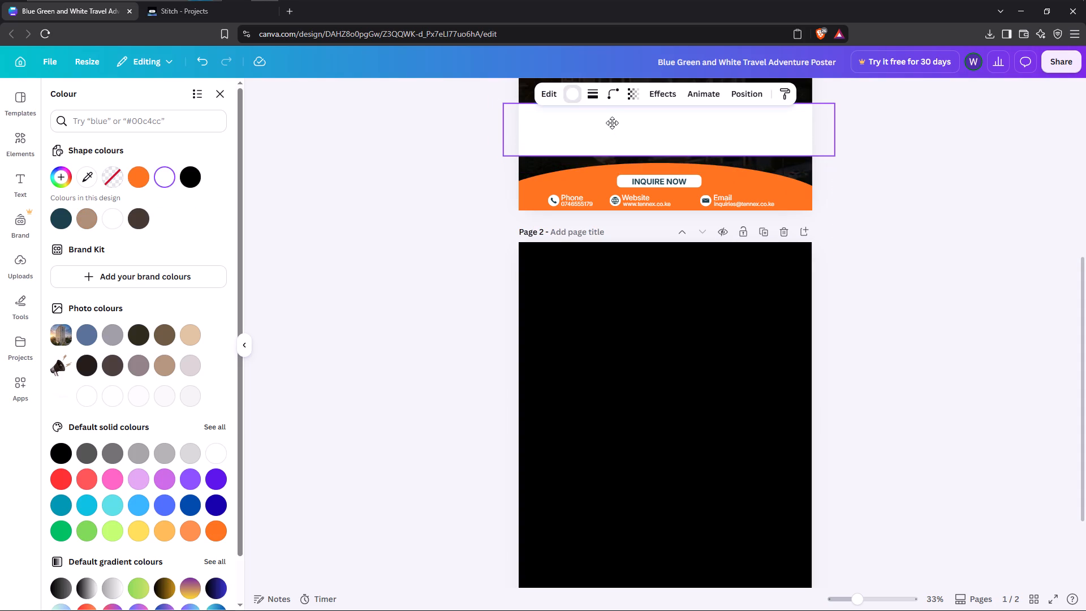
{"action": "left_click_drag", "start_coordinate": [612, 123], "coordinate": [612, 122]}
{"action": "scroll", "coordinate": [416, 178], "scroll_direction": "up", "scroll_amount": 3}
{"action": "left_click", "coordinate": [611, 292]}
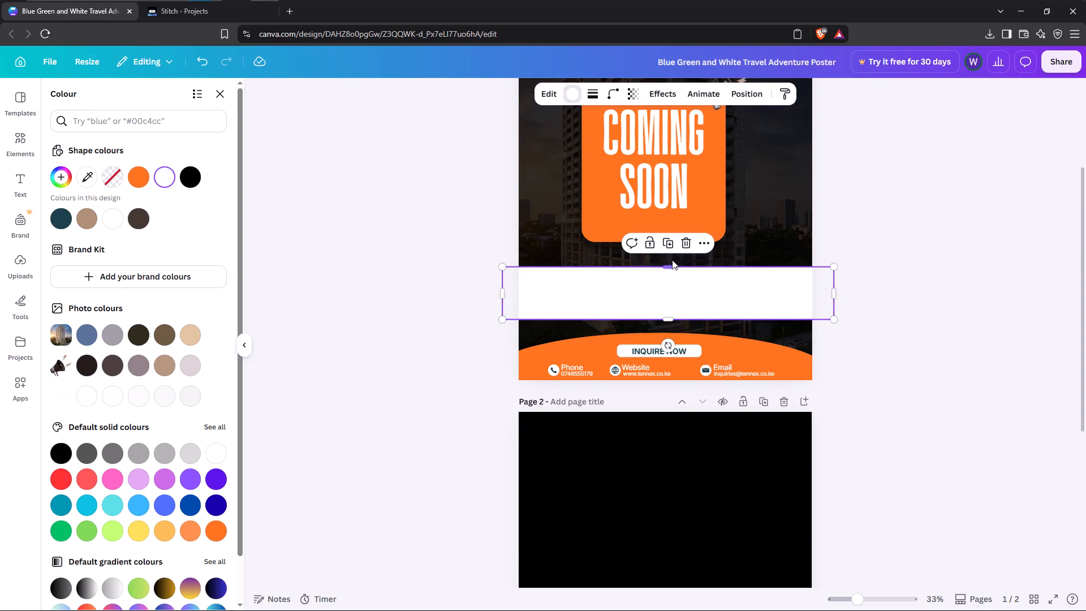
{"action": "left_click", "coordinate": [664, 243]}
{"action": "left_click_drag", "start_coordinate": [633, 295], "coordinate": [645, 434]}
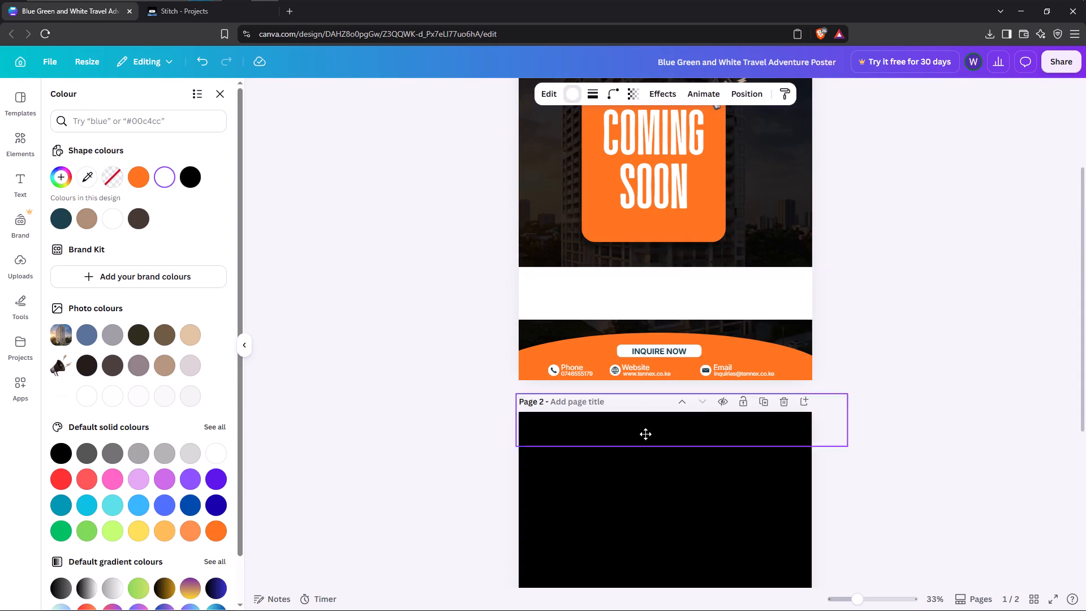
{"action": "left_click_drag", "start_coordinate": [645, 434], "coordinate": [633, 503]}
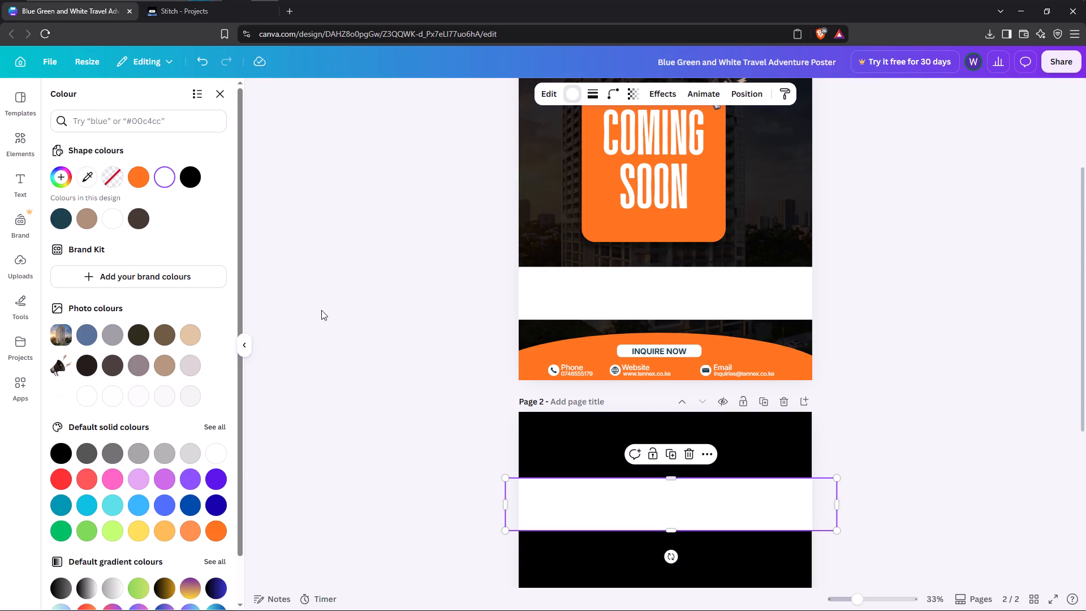
Look through the "app functions" template results and search the templates for "product features" again.
{"action": "left_click", "coordinate": [8, 113]}
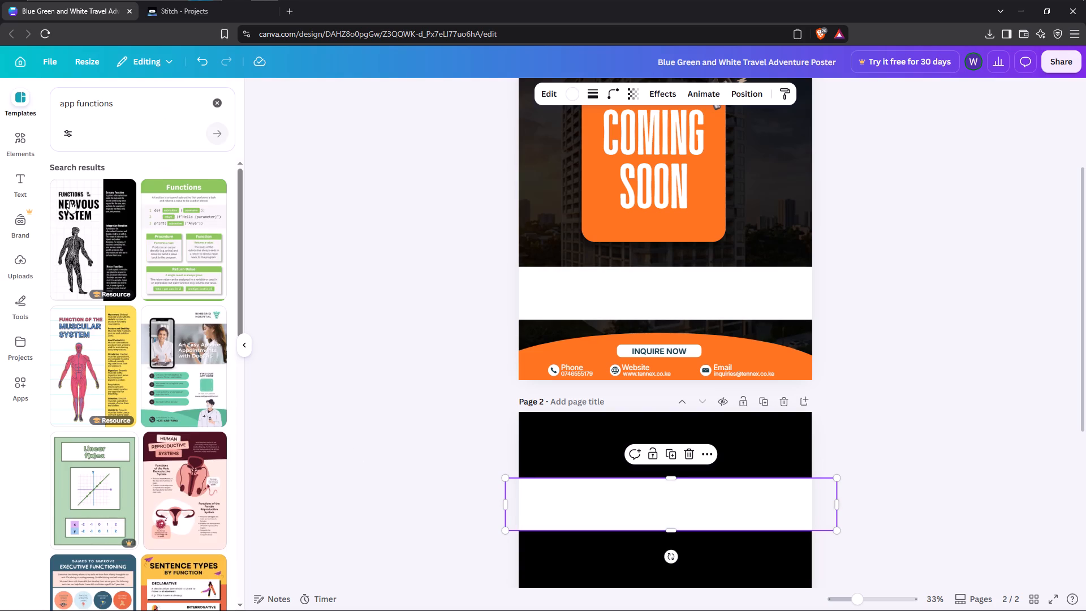
{"action": "scroll", "coordinate": [140, 235], "scroll_direction": "down", "scroll_amount": 6}
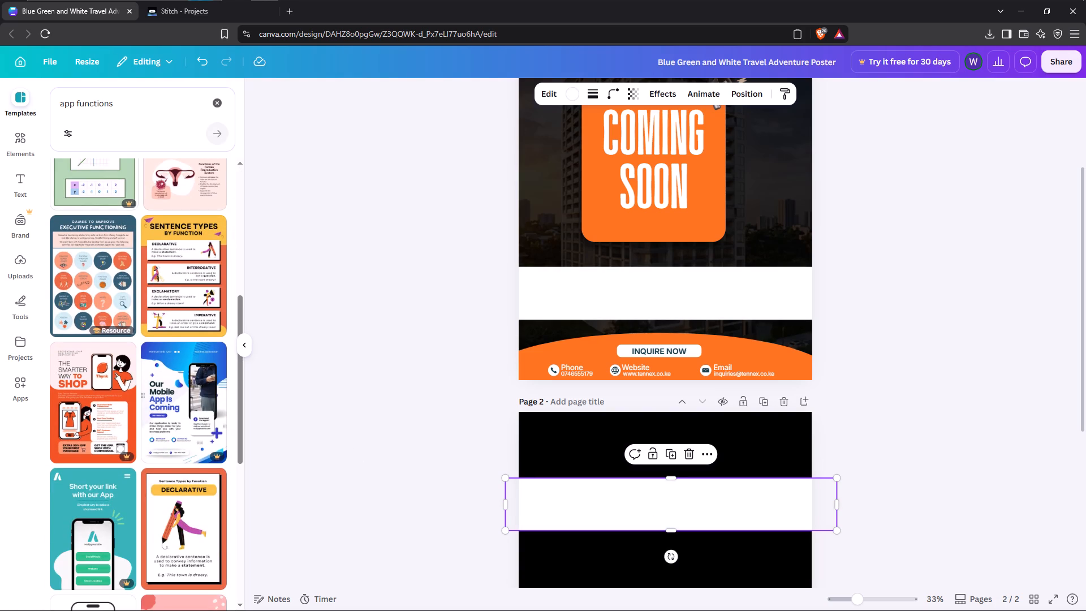
{"action": "left_click_drag", "start_coordinate": [135, 103], "coordinate": [58, 98]}
{"action": "scroll", "coordinate": [381, 379], "scroll_direction": "down", "scroll_amount": 3}
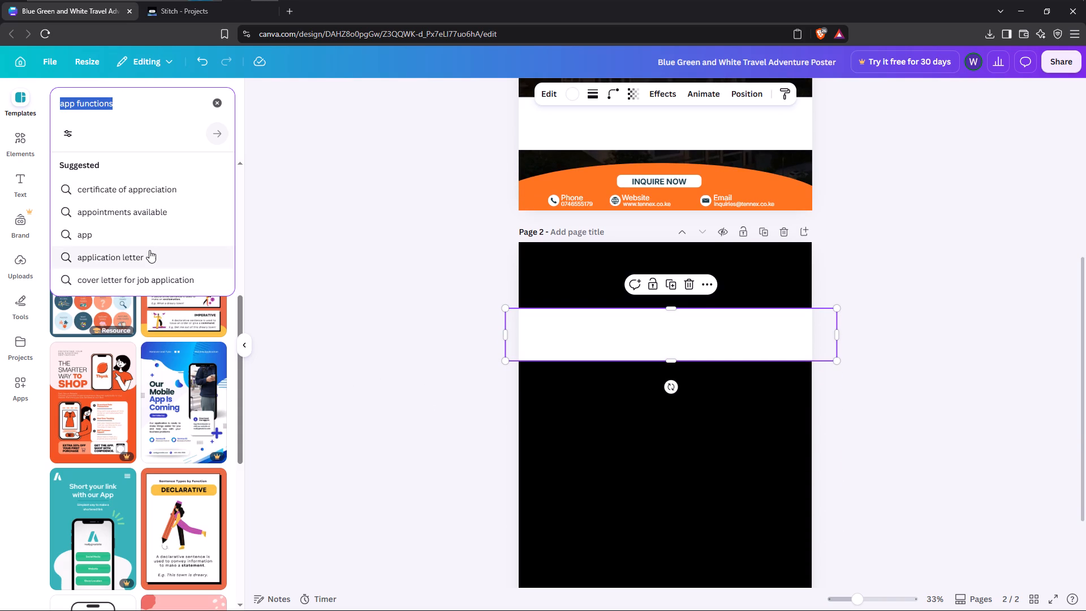
{"action": "type", "text": "pr"}
{"action": "key", "text": "o"}
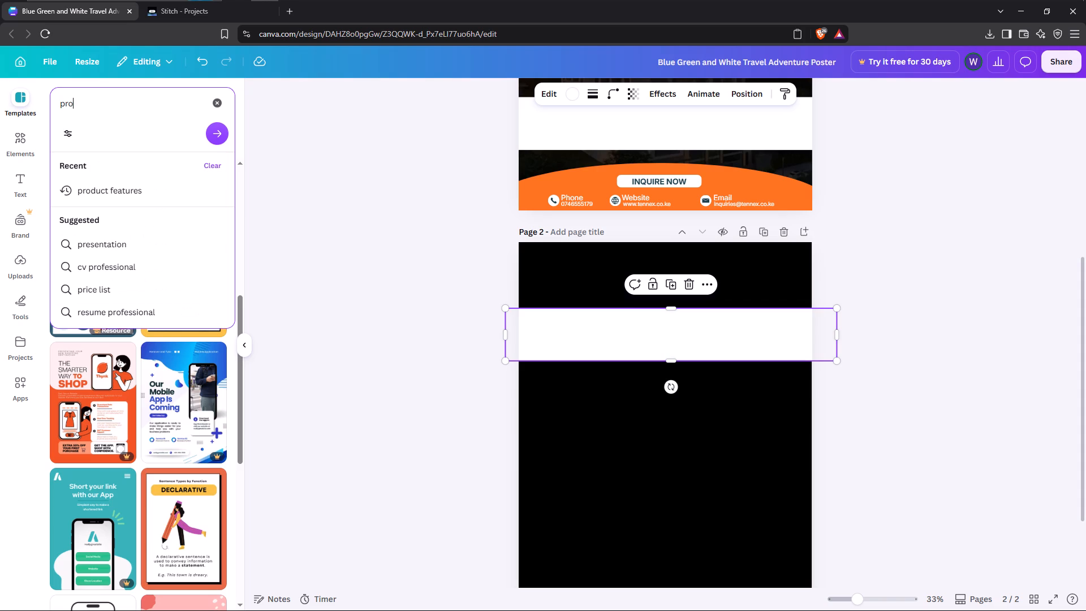
{"action": "key", "text": "d"}
{"action": "type", "text": "uct fear"}
{"action": "key", "text": "BackSpace"}
{"action": "type", "text": "tures"}
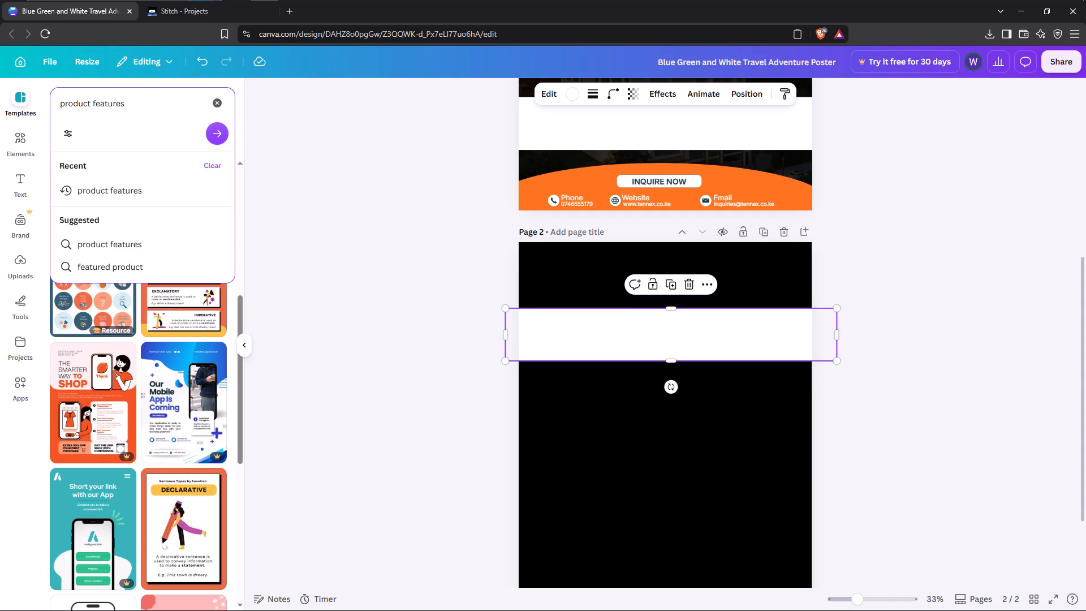
{"action": "left_click", "coordinate": [157, 197]}
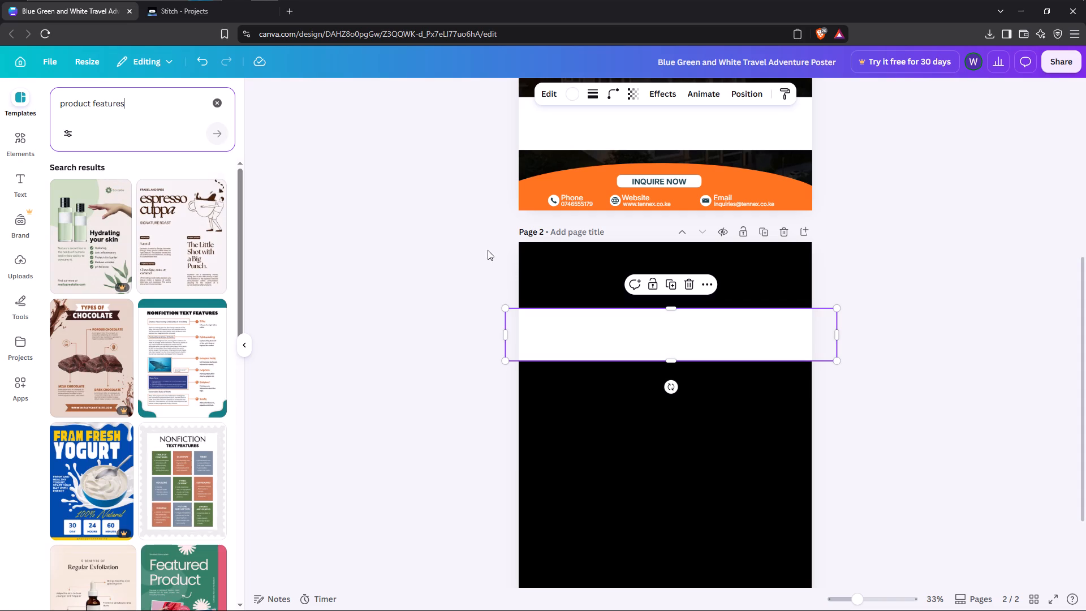
Open the green "Hydrating your skin" template and, from its similar designs, apply the HEALING CREAM poster to page 2.
{"action": "left_click", "coordinate": [113, 244]}
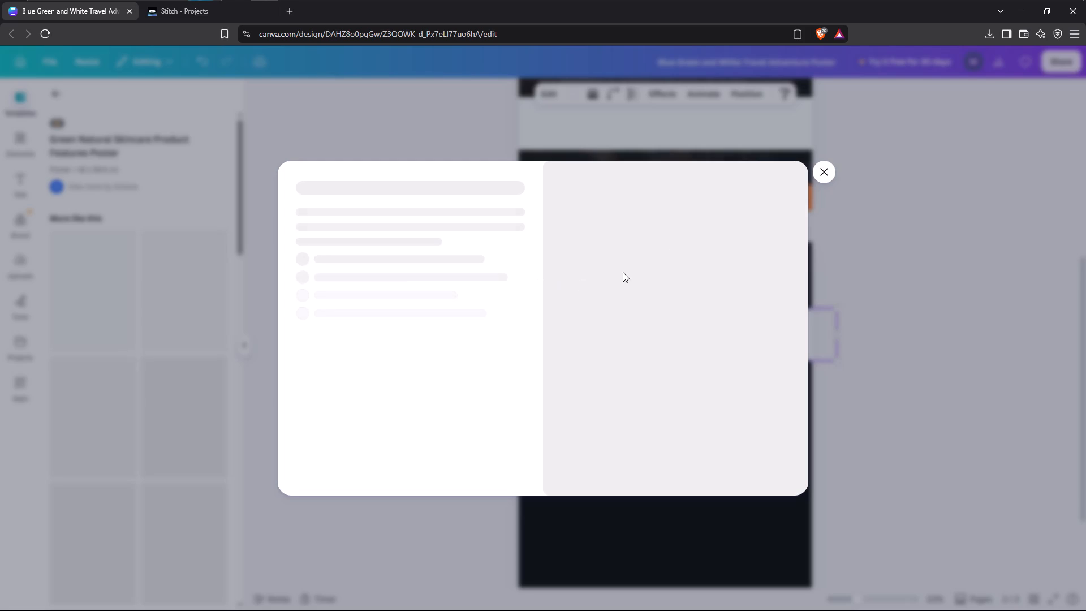
{"action": "left_click", "coordinate": [821, 165]}
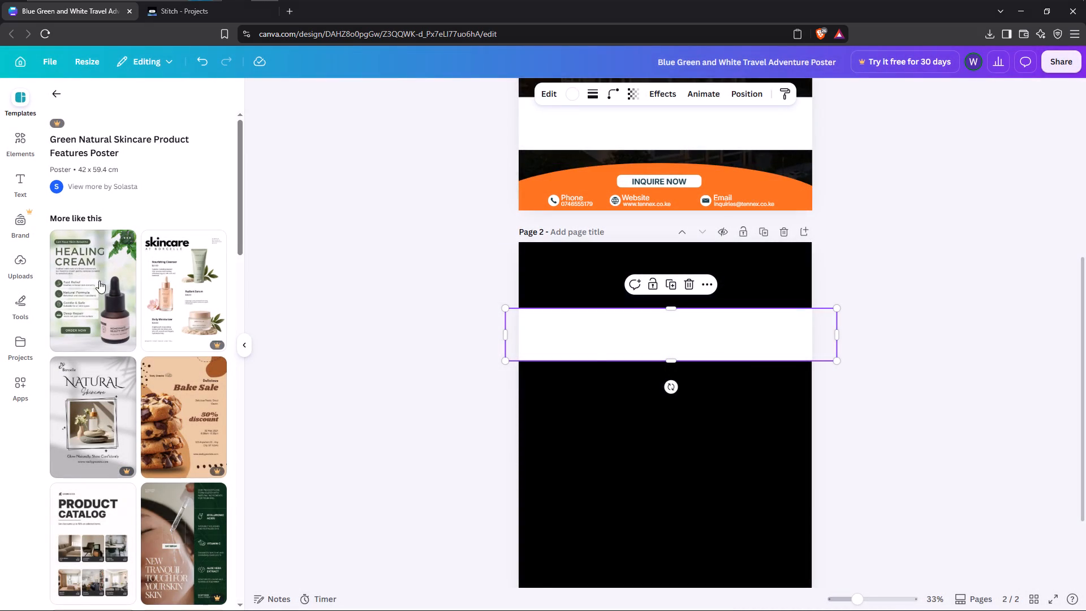
{"action": "left_click", "coordinate": [85, 294]}
{"action": "scroll", "coordinate": [378, 249], "scroll_direction": "down", "scroll_amount": 2}
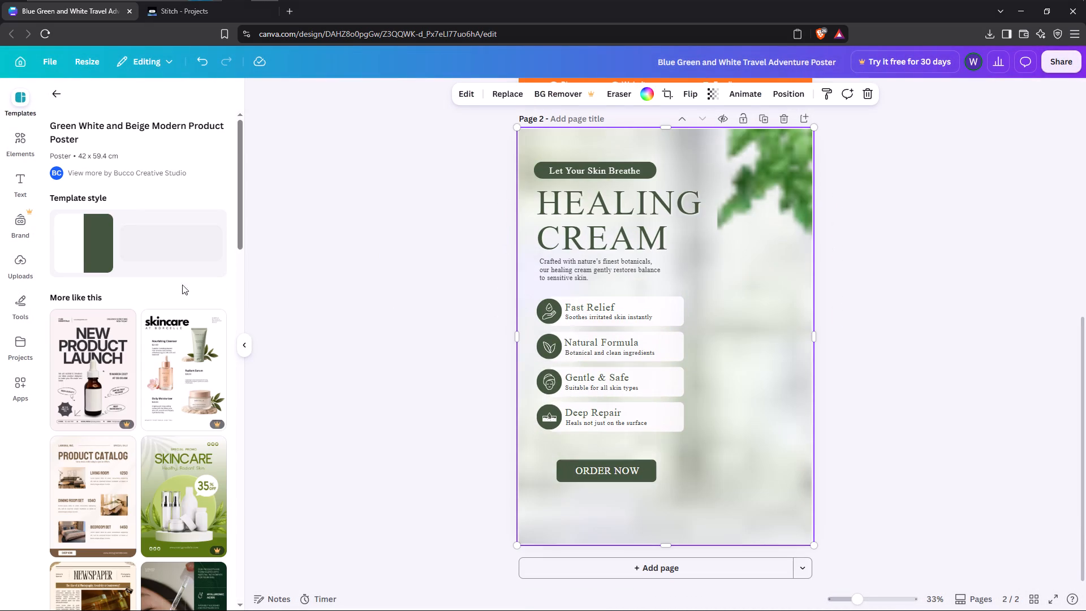
{"action": "scroll", "coordinate": [156, 279], "scroll_direction": "down", "scroll_amount": 2}
{"action": "scroll", "coordinate": [85, 272], "scroll_direction": "up", "scroll_amount": 3}
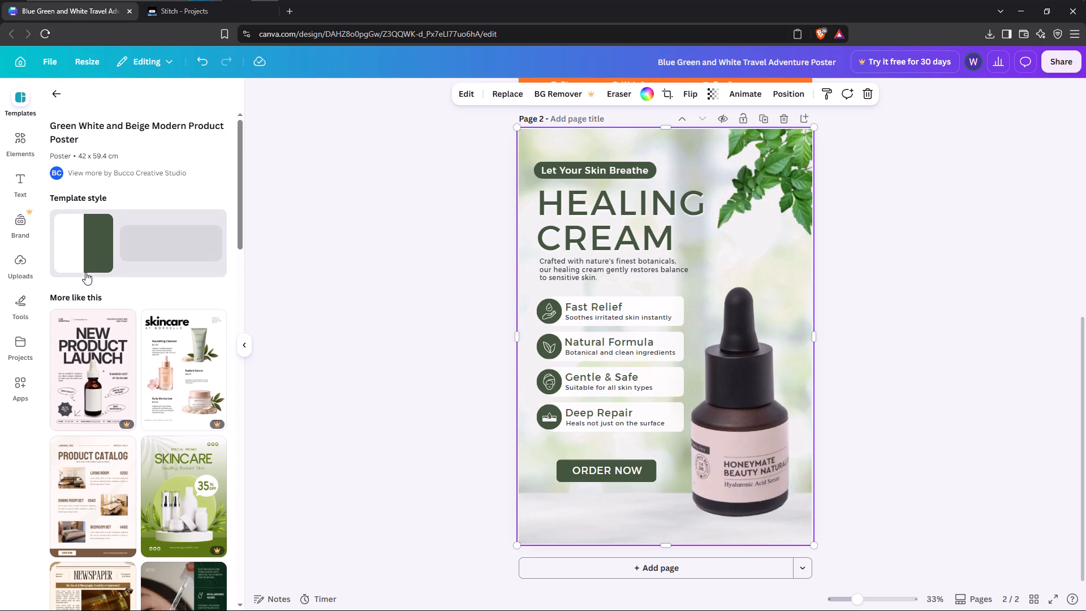
{"action": "scroll", "coordinate": [85, 272], "scroll_direction": "up", "scroll_amount": 2}
{"action": "left_click", "coordinate": [51, 94]}
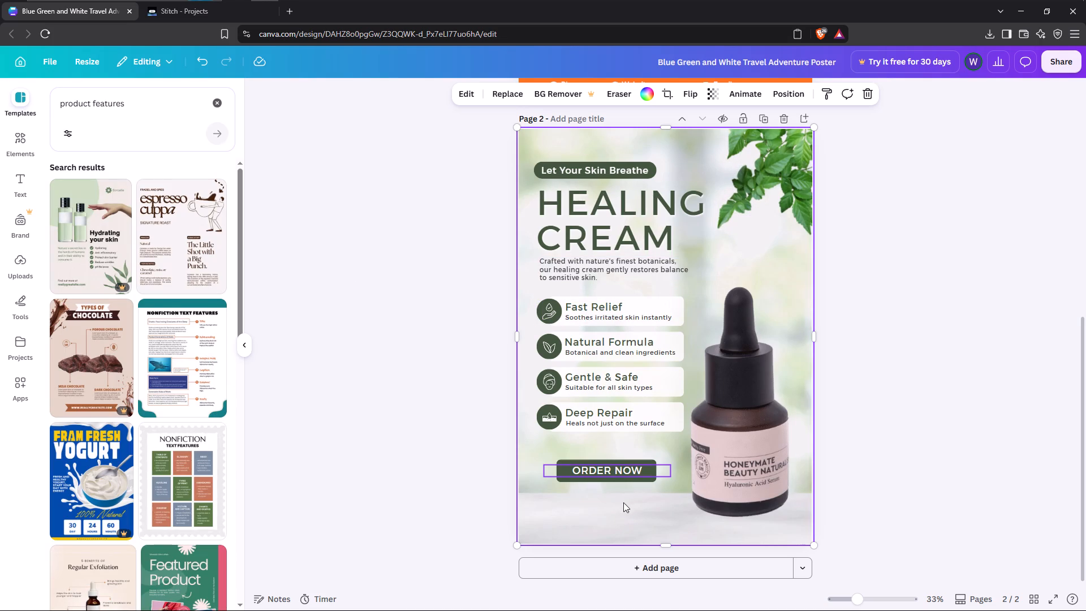
Add a blank page 3 after the HEALING CREAM page.
{"action": "left_click", "coordinate": [628, 573]}
Delete the serum bottle image and the ORDER NOW text from the HEALING CREAM page.
{"action": "scroll", "coordinate": [404, 247], "scroll_direction": "up", "scroll_amount": 4}
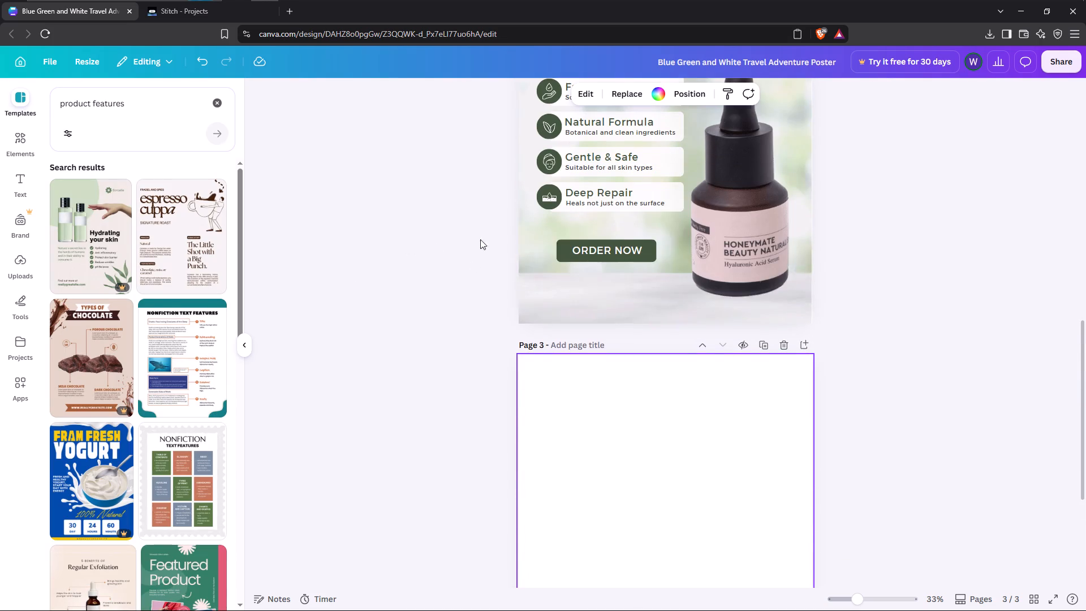
{"action": "left_click_drag", "start_coordinate": [594, 222], "coordinate": [598, 300]}
{"action": "left_click_drag", "start_coordinate": [706, 270], "coordinate": [715, 305]}
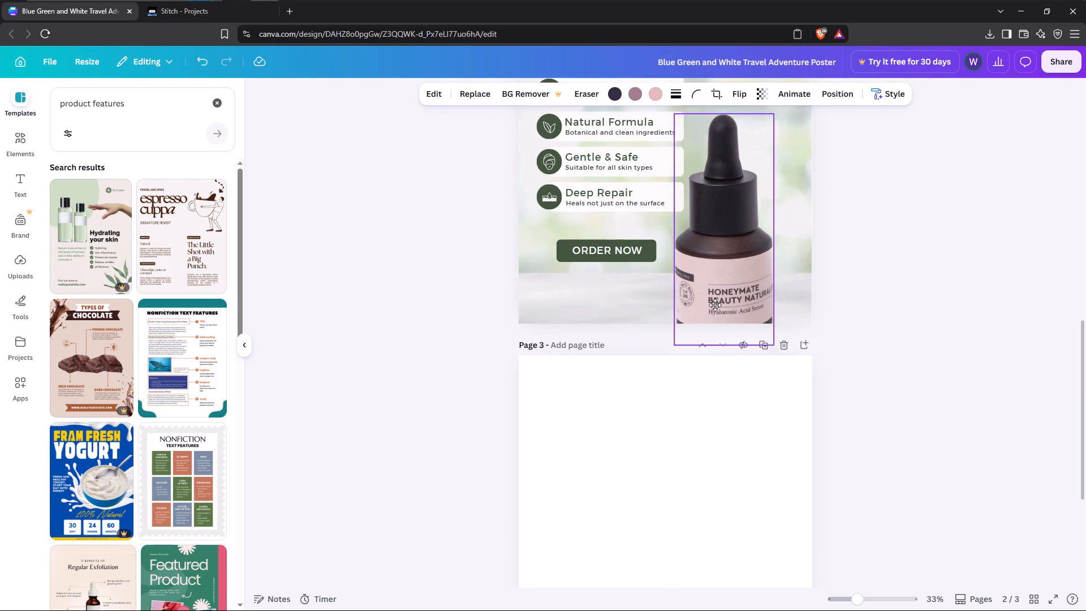
{"action": "left_click_drag", "start_coordinate": [715, 305], "coordinate": [722, 279]}
{"action": "scroll", "coordinate": [513, 189], "scroll_direction": "up", "scroll_amount": 3}
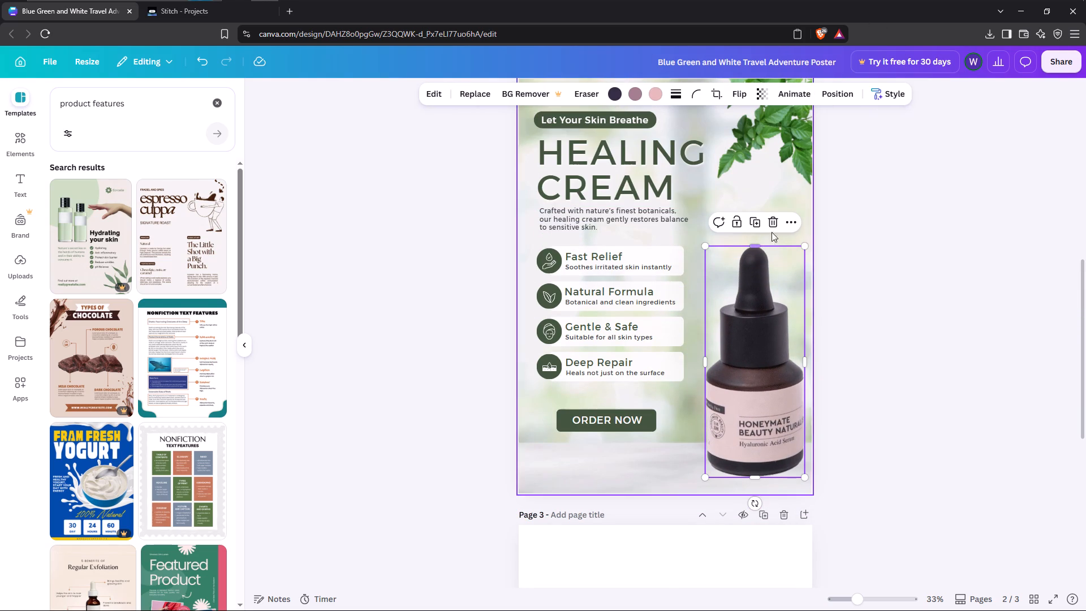
{"action": "left_click", "coordinate": [770, 225]}
{"action": "left_click", "coordinate": [621, 425]}
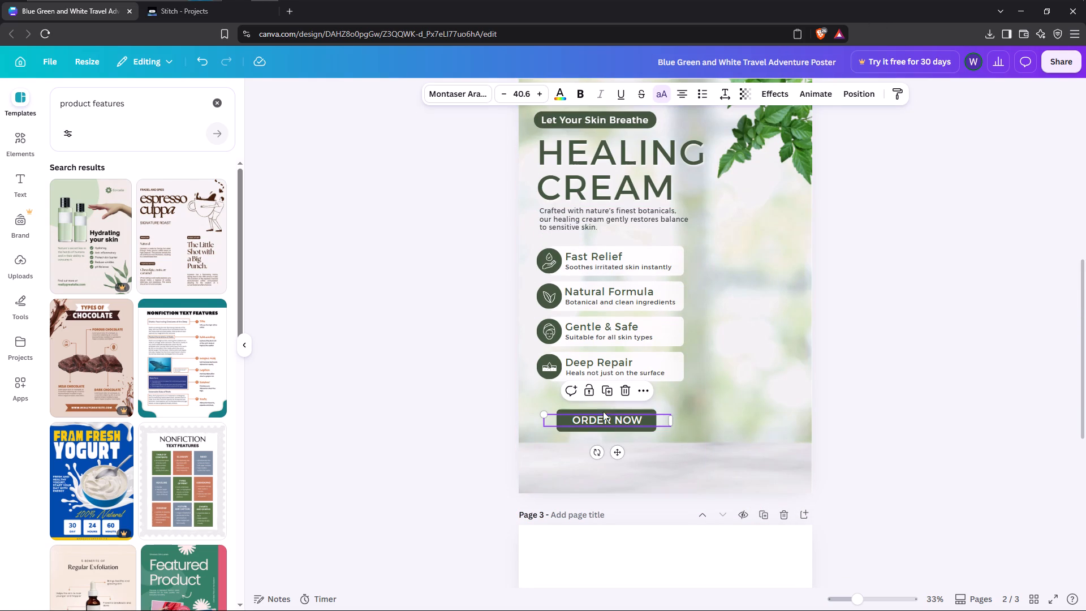
{"action": "left_click", "coordinate": [626, 389]}
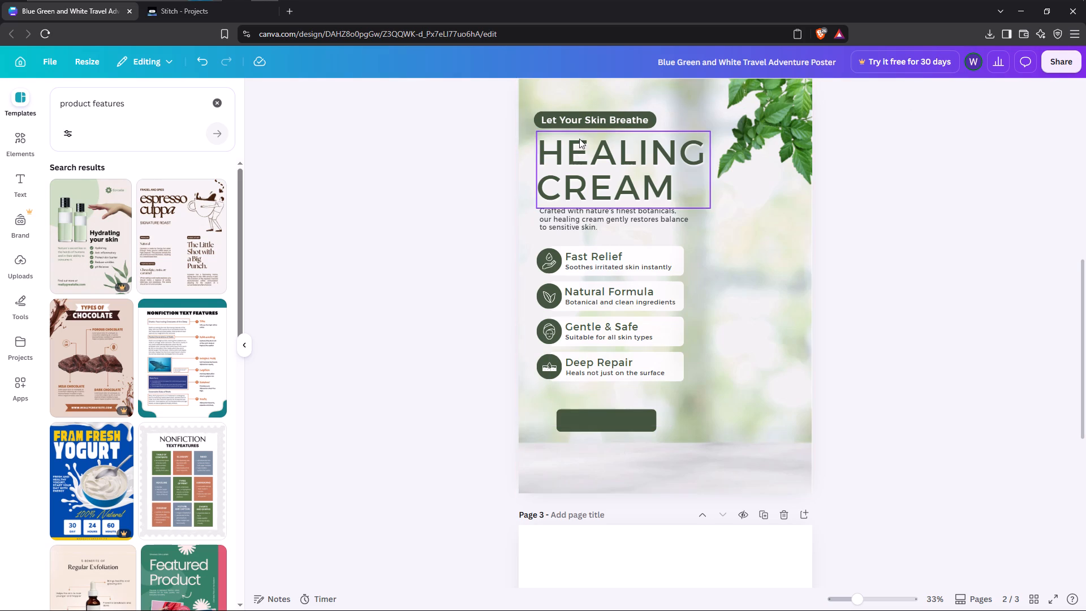
Delete the green leaves image and the blurred background photo from the HEALING CREAM page.
{"action": "left_click", "coordinate": [733, 118]}
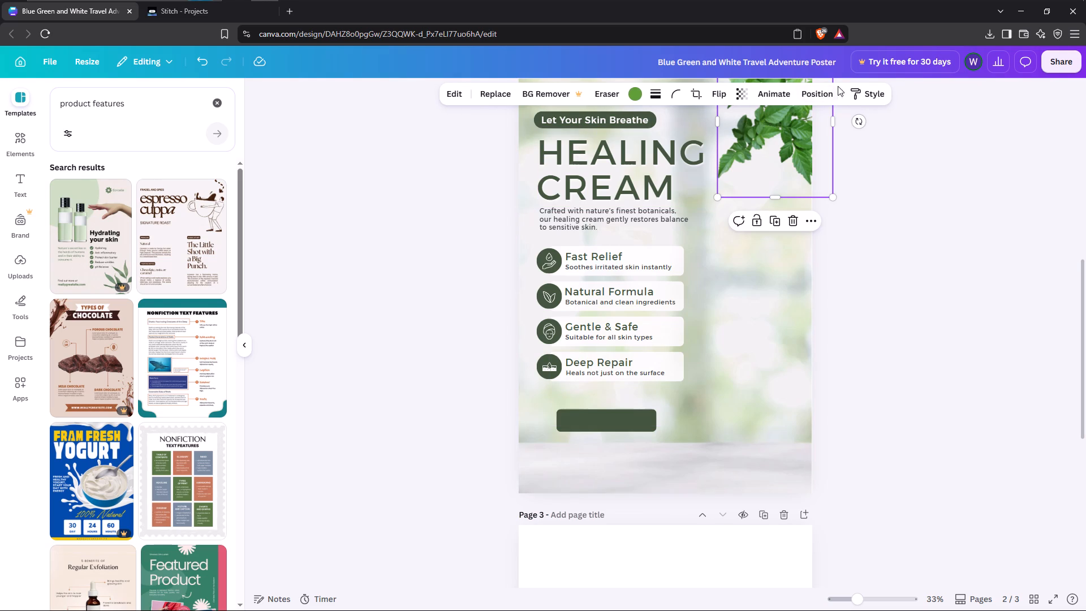
{"action": "left_click", "coordinate": [791, 217]}
{"action": "left_click", "coordinate": [752, 257]}
{"action": "left_click", "coordinate": [865, 96]}
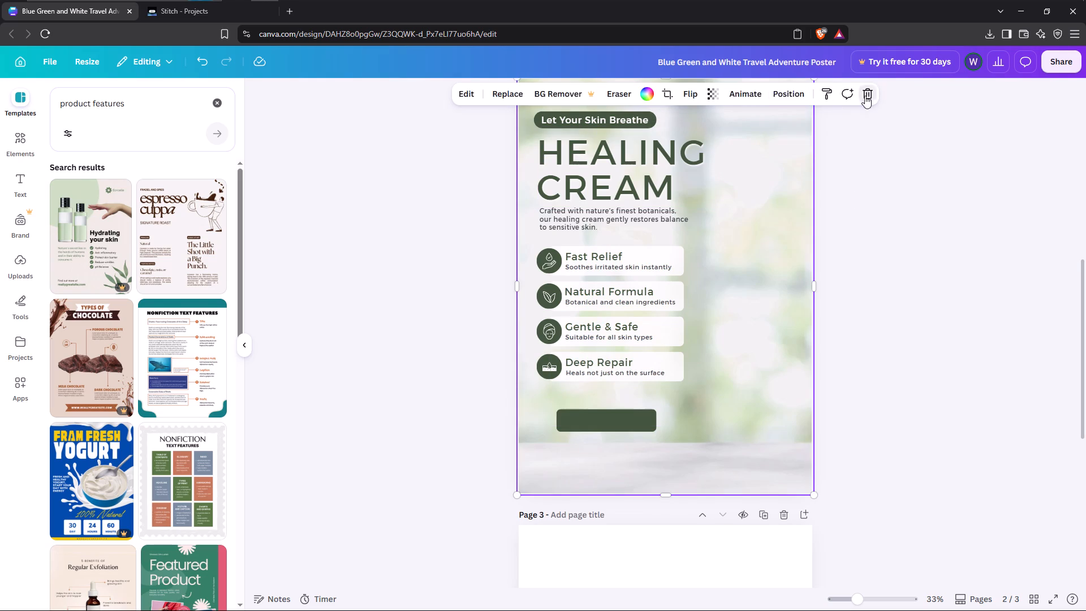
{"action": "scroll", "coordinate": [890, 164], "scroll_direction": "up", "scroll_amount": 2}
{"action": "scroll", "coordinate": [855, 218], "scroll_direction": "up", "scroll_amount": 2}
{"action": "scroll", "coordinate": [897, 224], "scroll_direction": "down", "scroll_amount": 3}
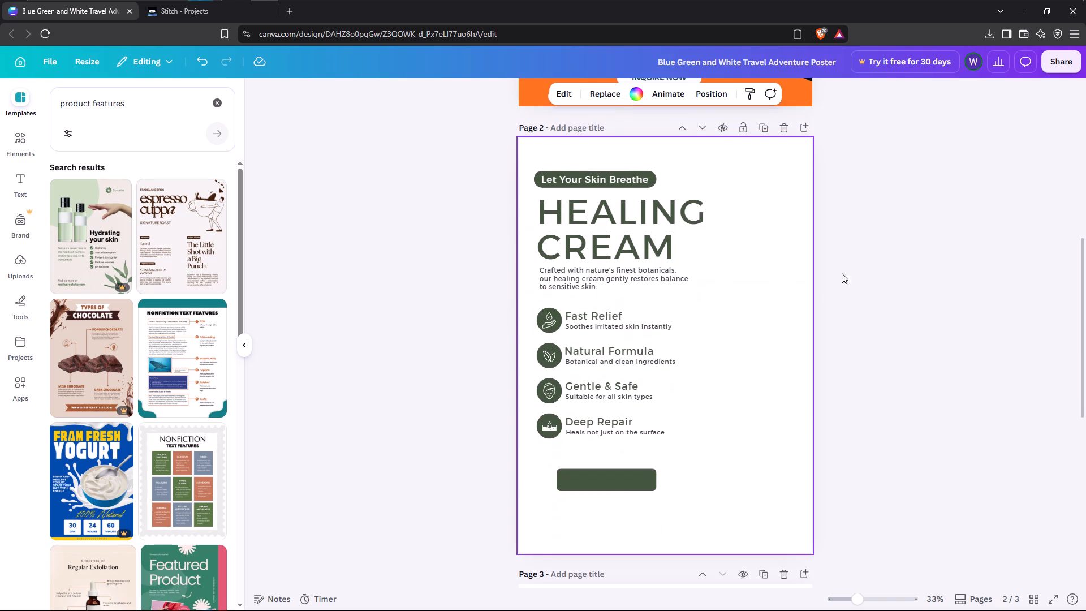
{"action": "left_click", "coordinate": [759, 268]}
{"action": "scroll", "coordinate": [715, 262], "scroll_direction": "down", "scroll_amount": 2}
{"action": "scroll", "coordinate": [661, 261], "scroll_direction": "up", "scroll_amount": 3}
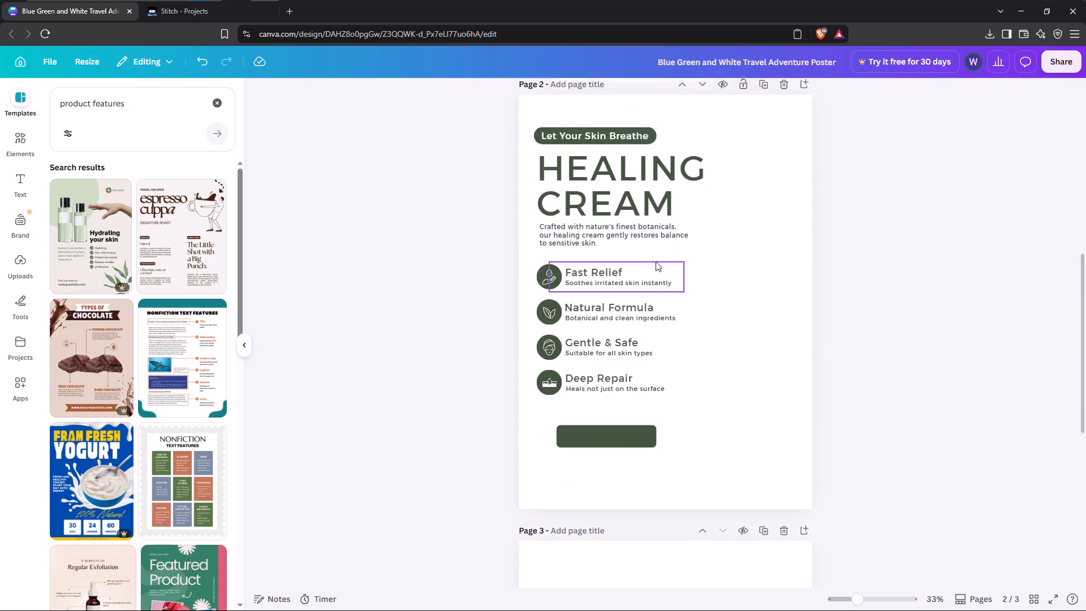
Delete the "Let Your Skin Breathe" tagline, its rounded green background shape and the HEALING CREAM heading from page 2.
{"action": "left_click", "coordinate": [583, 233]}
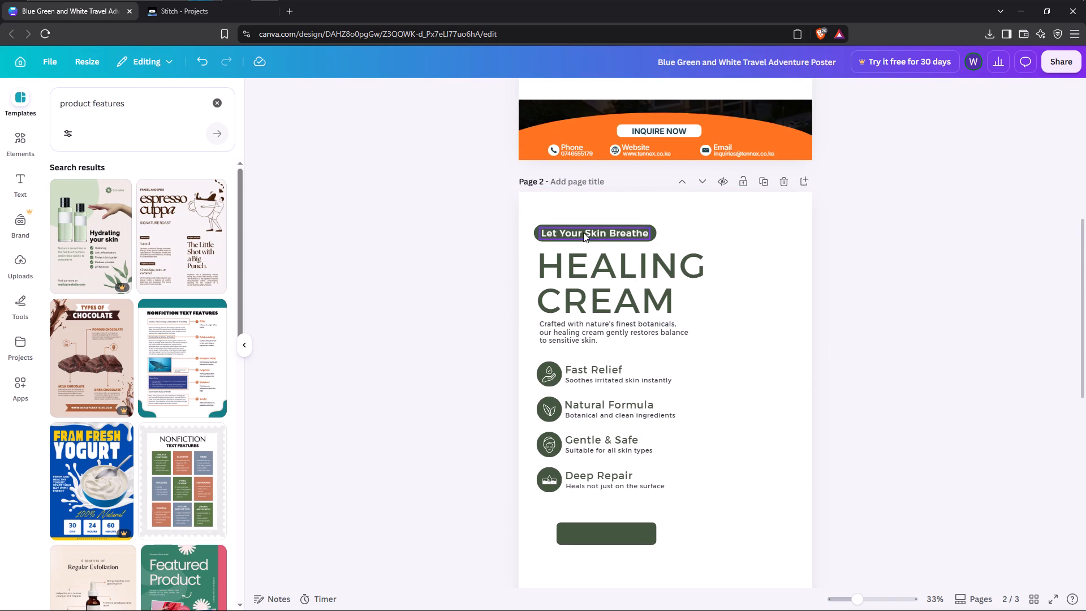
{"action": "left_click", "coordinate": [613, 200]}
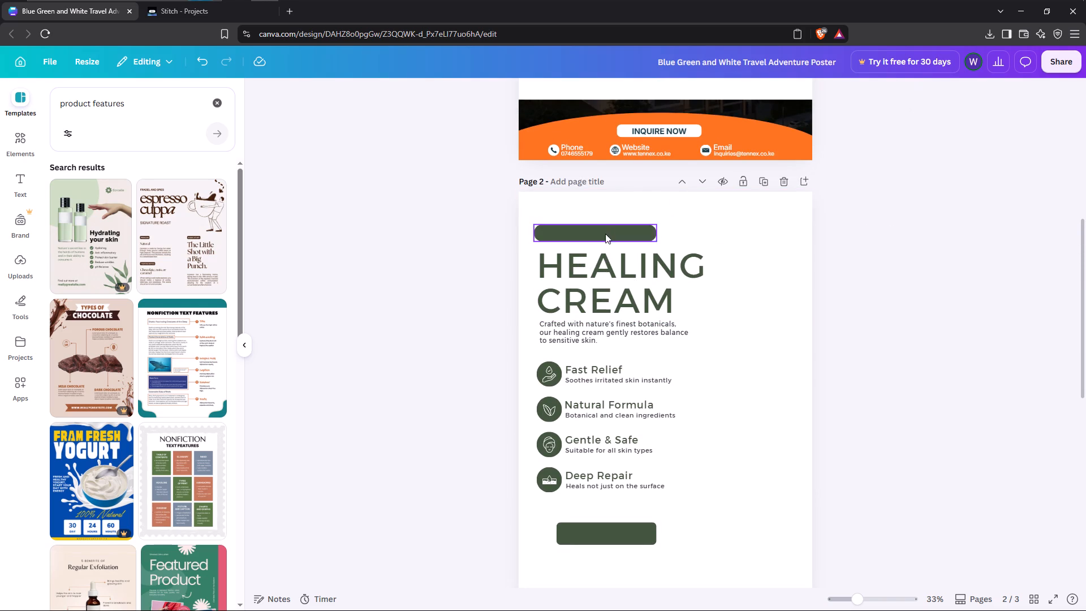
{"action": "left_click", "coordinate": [596, 257]}
{"action": "left_click", "coordinate": [637, 219]}
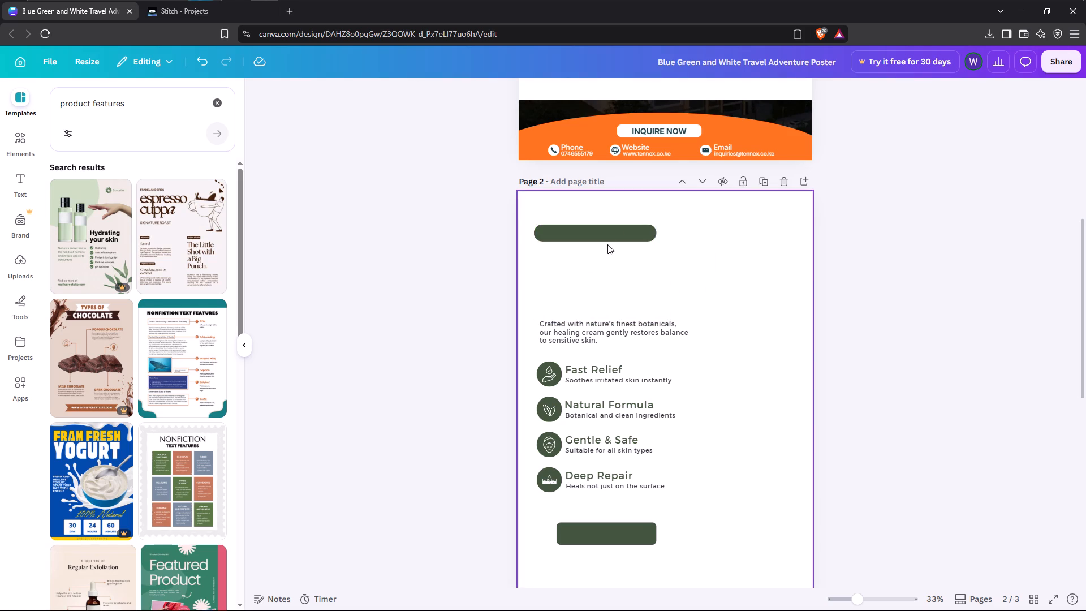
{"action": "left_click", "coordinate": [606, 234]}
{"action": "left_click", "coordinate": [618, 201]}
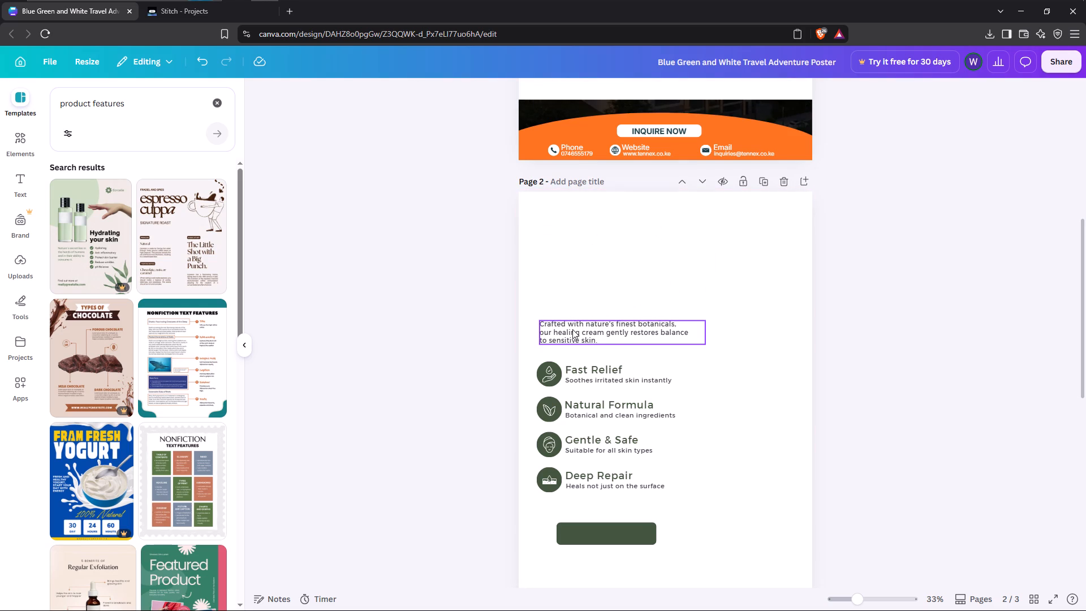
Delete the empty green button rectangle below the feature list on page 2.
{"action": "left_click", "coordinate": [572, 329]}
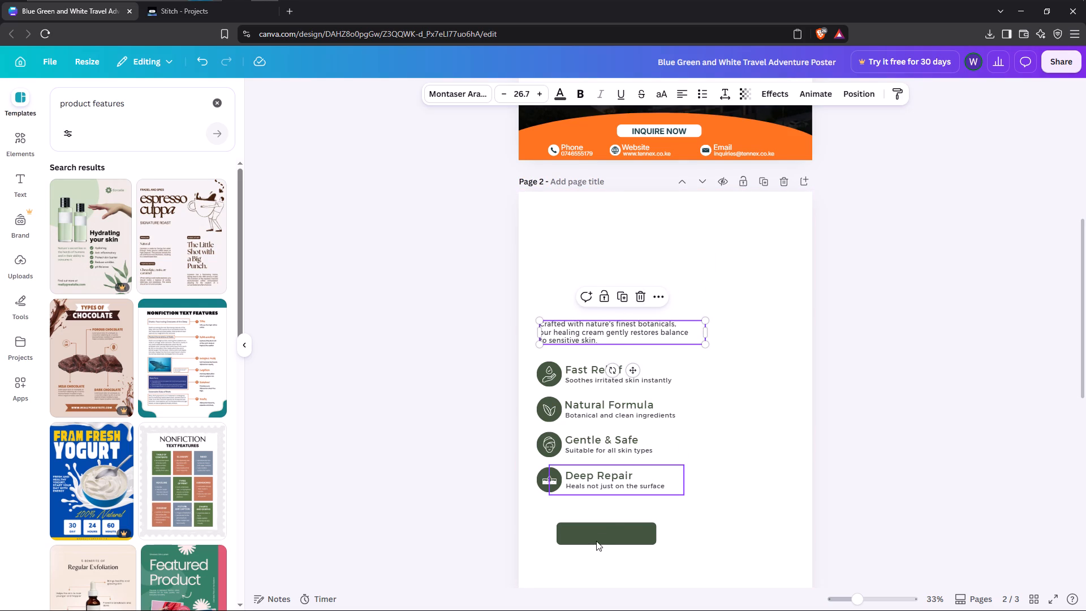
{"action": "left_click", "coordinate": [603, 532]}
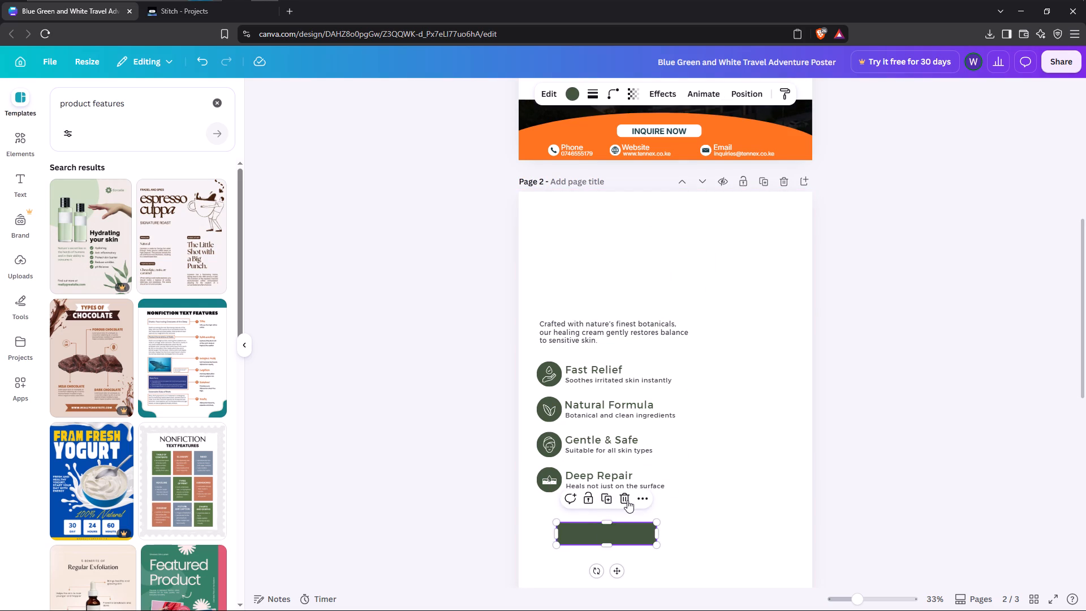
{"action": "left_click", "coordinate": [627, 500]}
Replace the "Fast Relief" feature title on page 2 with EASY RENT PAYMENT.
{"action": "scroll", "coordinate": [679, 328], "scroll_direction": "up", "scroll_amount": 4}
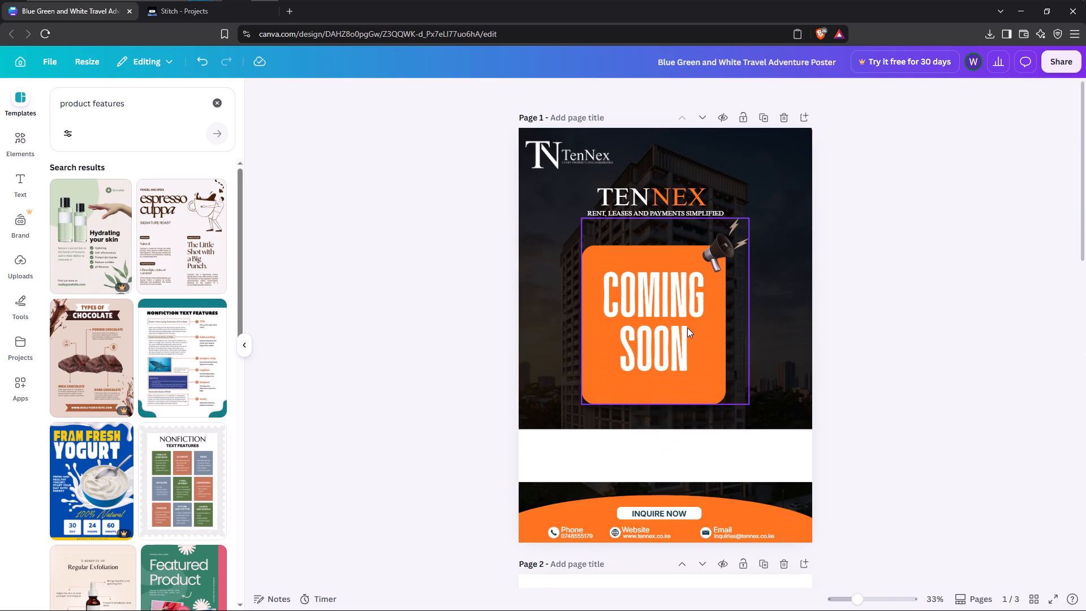
{"action": "scroll", "coordinate": [481, 270], "scroll_direction": "down", "scroll_amount": 3}
{"action": "scroll", "coordinate": [514, 402], "scroll_direction": "down", "scroll_amount": 2}
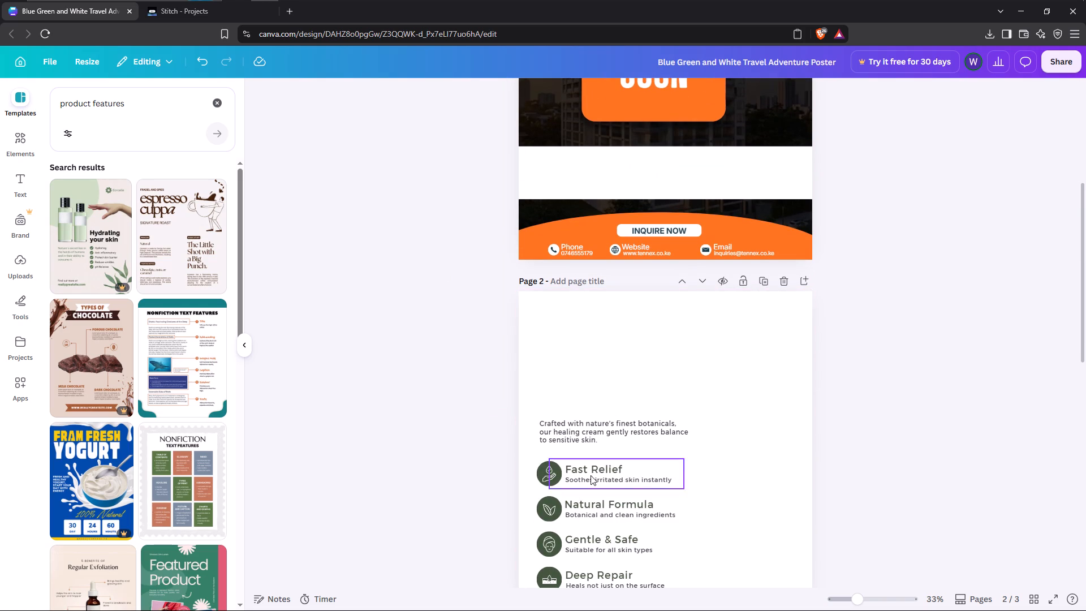
{"action": "left_click", "coordinate": [591, 471]}
{"action": "left_click", "coordinate": [591, 471]}
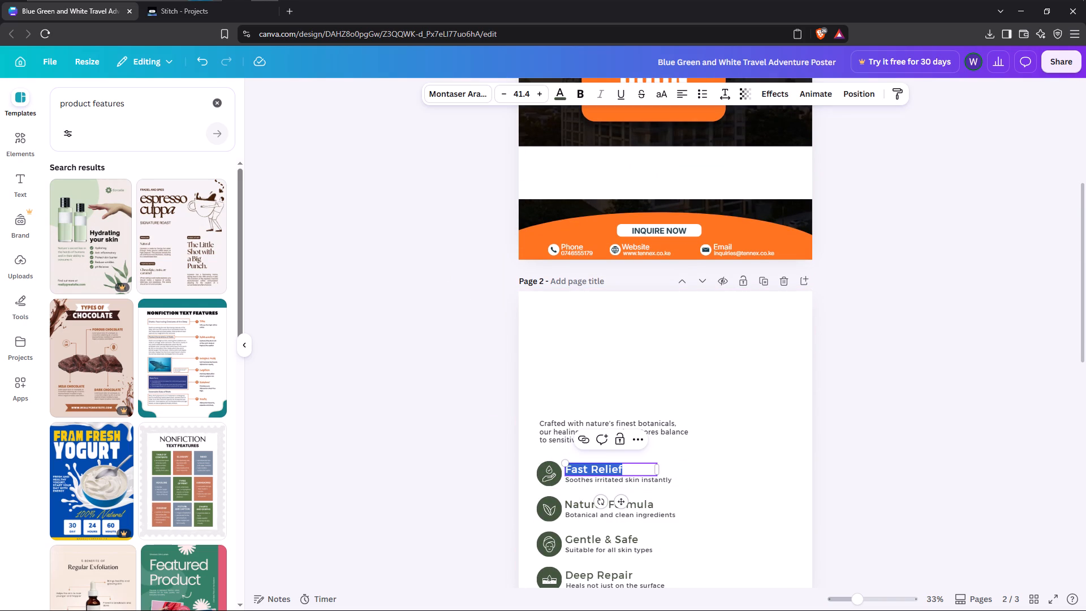
{"action": "type", "text": "ea"}
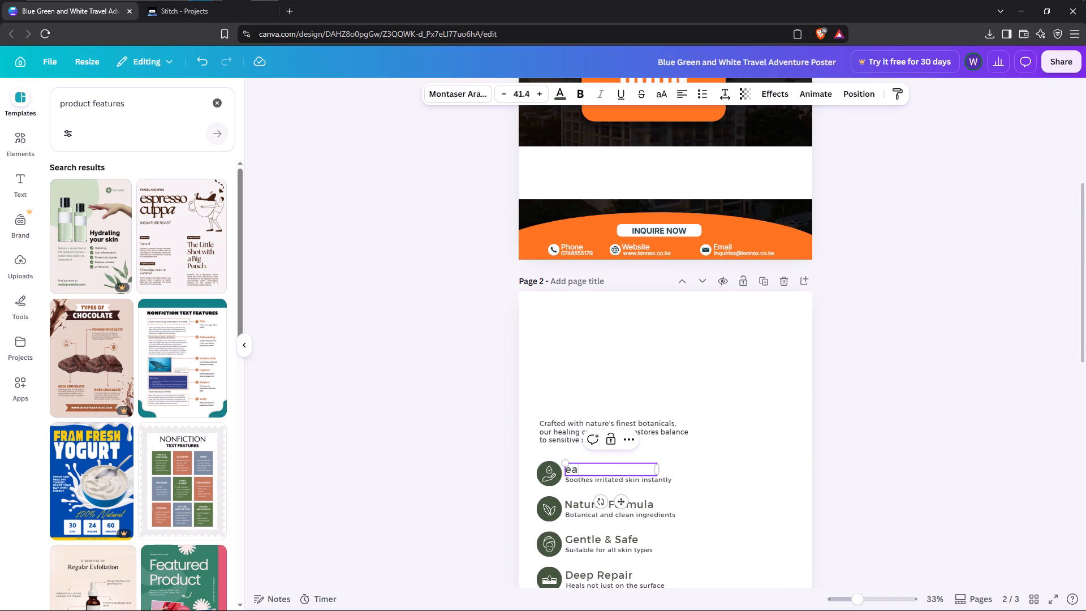
{"action": "key", "text": "BackSpace"}
{"action": "type", "text": "EAS"}
{"action": "type", "text": "Y RENT PAYMENT"}
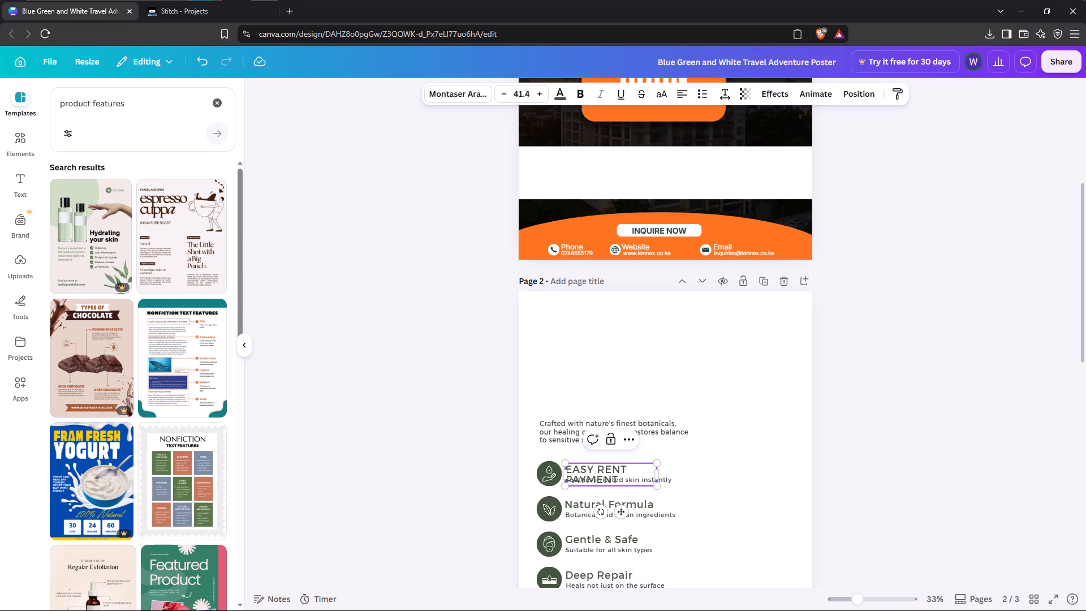
{"action": "left_click", "coordinate": [723, 497]}
Widen the EASY RENT PAYMENT text box to about 17.1 so the title fits on one line.
{"action": "left_click", "coordinate": [608, 475]}
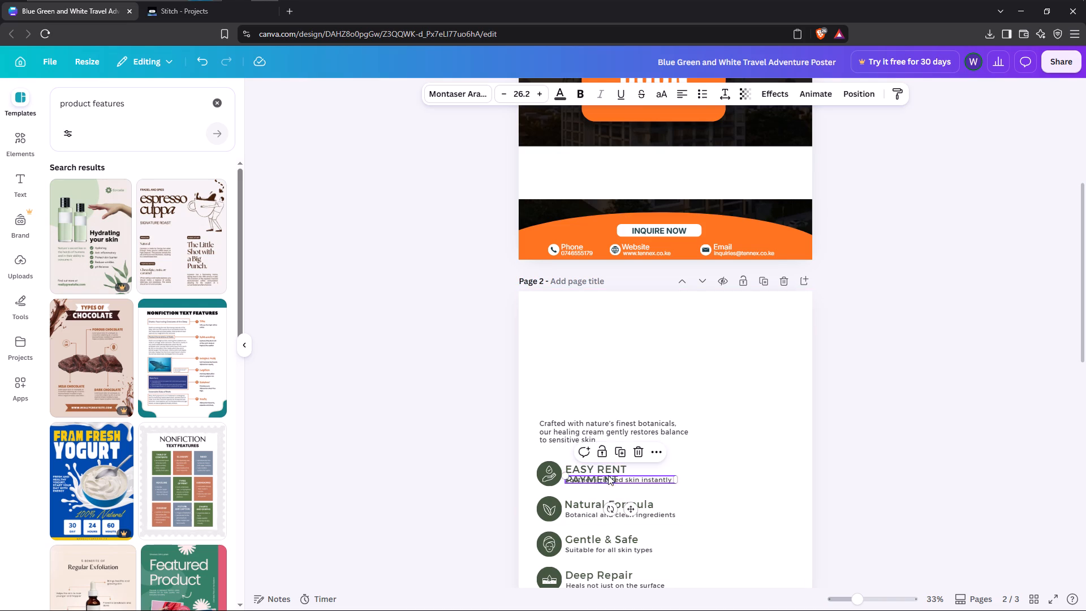
{"action": "left_click", "coordinate": [607, 472]}
{"action": "left_click_drag", "start_coordinate": [660, 473], "coordinate": [689, 476]}
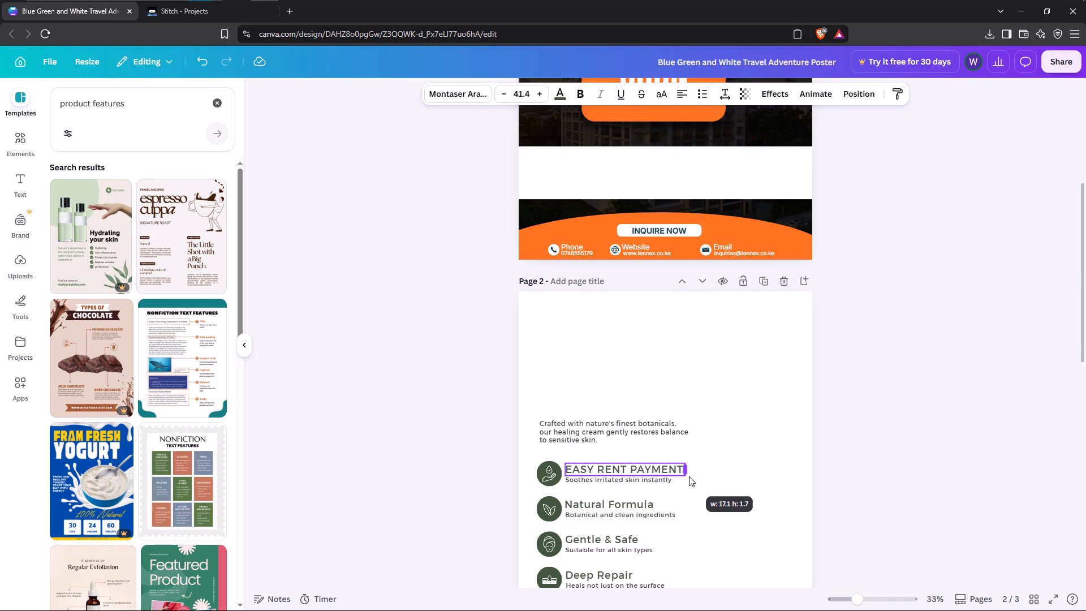
{"action": "left_click_drag", "start_coordinate": [689, 476], "coordinate": [689, 476]}
{"action": "left_click", "coordinate": [711, 501]}
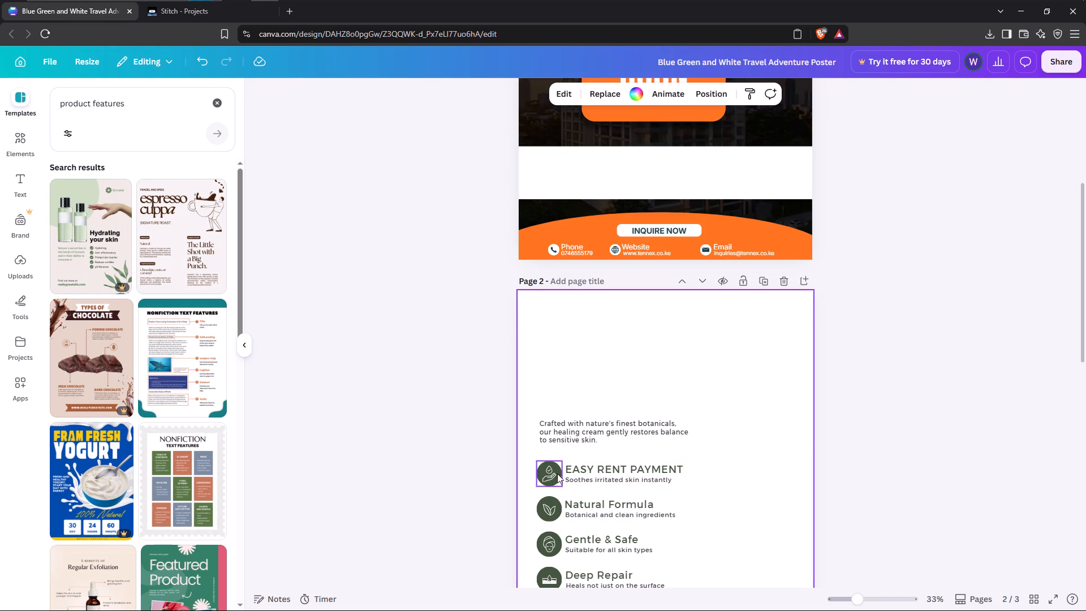
Delete the hand icon from the green circle beside EASY RENT PAYMENT.
{"action": "left_click", "coordinate": [552, 474]}
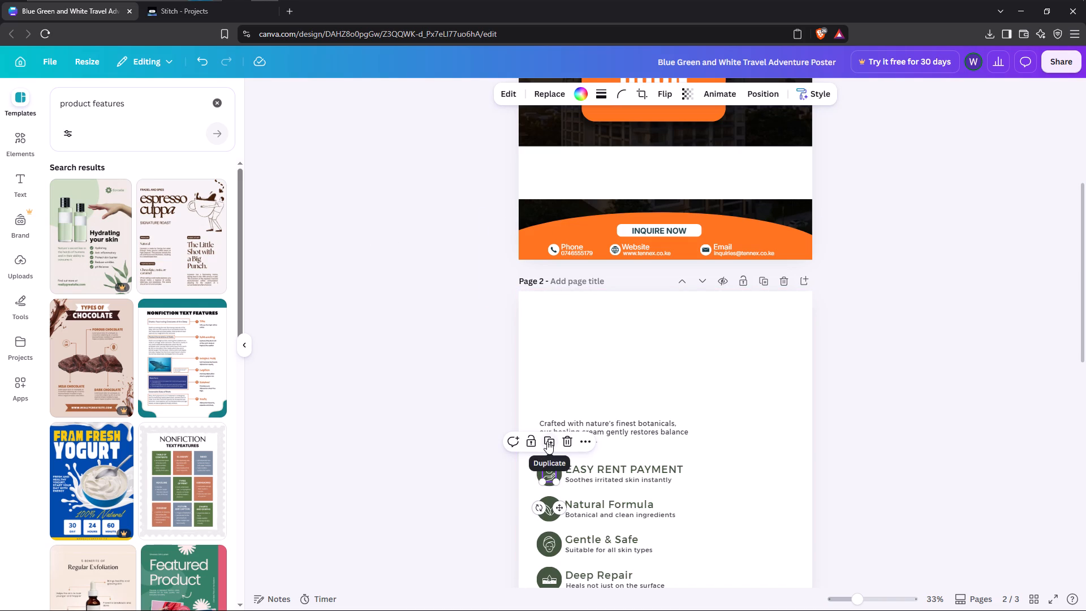
{"action": "left_click", "coordinate": [382, 393]}
{"action": "scroll", "coordinate": [384, 393], "scroll_direction": "down", "scroll_amount": 3}
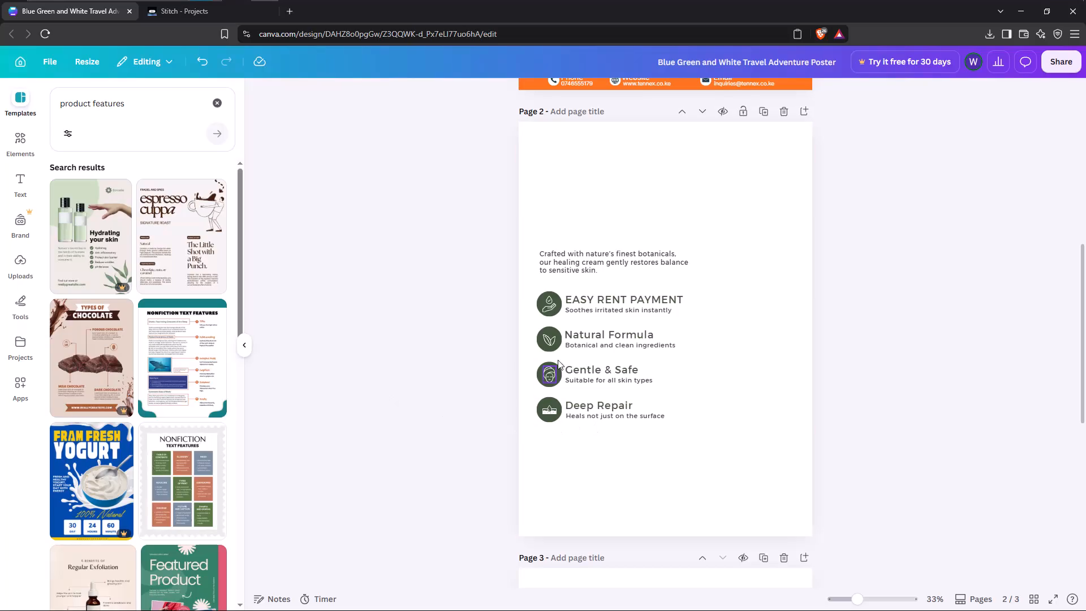
{"action": "left_click", "coordinate": [550, 309]}
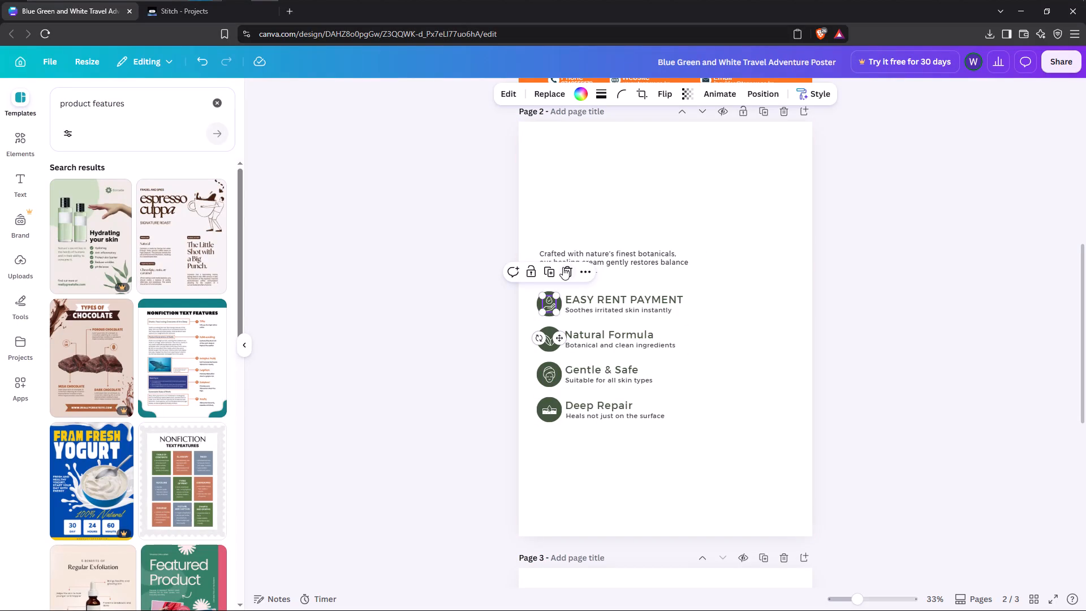
{"action": "left_click", "coordinate": [563, 267]}
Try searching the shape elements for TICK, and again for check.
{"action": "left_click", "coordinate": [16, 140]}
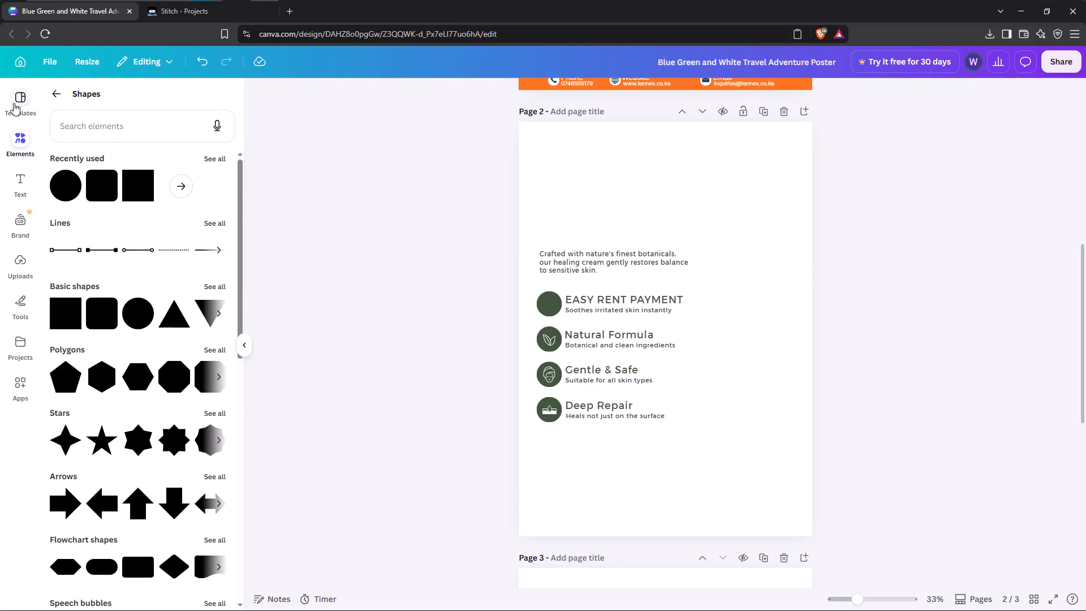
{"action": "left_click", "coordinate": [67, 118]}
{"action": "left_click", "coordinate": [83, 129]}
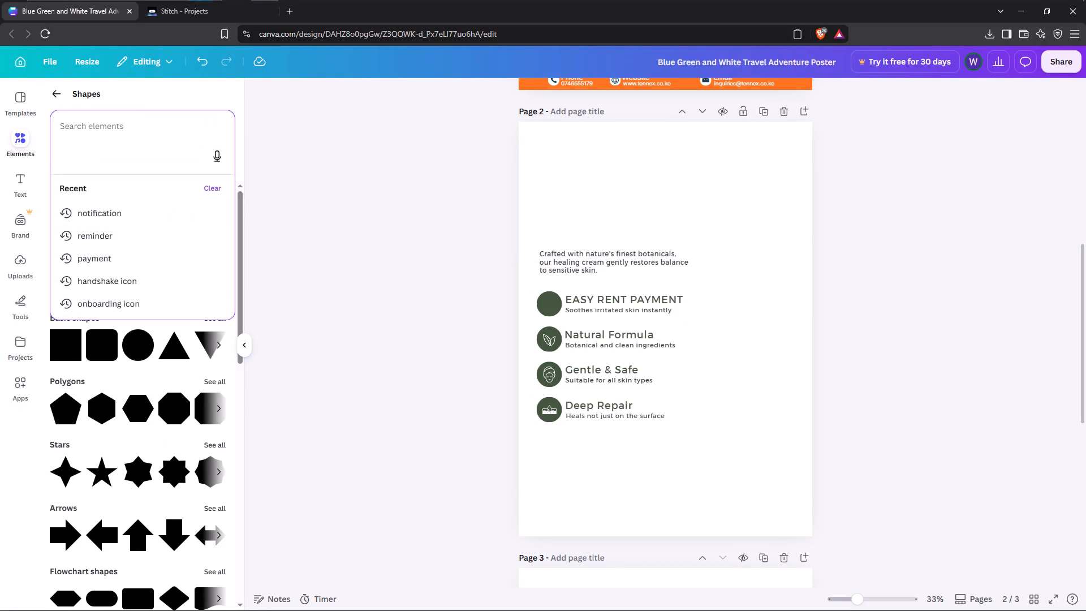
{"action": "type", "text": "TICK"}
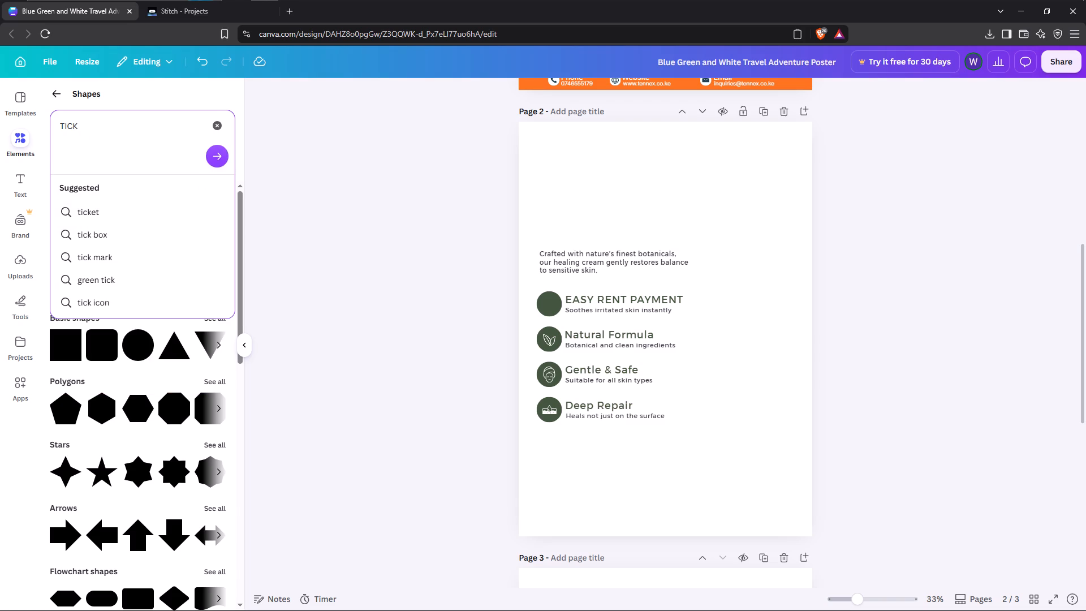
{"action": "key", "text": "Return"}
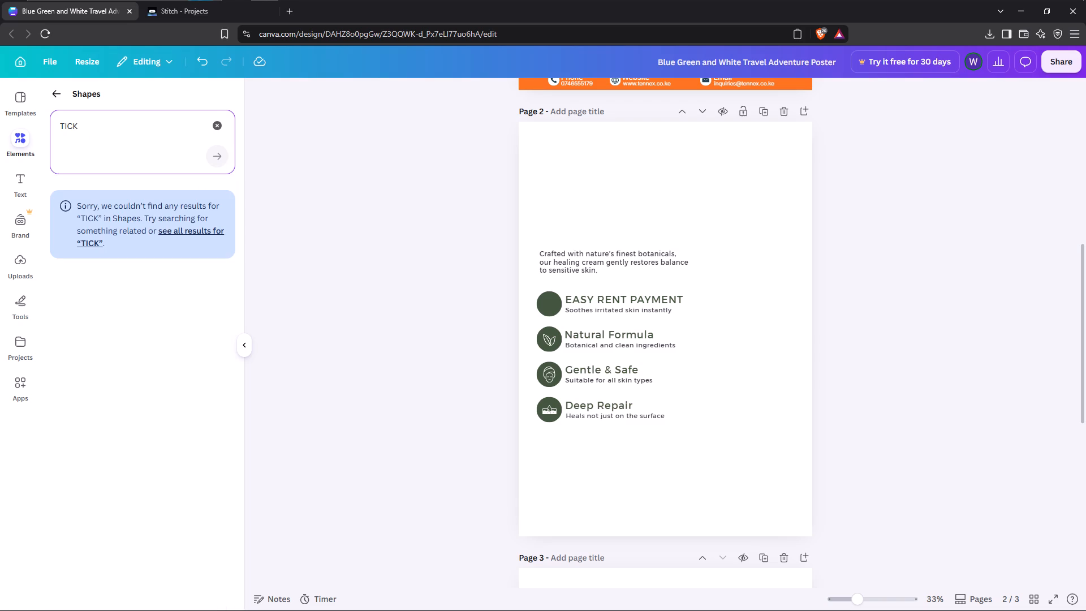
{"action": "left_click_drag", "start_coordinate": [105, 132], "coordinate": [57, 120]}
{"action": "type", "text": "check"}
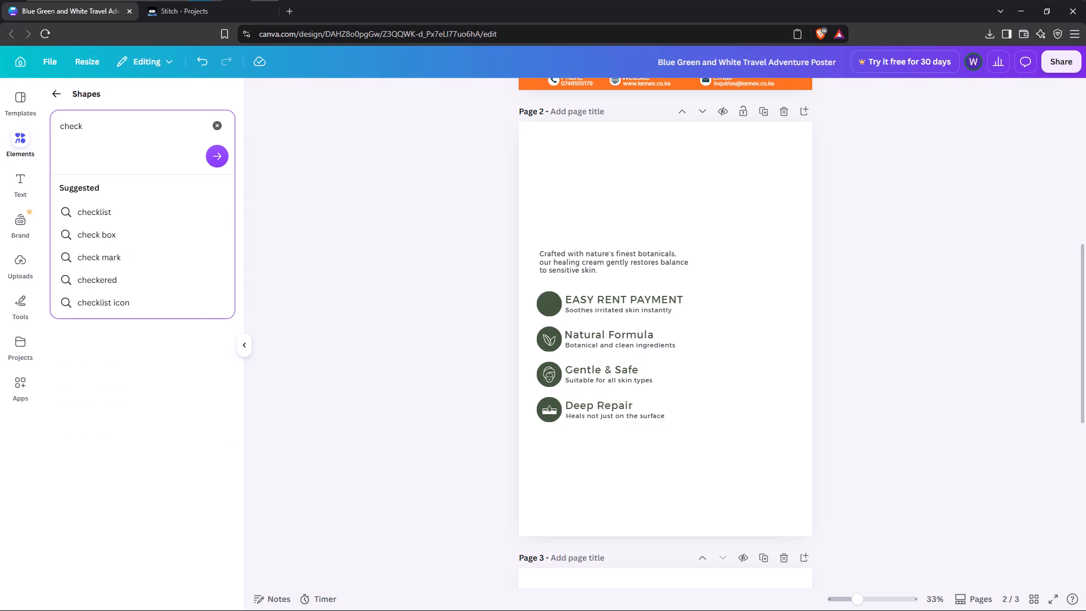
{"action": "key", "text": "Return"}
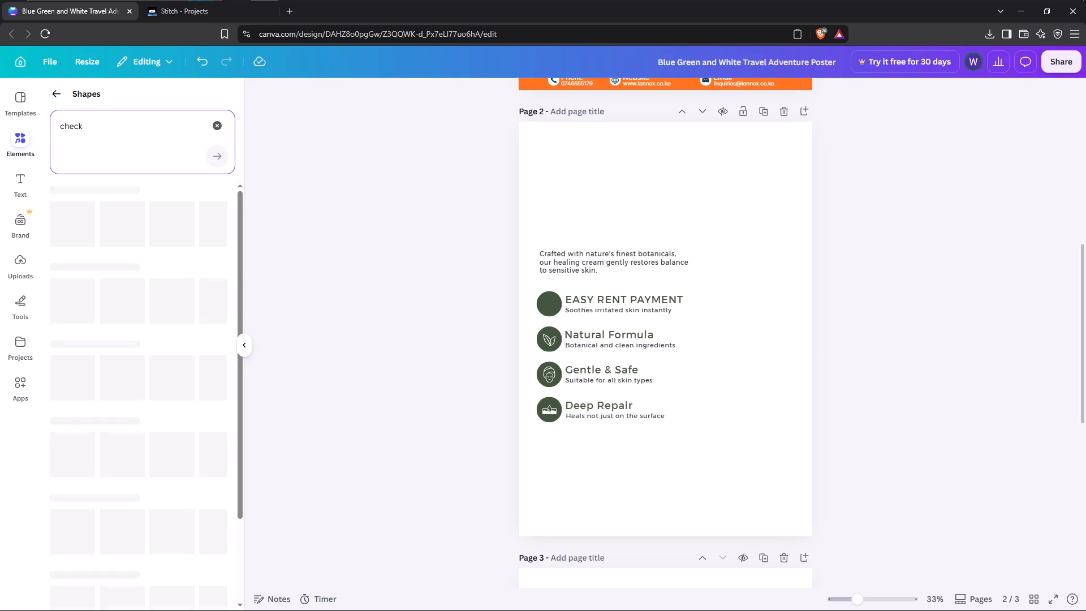
Search the graphics for "check mark", add the plain bright green check mark to page 2 and shrink it to icon size.
{"action": "left_click", "coordinate": [55, 100]}
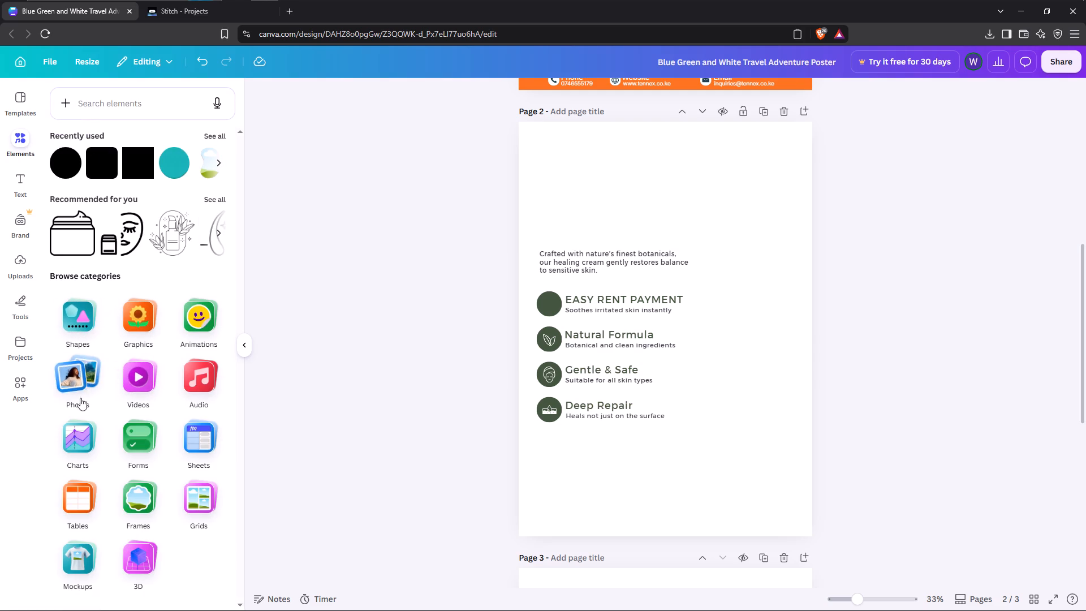
{"action": "left_click", "coordinate": [142, 329]}
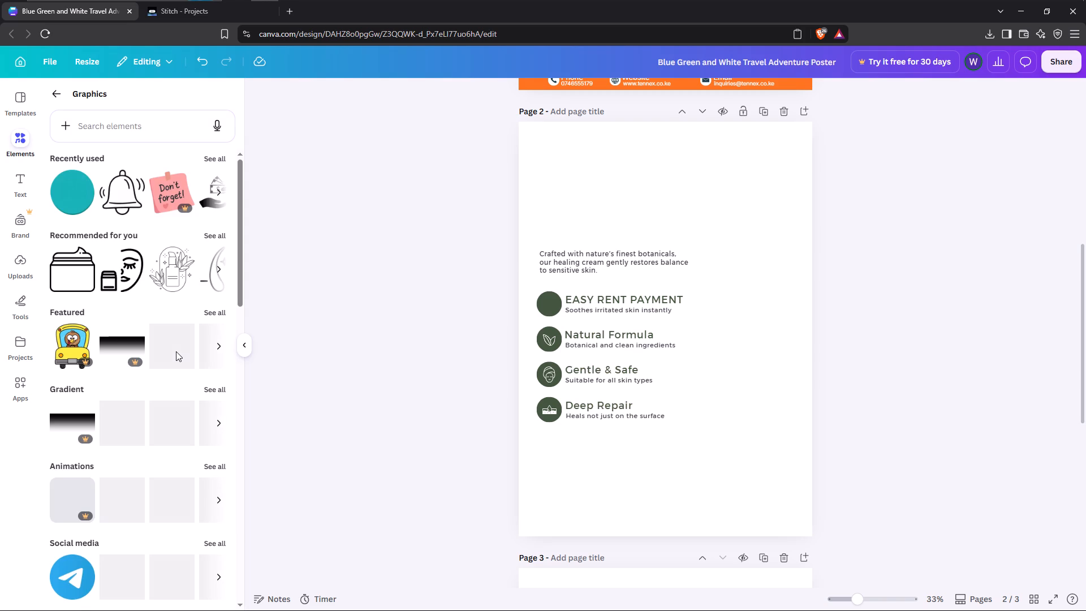
{"action": "left_click", "coordinate": [105, 128]}
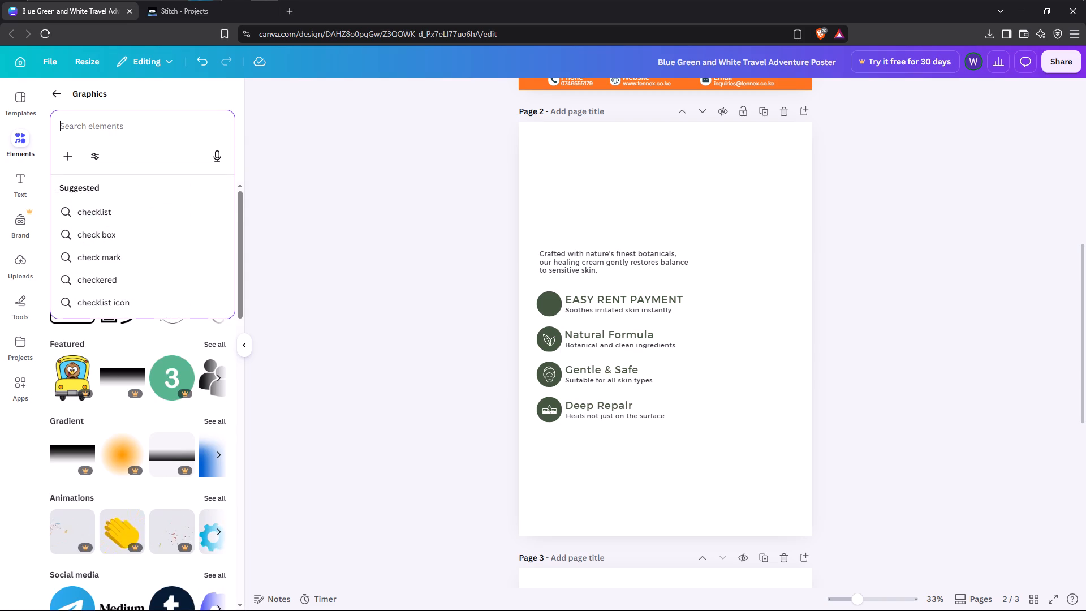
{"action": "type", "text": "check ,"}
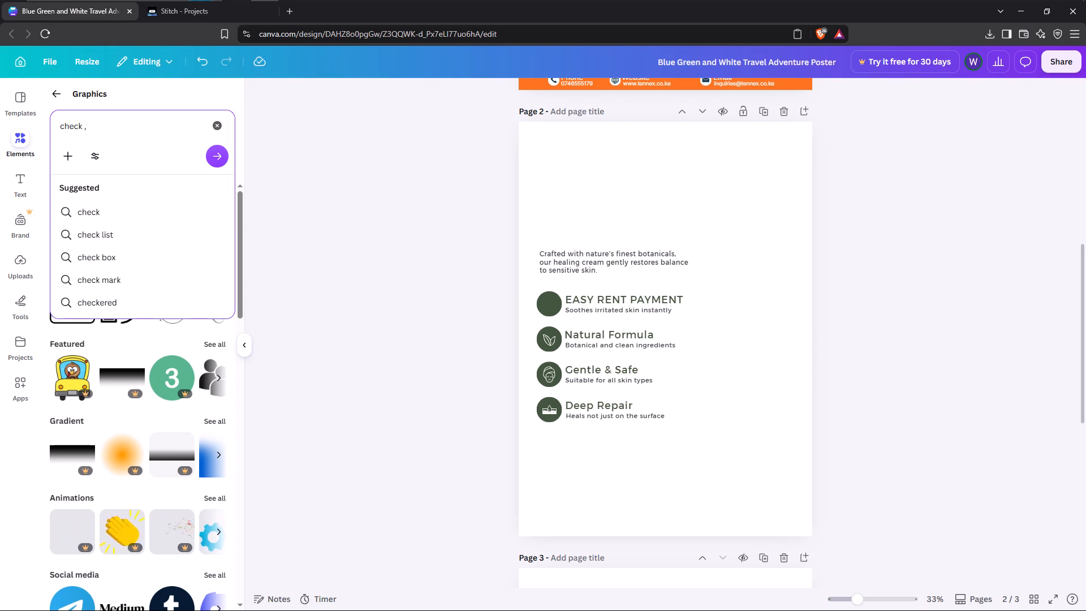
{"action": "left_click", "coordinate": [143, 273]}
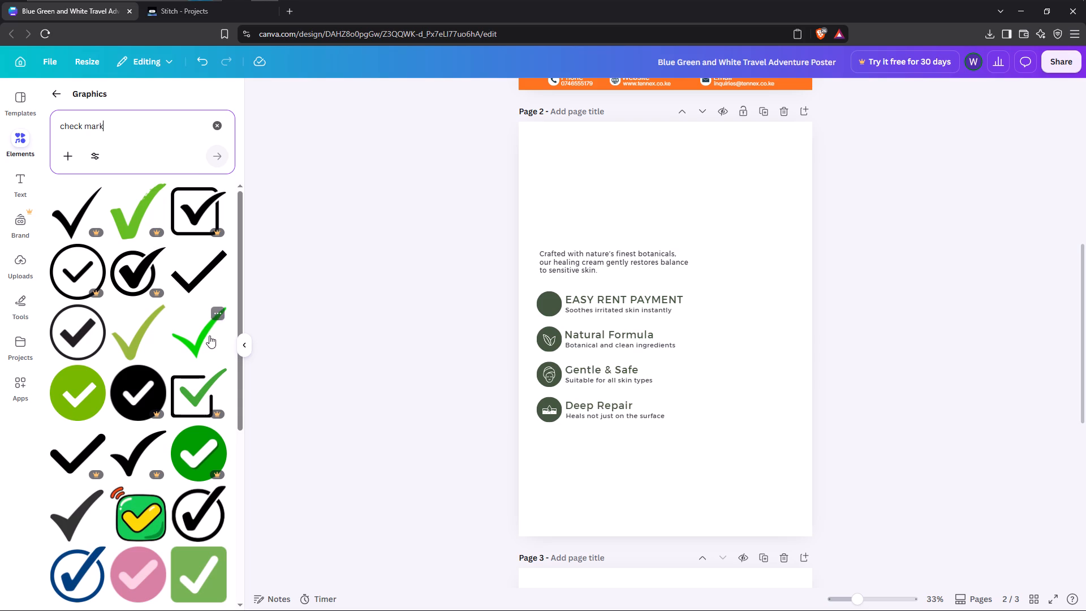
{"action": "scroll", "coordinate": [113, 371], "scroll_direction": "down", "scroll_amount": 1}
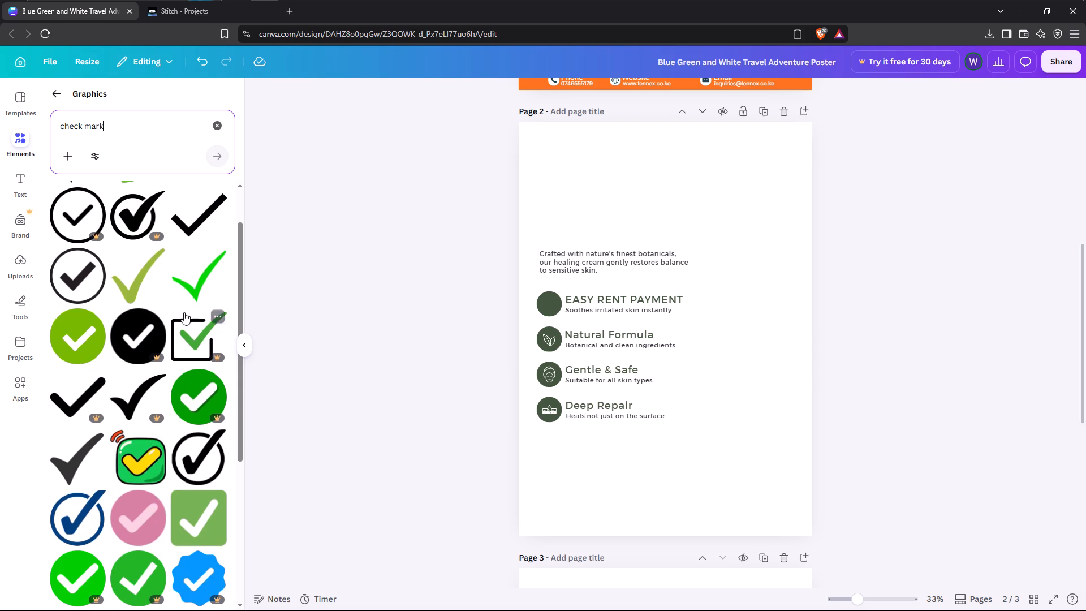
{"action": "left_click", "coordinate": [199, 278]}
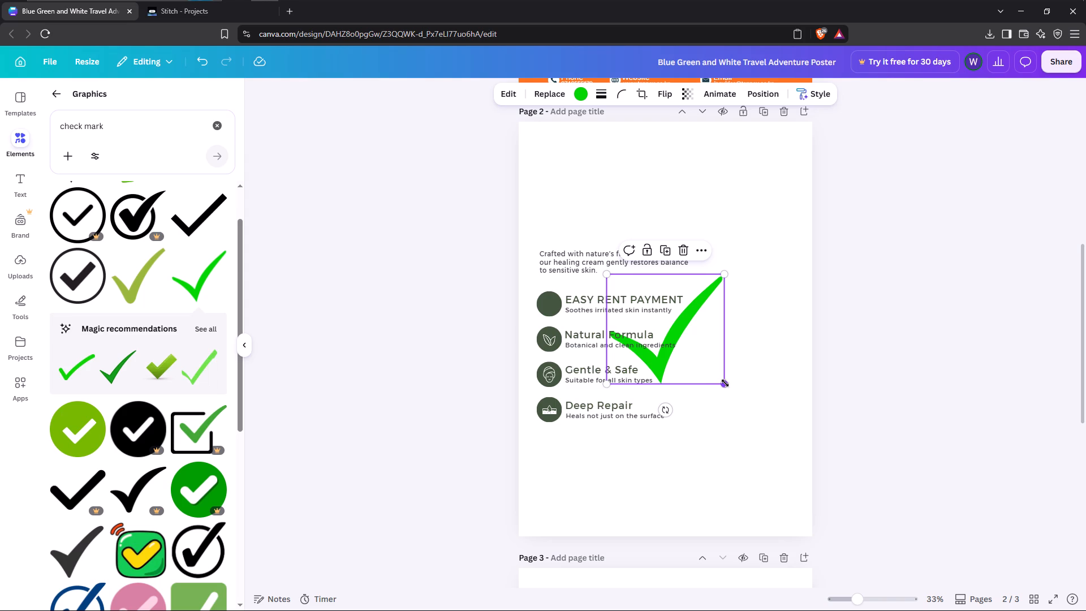
{"action": "left_click_drag", "start_coordinate": [725, 383], "coordinate": [620, 298]}
Copy the visual style of the Natural Formula leaf icon and apply it to the bright green check mark.
{"action": "left_click", "coordinate": [551, 339]}
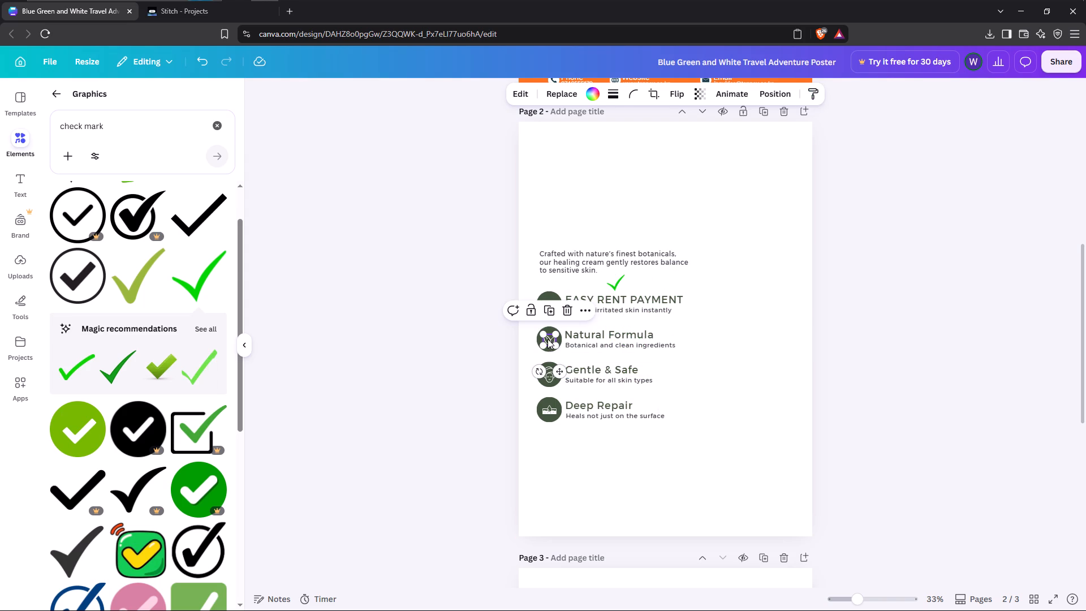
{"action": "left_click", "coordinate": [578, 310]}
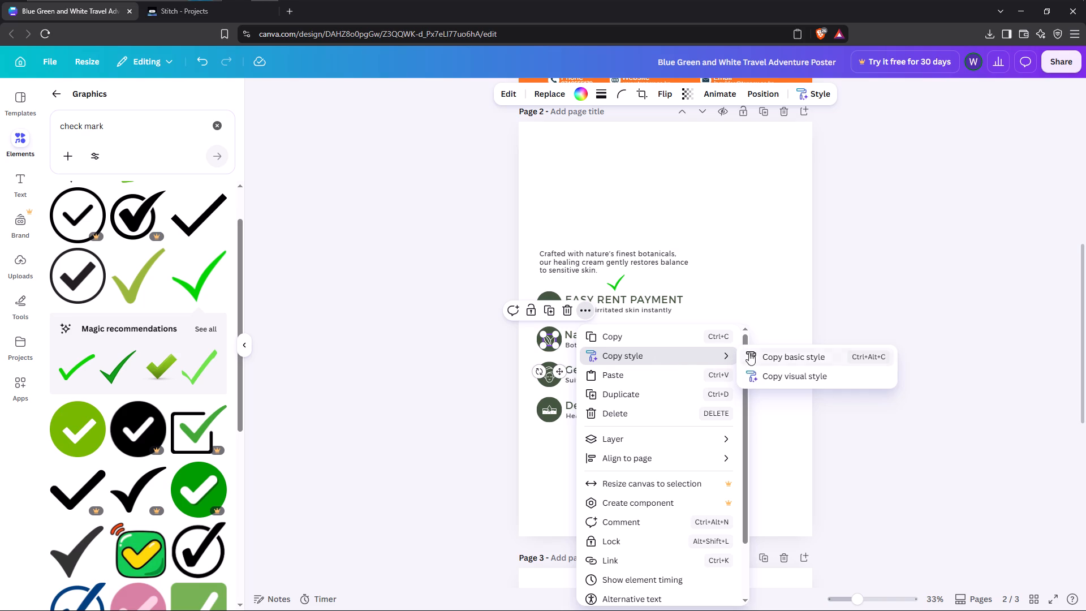
{"action": "left_click", "coordinate": [774, 372]}
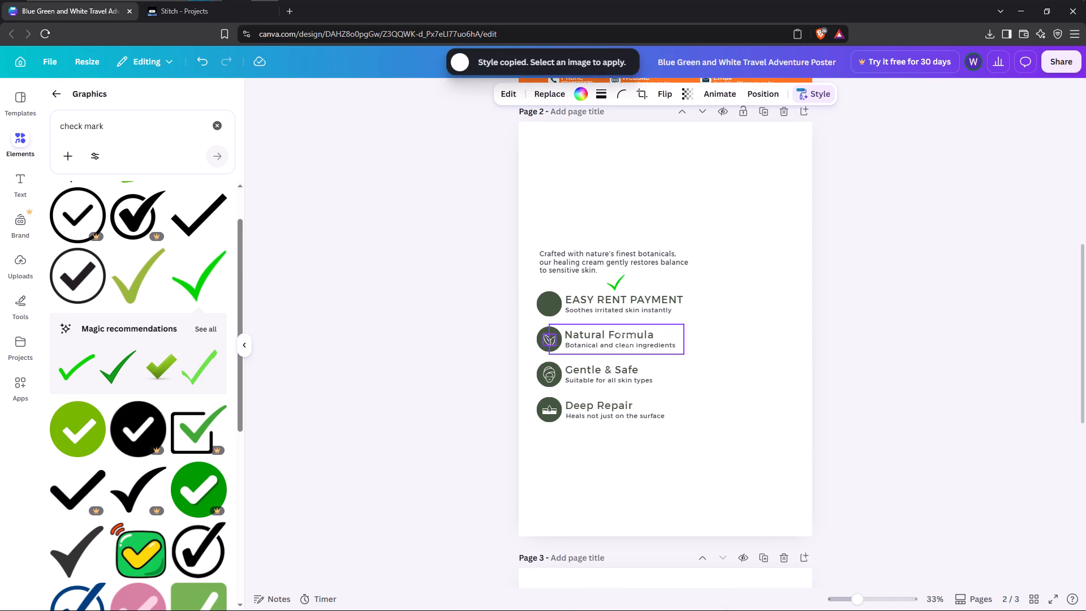
{"action": "left_click", "coordinate": [616, 284]}
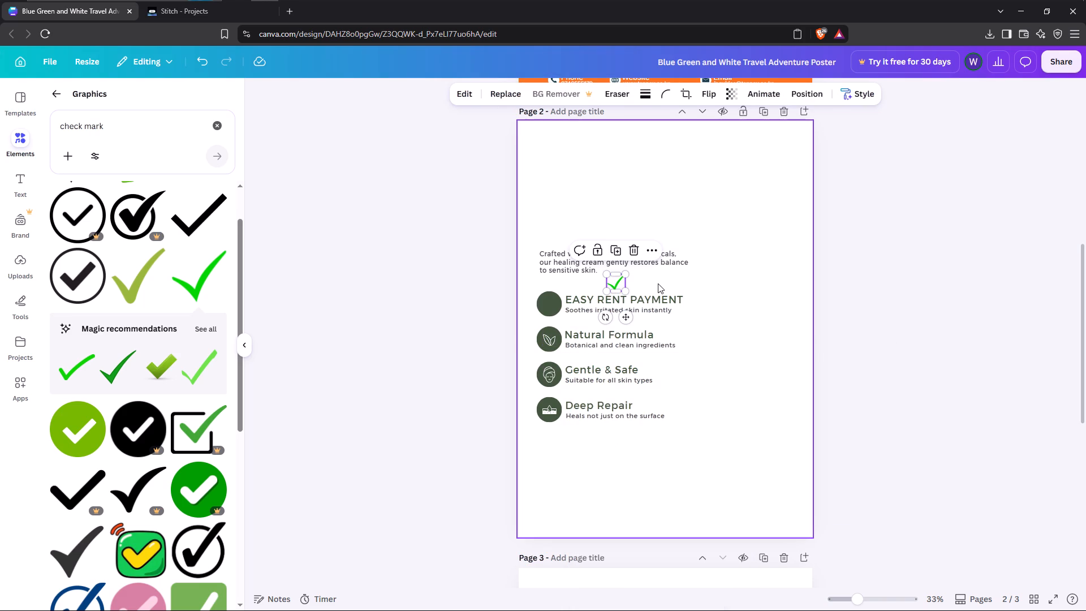
Move the check mark into the empty circle beside EASY RENT PAYMENT.
{"action": "left_click_drag", "start_coordinate": [617, 282], "coordinate": [556, 303]}
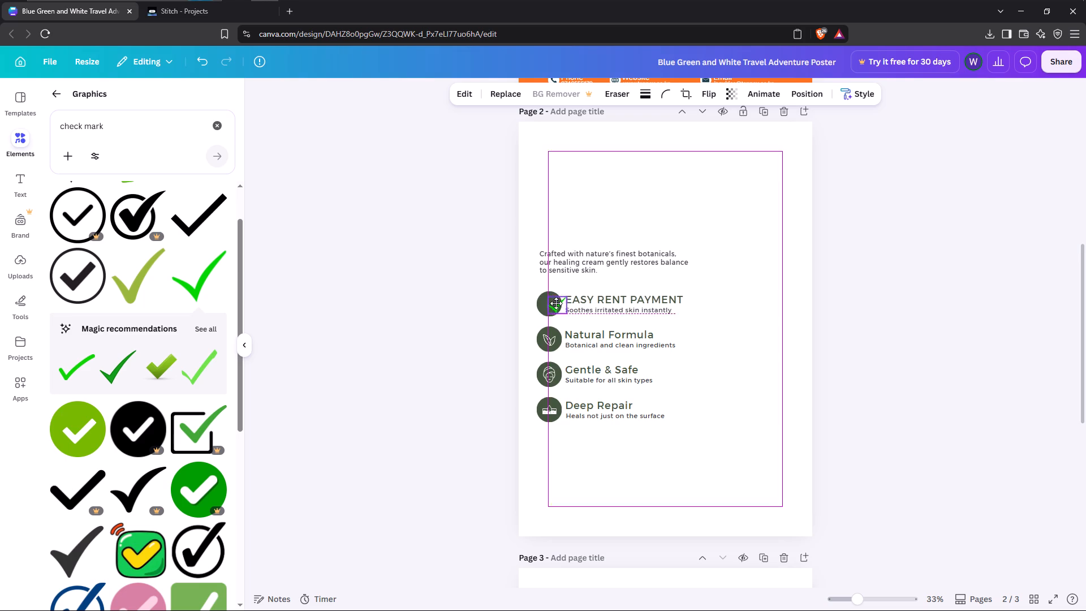
{"action": "left_click_drag", "start_coordinate": [556, 303], "coordinate": [550, 305]}
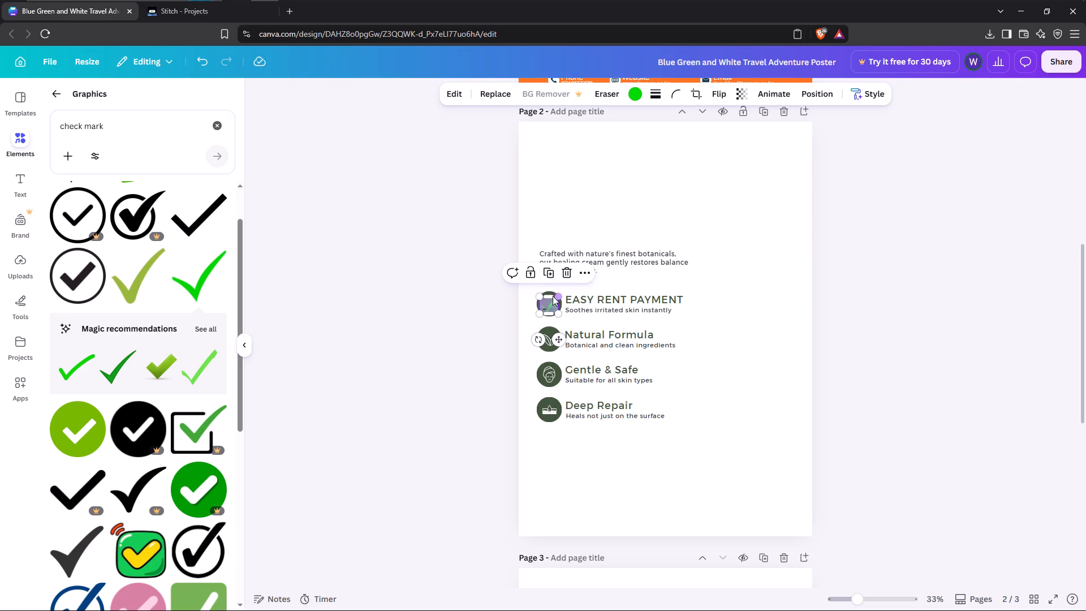
Copy the basic style of the Natural Formula leaf icon and apply it to the check mark in the EASY RENT PAYMENT circle.
{"action": "left_click", "coordinate": [550, 342]}
{"action": "left_click", "coordinate": [578, 314]}
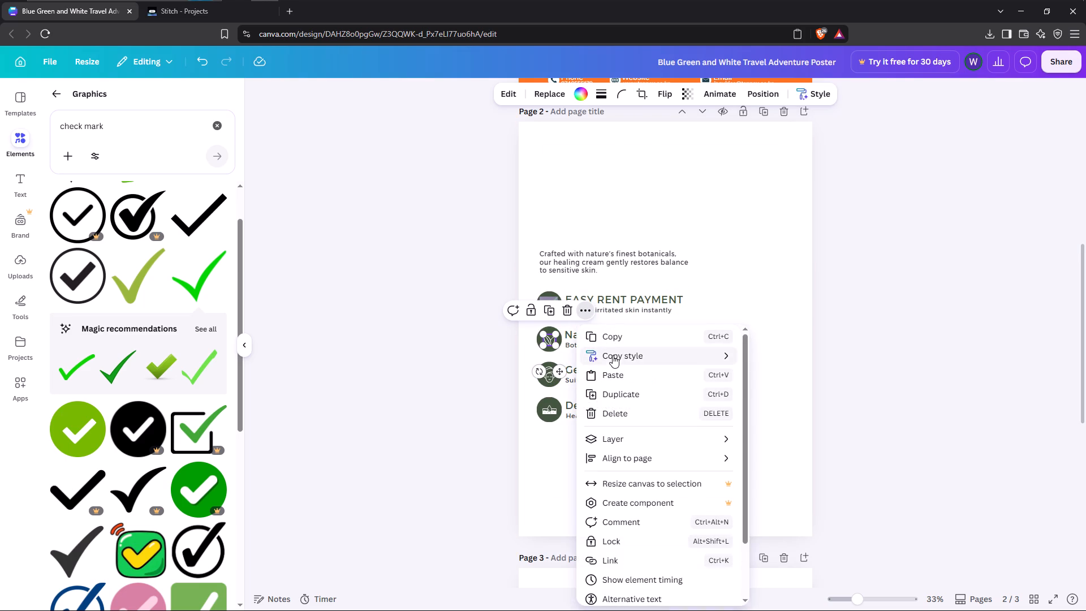
{"action": "left_click", "coordinate": [613, 355]}
{"action": "left_click", "coordinate": [761, 352]}
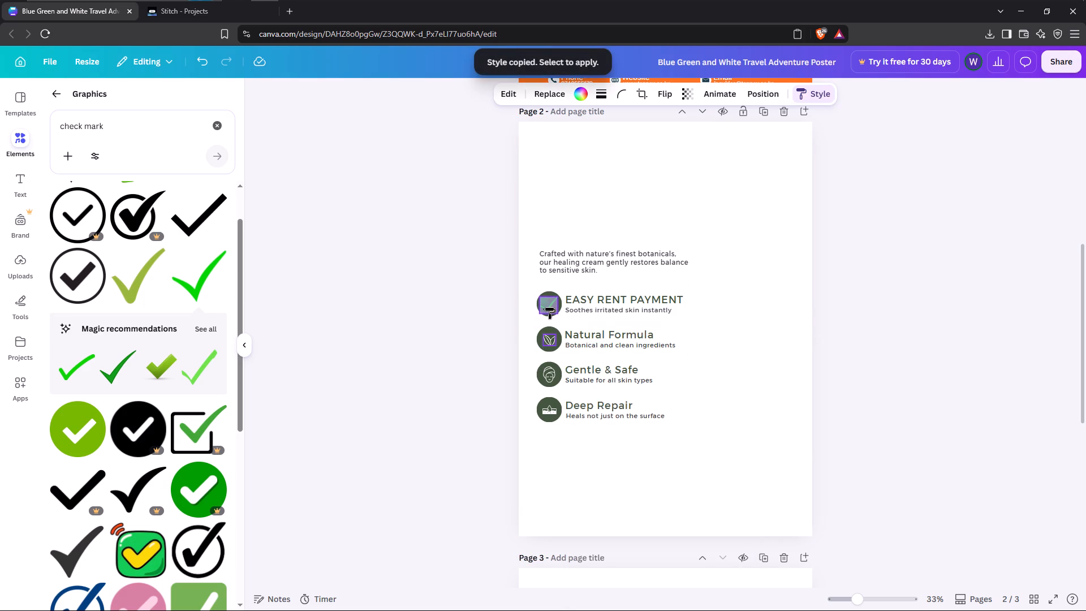
{"action": "left_click", "coordinate": [550, 307]}
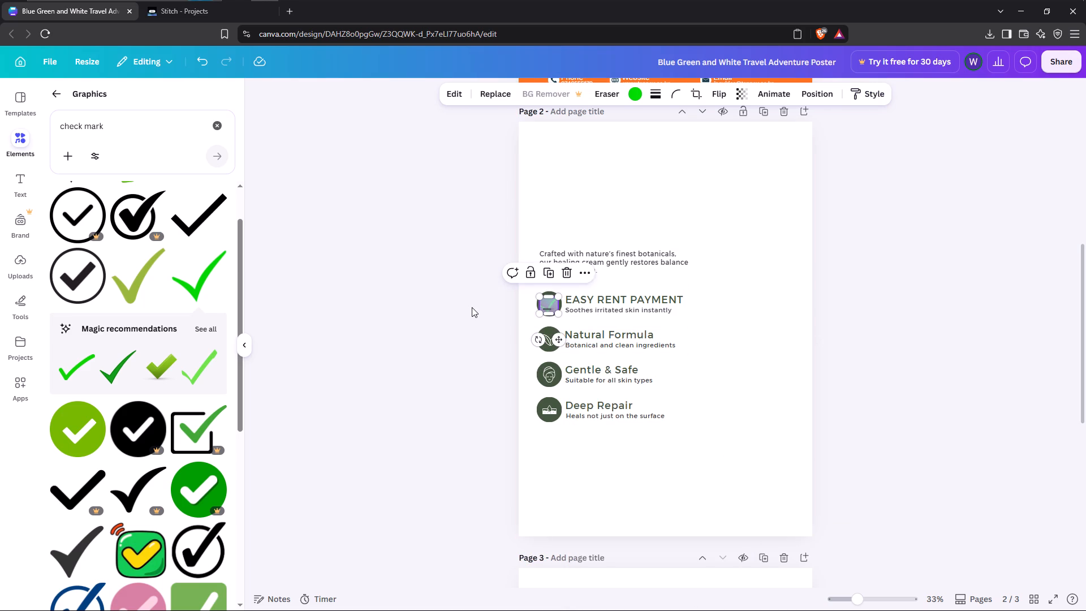
Adjust the position of the restyled check mark inside the EASY RENT PAYMENT circle.
{"action": "left_click", "coordinate": [458, 305]}
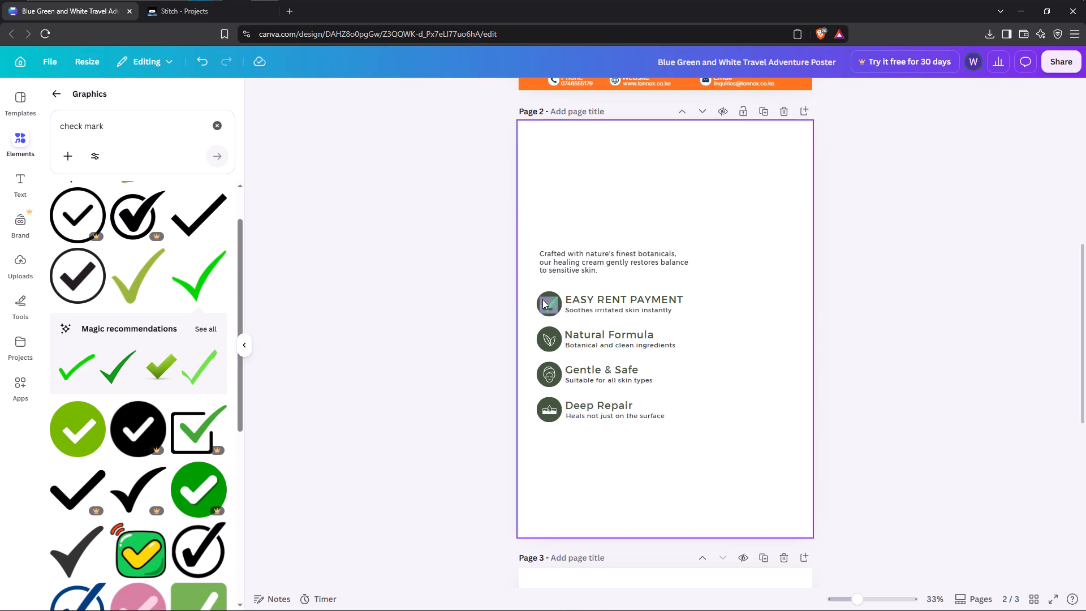
{"action": "left_click", "coordinate": [546, 300]}
{"action": "left_click", "coordinate": [546, 303]}
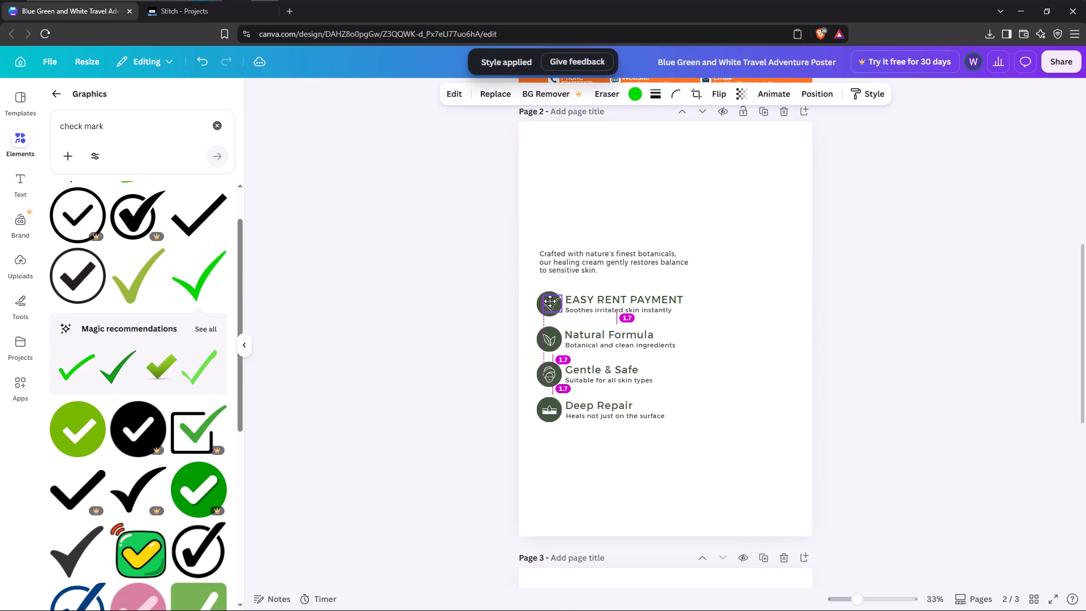
{"action": "left_click", "coordinate": [497, 305]}
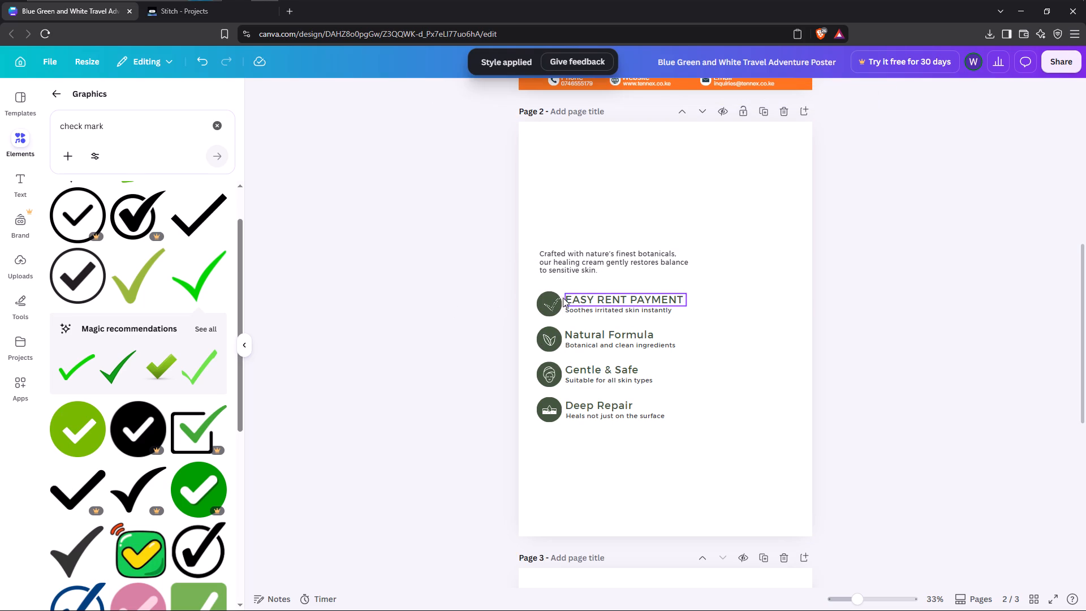
{"action": "left_click", "coordinate": [553, 300]}
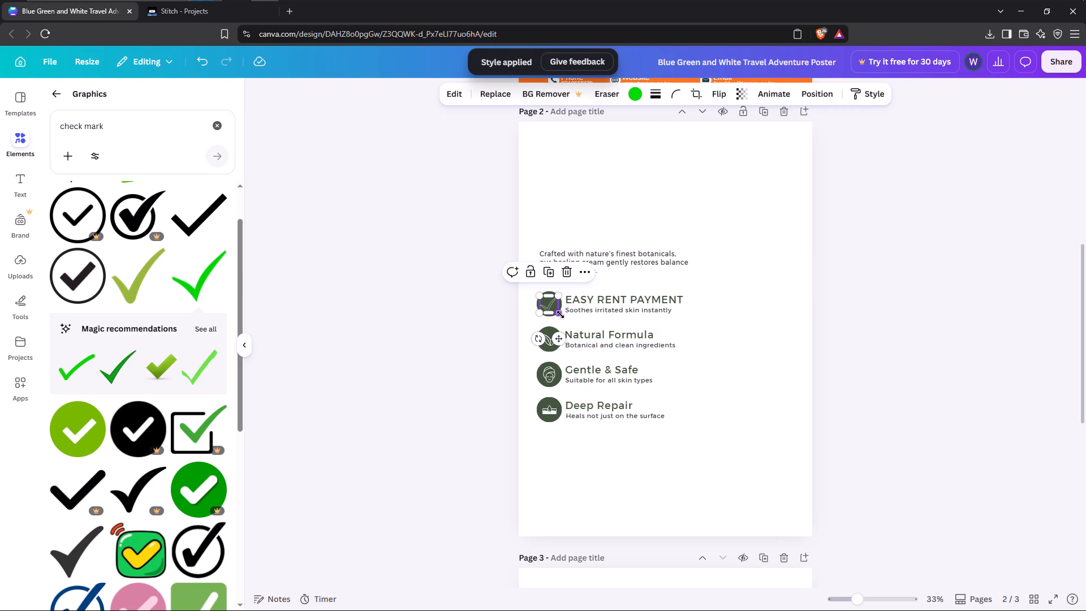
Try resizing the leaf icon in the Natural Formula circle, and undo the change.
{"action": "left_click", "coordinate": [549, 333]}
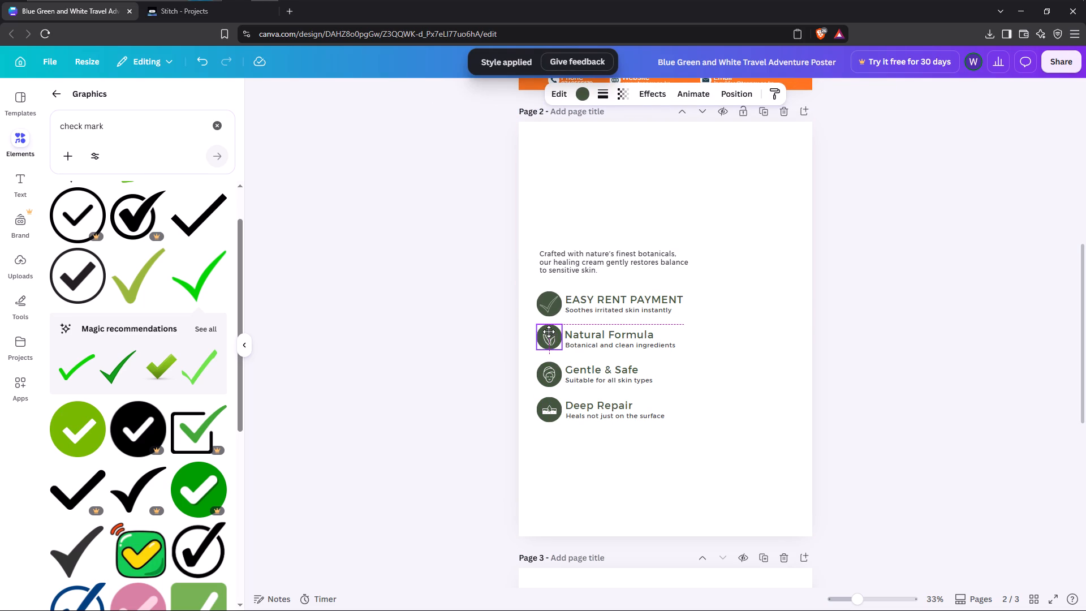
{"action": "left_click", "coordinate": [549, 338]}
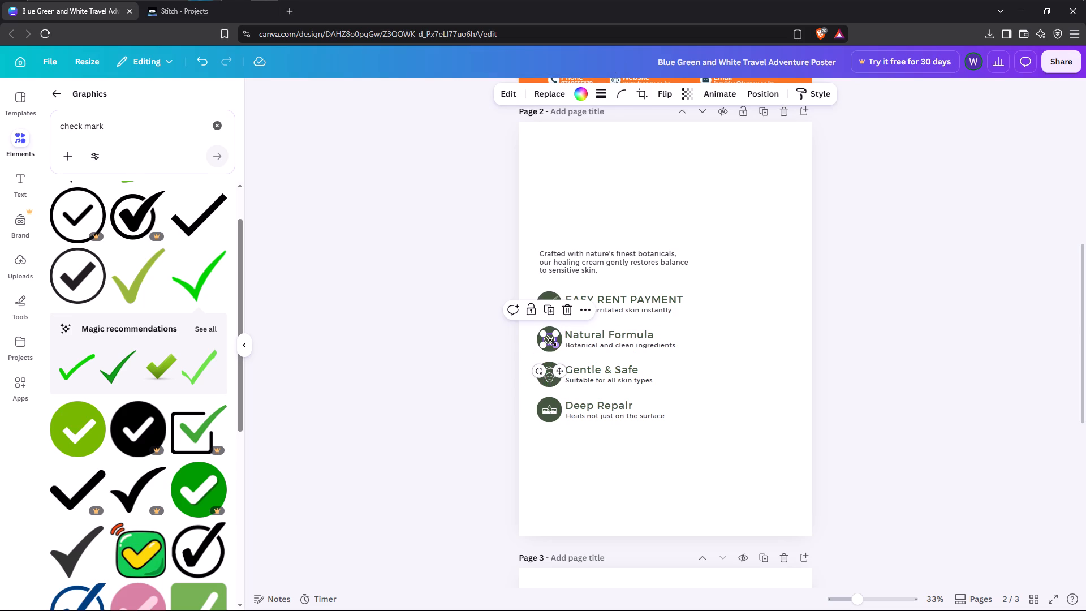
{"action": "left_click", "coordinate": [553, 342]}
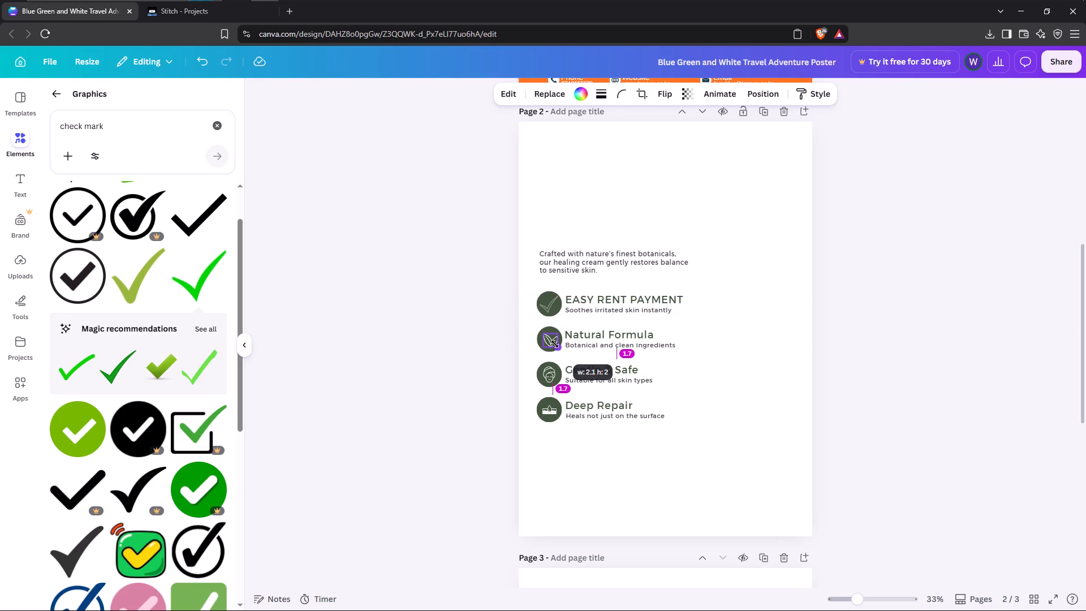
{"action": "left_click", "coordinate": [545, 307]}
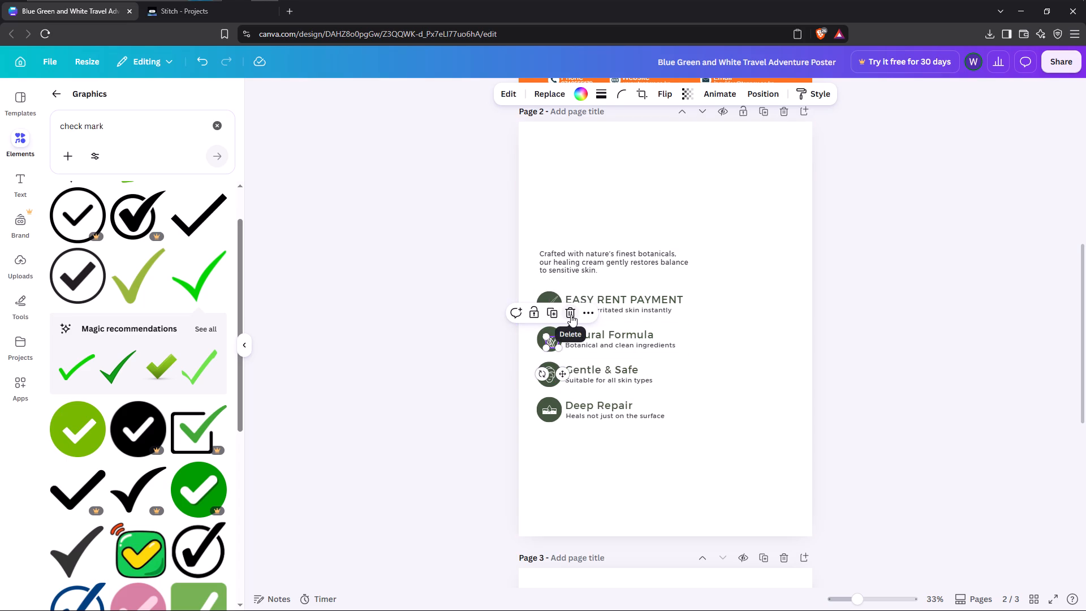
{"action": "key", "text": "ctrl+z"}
Shrink the check mark to fit within the EASY RENT PAYMENT circle and centre it there.
{"action": "left_click", "coordinate": [545, 307]}
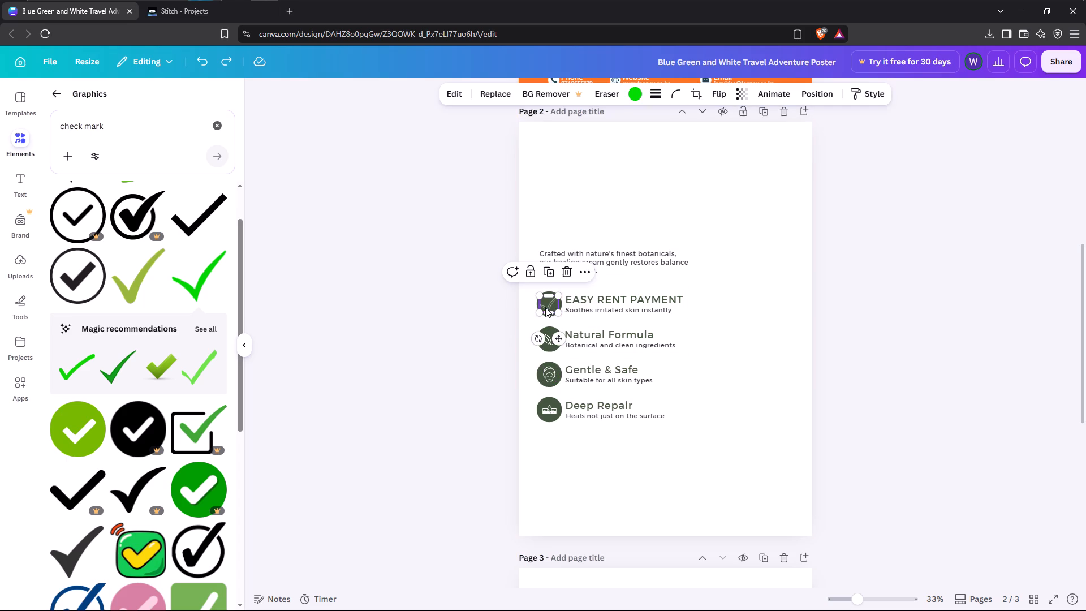
{"action": "left_click", "coordinate": [557, 309]}
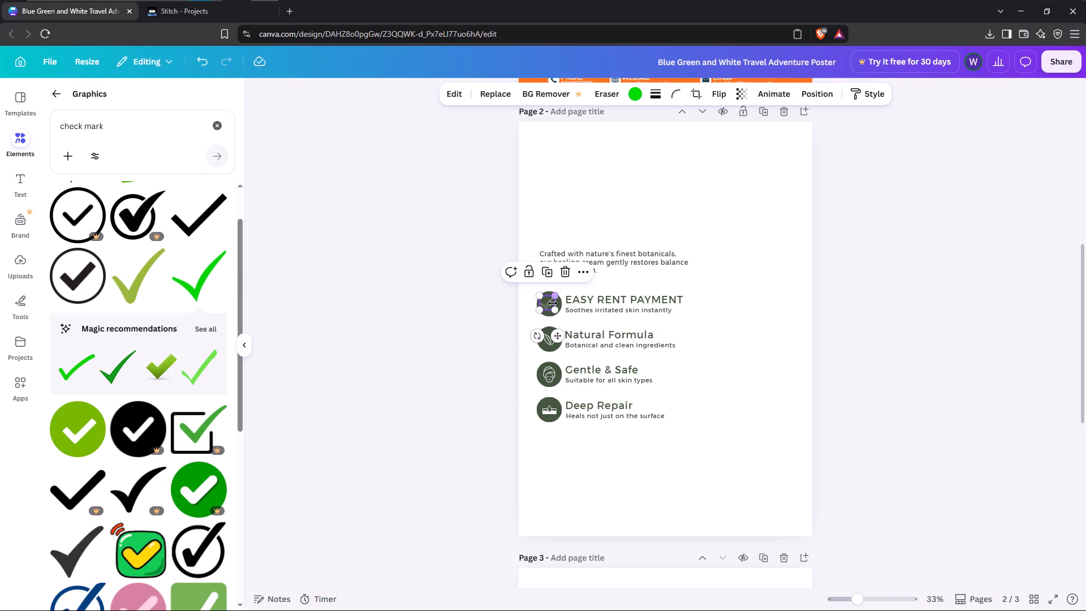
{"action": "left_click", "coordinate": [554, 304]}
{"action": "left_click", "coordinate": [463, 308]}
{"action": "left_click", "coordinate": [548, 302]}
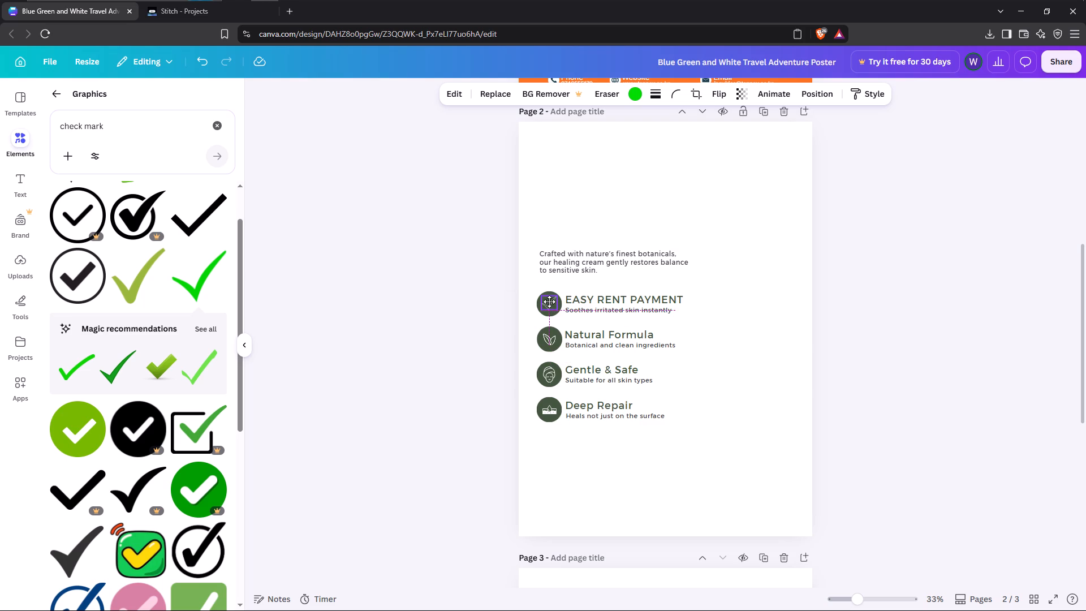
{"action": "left_click", "coordinate": [889, 292]}
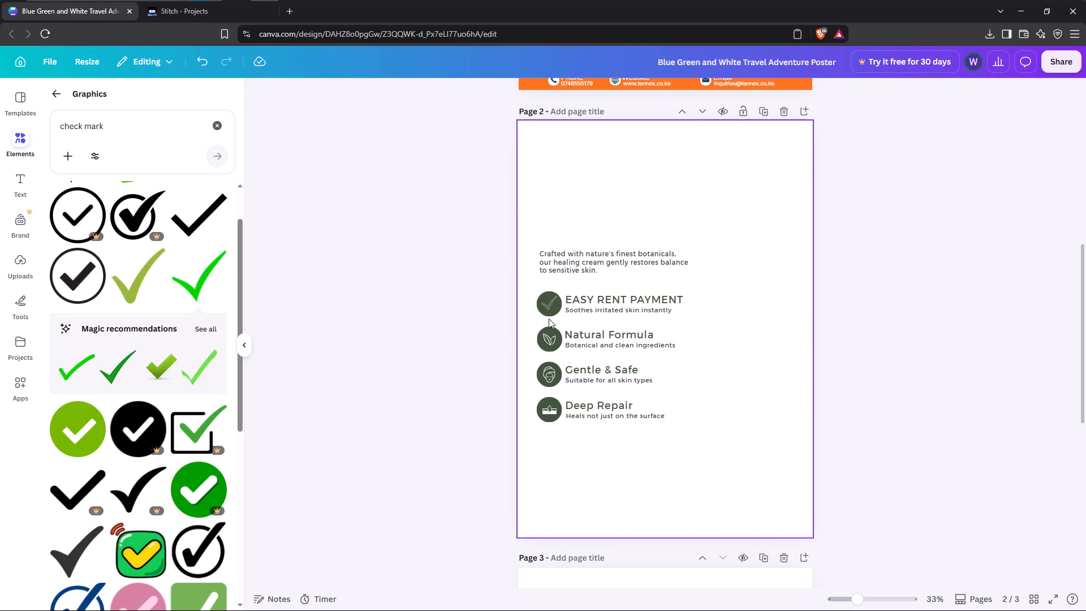
Recolour the check mark beside EASY RENT PAYMENT to white.
{"action": "left_click", "coordinate": [550, 303]}
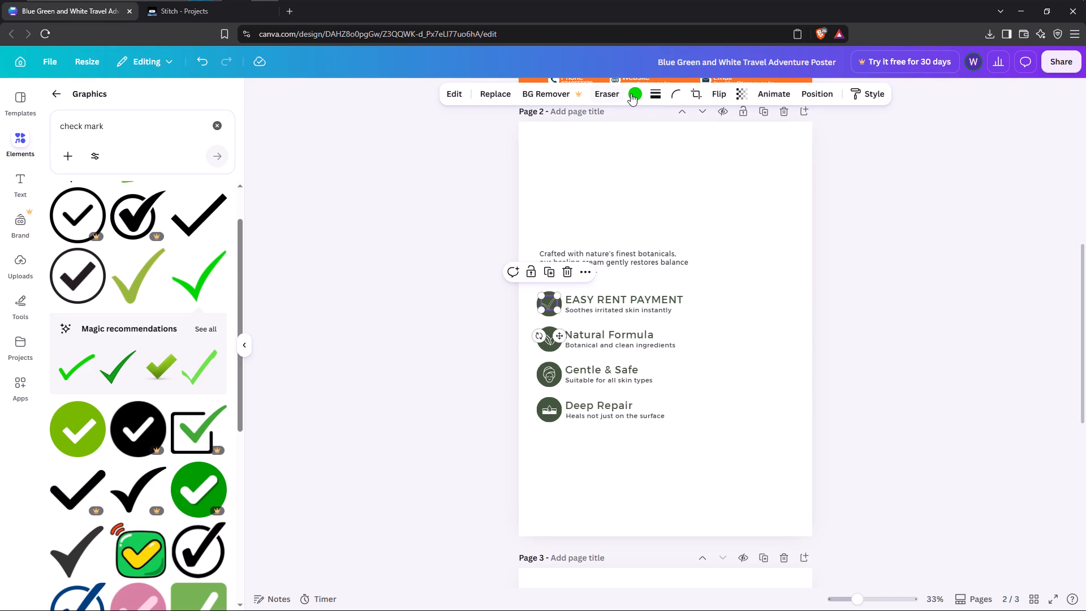
{"action": "left_click", "coordinate": [632, 92]}
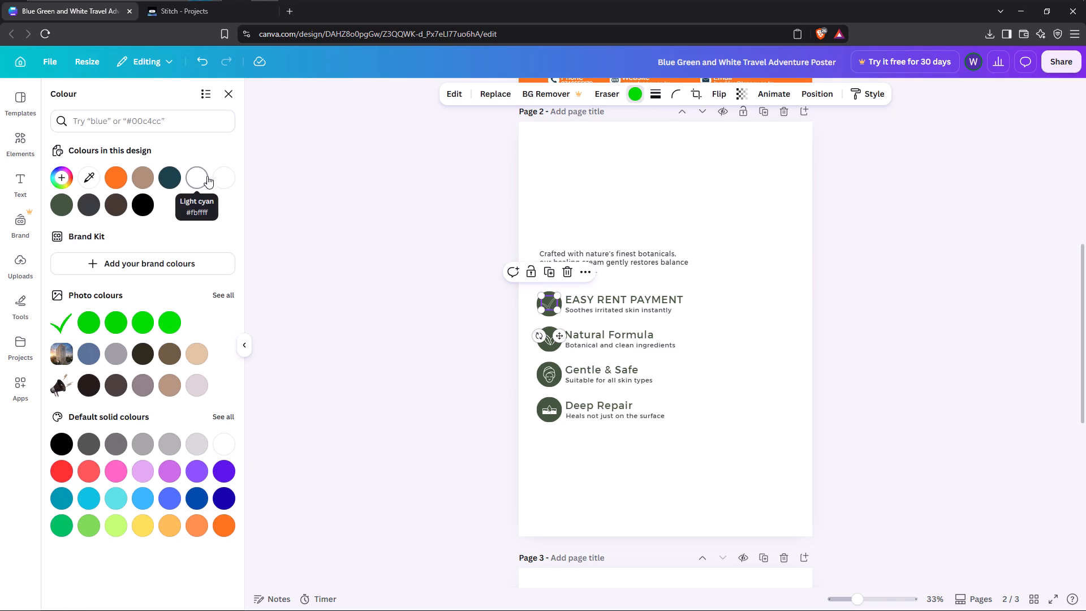
{"action": "left_click", "coordinate": [226, 174]}
{"action": "left_click", "coordinate": [309, 265]}
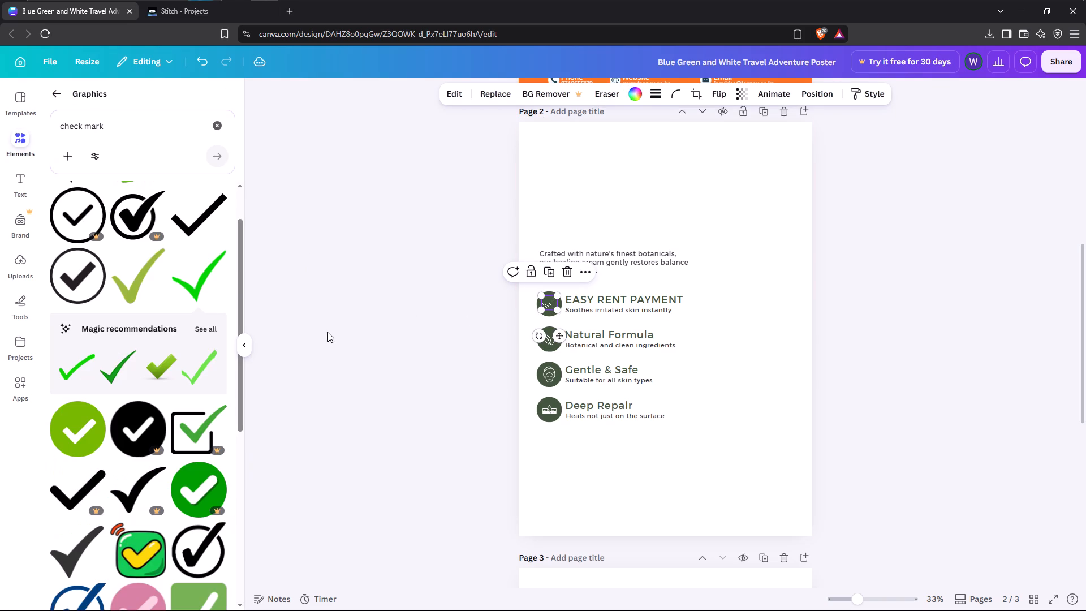
{"action": "left_click", "coordinate": [327, 332]}
Fill the circle behind the EASY RENT PAYMENT check mark with black.
{"action": "left_click", "coordinate": [554, 314]}
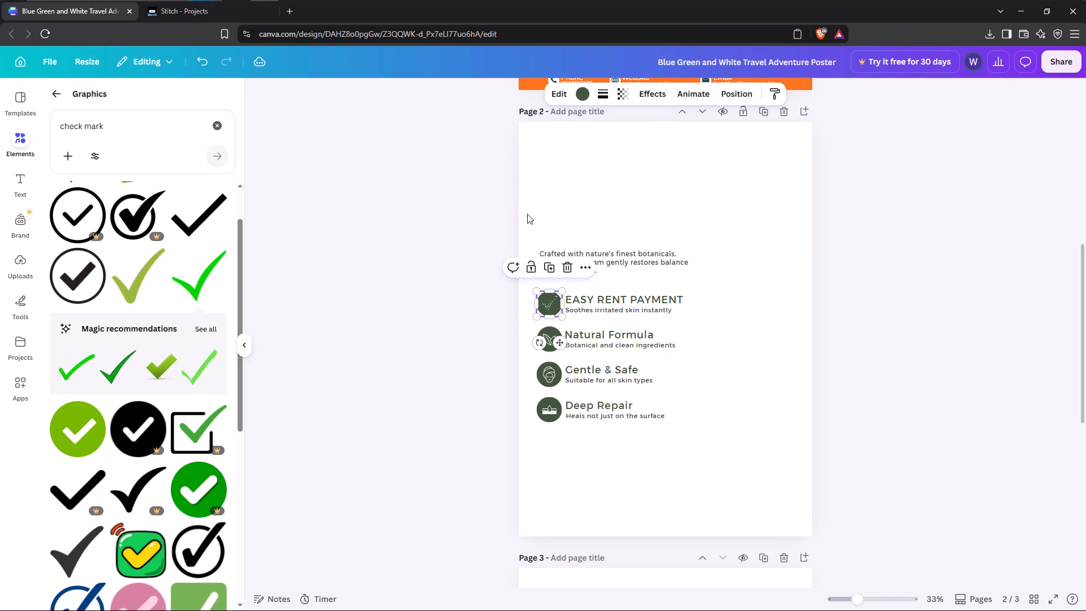
{"action": "left_click", "coordinate": [581, 94]}
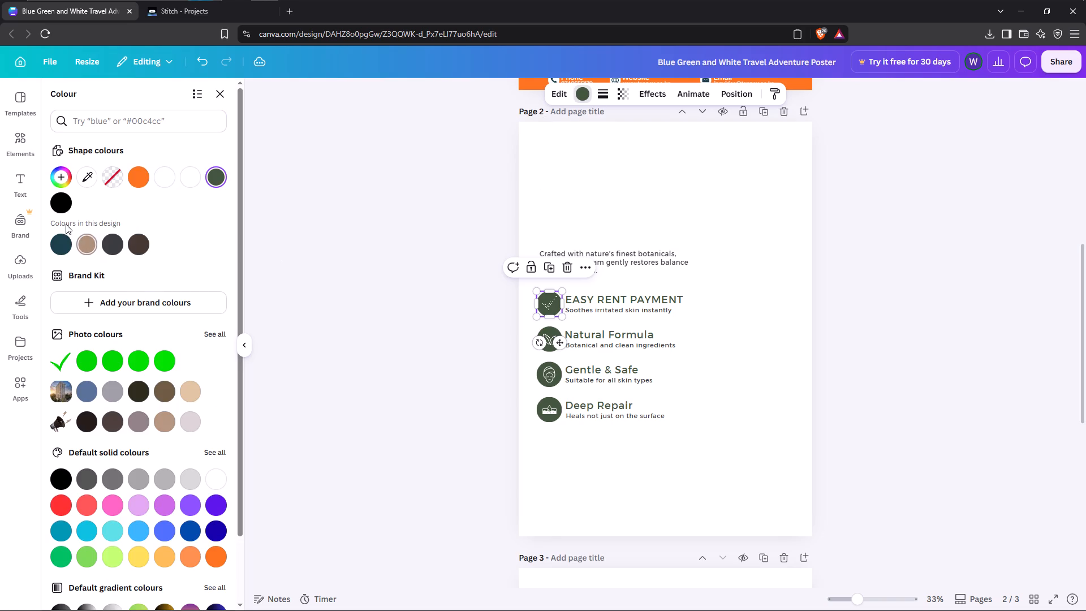
{"action": "left_click", "coordinate": [64, 203]}
{"action": "left_click", "coordinate": [212, 283]}
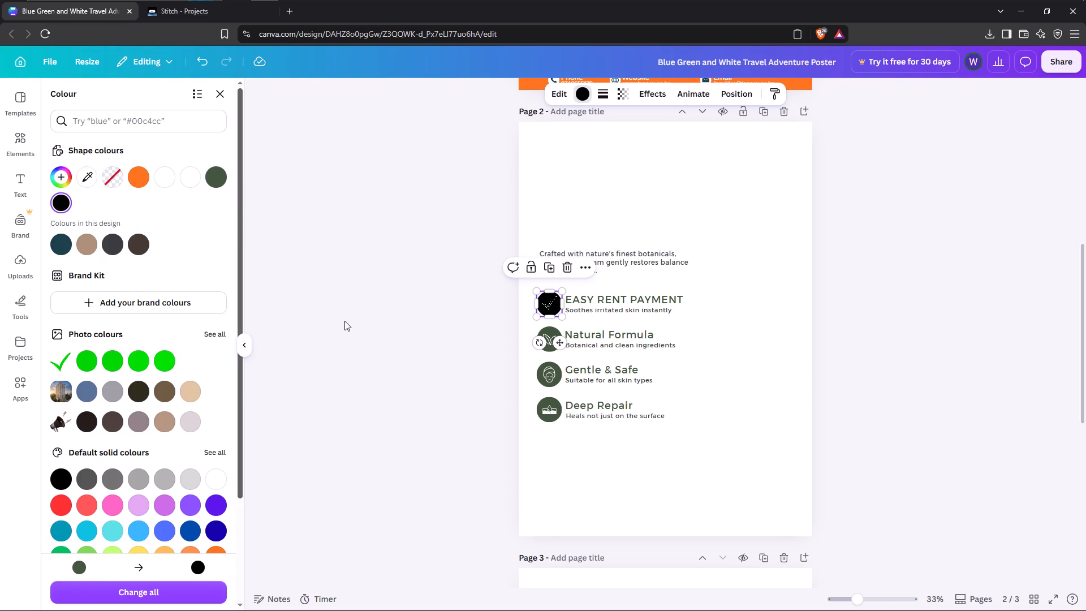
{"action": "left_click", "coordinate": [344, 321]}
{"action": "left_click", "coordinate": [1054, 367]}
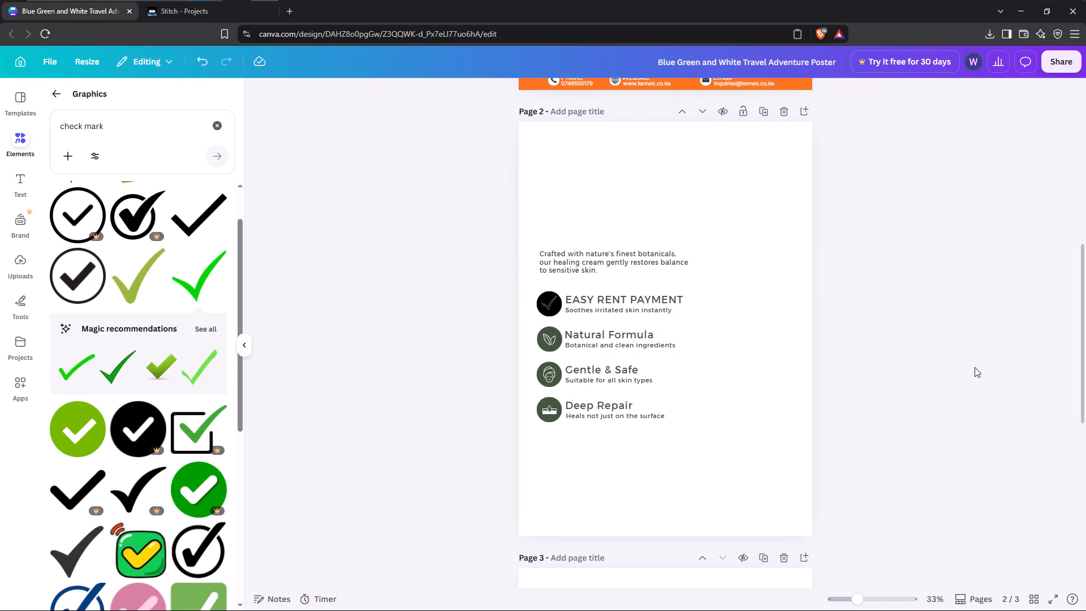
Nudge the check mark within the black circle beside EASY RENT PAYMENT.
{"action": "left_click", "coordinate": [551, 304]}
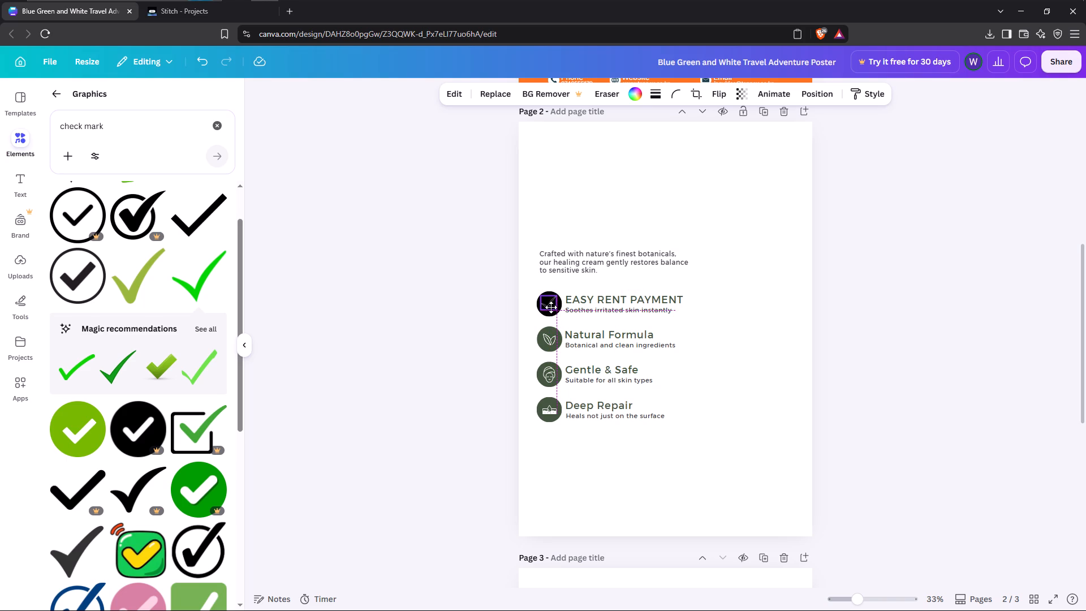
Replace the description under EASY RENT PAYMENT with "Payments via M-Pesa".
{"action": "double_click", "coordinate": [577, 311]}
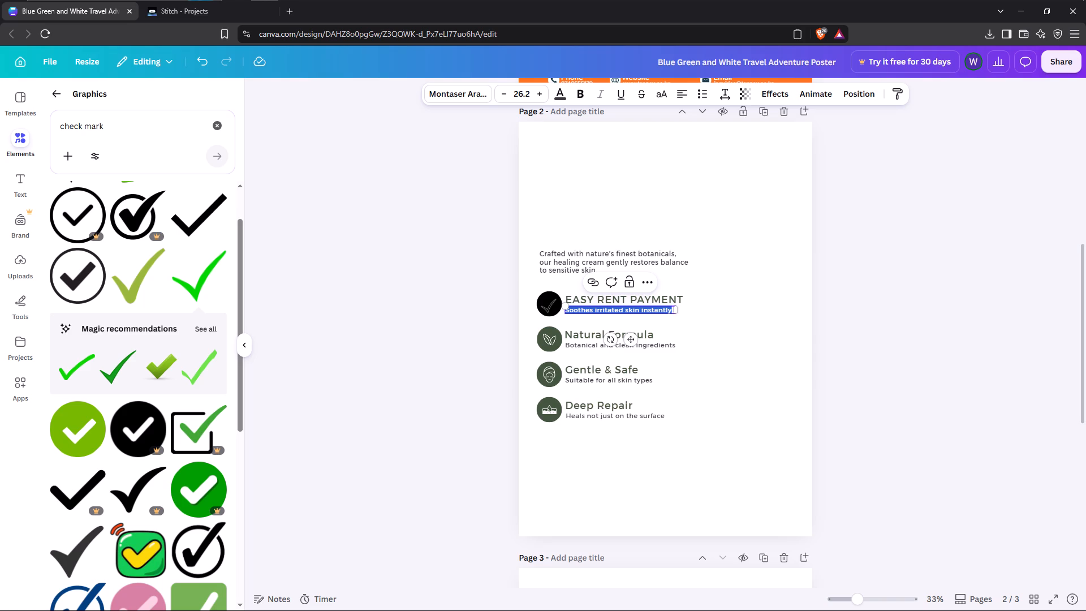
{"action": "key", "text": "shift+p"}
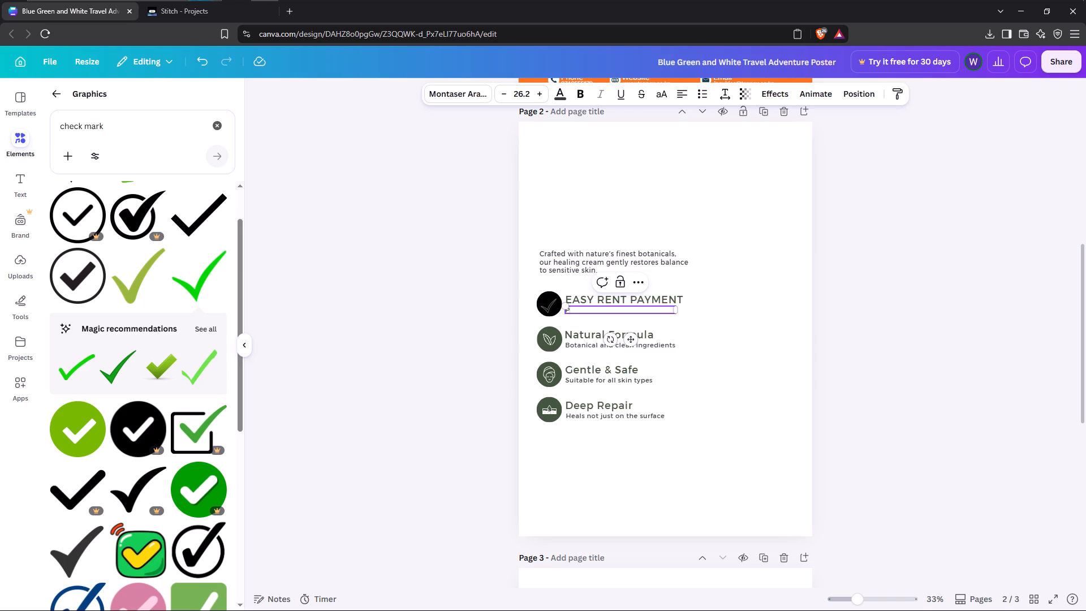
{"action": "type", "text": "ay"}
{"action": "key", "text": "space"}
{"action": "type", "text": "via M"}
{"action": "key", "text": "minus"}
{"action": "key", "text": "shift+p"}
{"action": "type", "text": "esab"}
{"action": "key", "text": "BackSpace"}
{"action": "key", "text": "space"}
{"action": "key", "text": "Left"}
{"action": "key", "text": "Left"}
{"action": "key", "text": "Left"}
{"action": "key", "text": "Left"}
{"action": "key", "text": "Left"}
{"action": "key", "text": "Left"}
{"action": "key", "text": "Left"}
{"action": "key", "text": "Left"}
{"action": "key", "text": "Left"}
{"action": "key", "text": "Left"}
{"action": "key", "text": "Left"}
{"action": "key", "text": "Left"}
{"action": "key", "text": "Left"}
{"action": "type", "text": "mentd"}
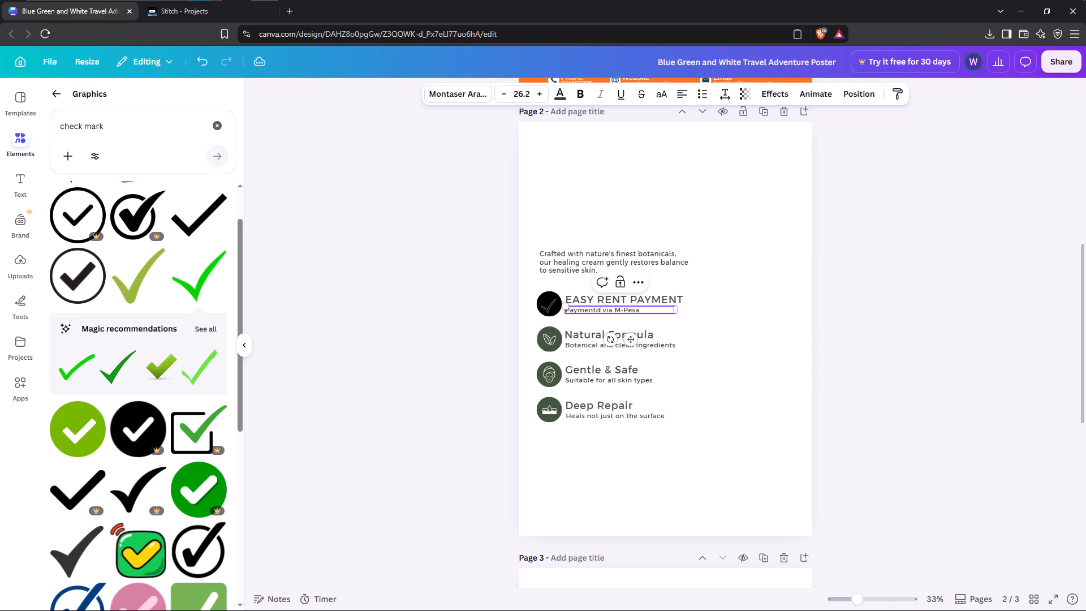
{"action": "key", "text": "BackSpace"}
{"action": "key", "text": "s"}
{"action": "left_click_drag", "start_coordinate": [521, 306], "coordinate": [510, 308]}
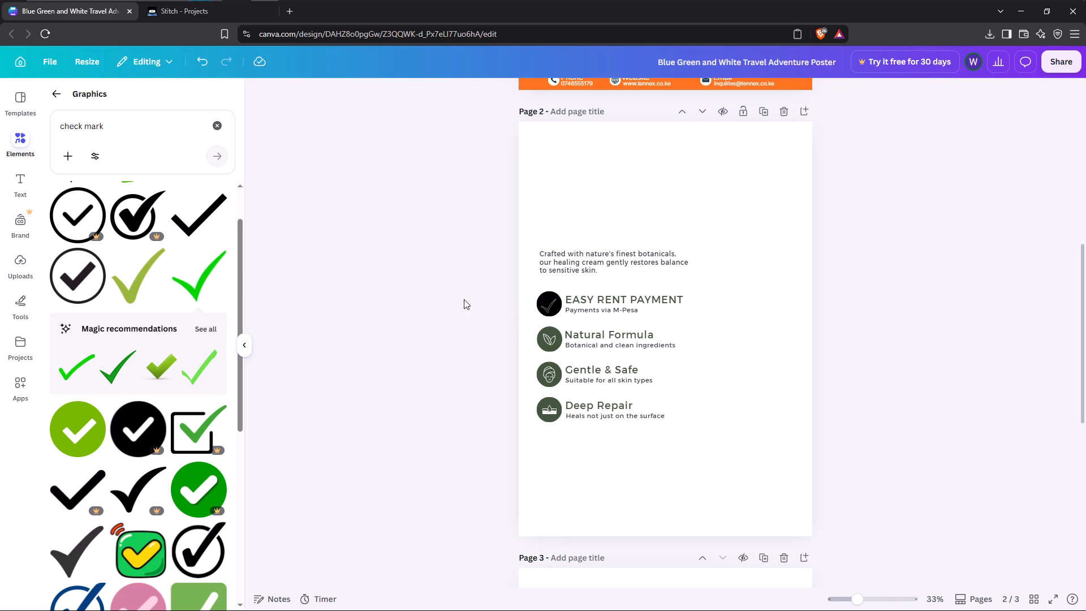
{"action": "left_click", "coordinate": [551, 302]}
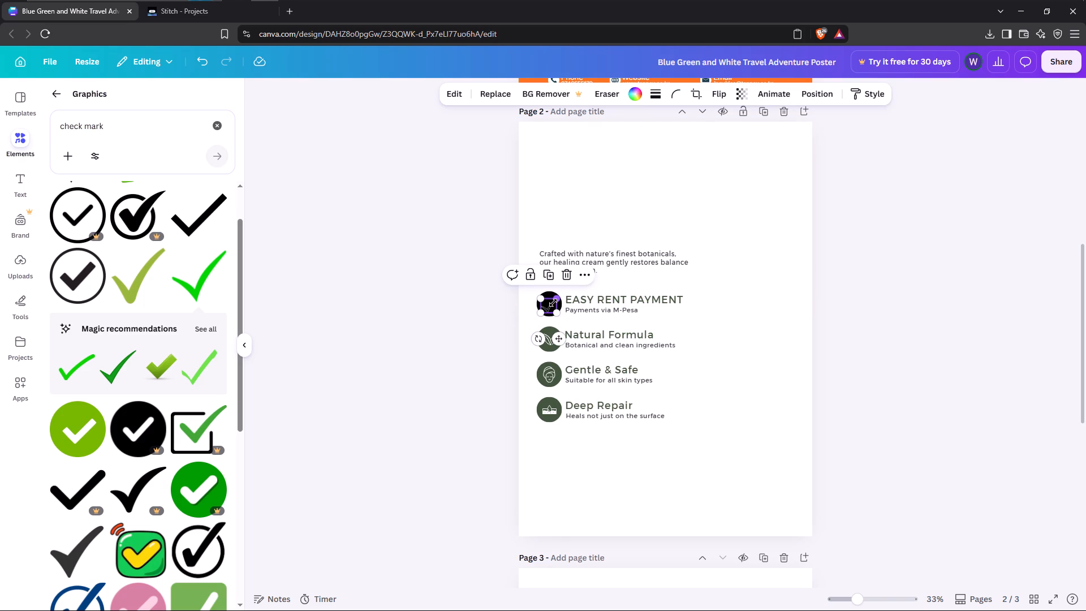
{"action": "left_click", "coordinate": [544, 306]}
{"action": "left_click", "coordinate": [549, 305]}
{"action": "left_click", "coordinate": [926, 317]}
Group the check mark, black circle, EASY RENT PAYMENT heading and its description on page 2.
{"action": "left_click_drag", "start_coordinate": [703, 319], "coordinate": [692, 319]}
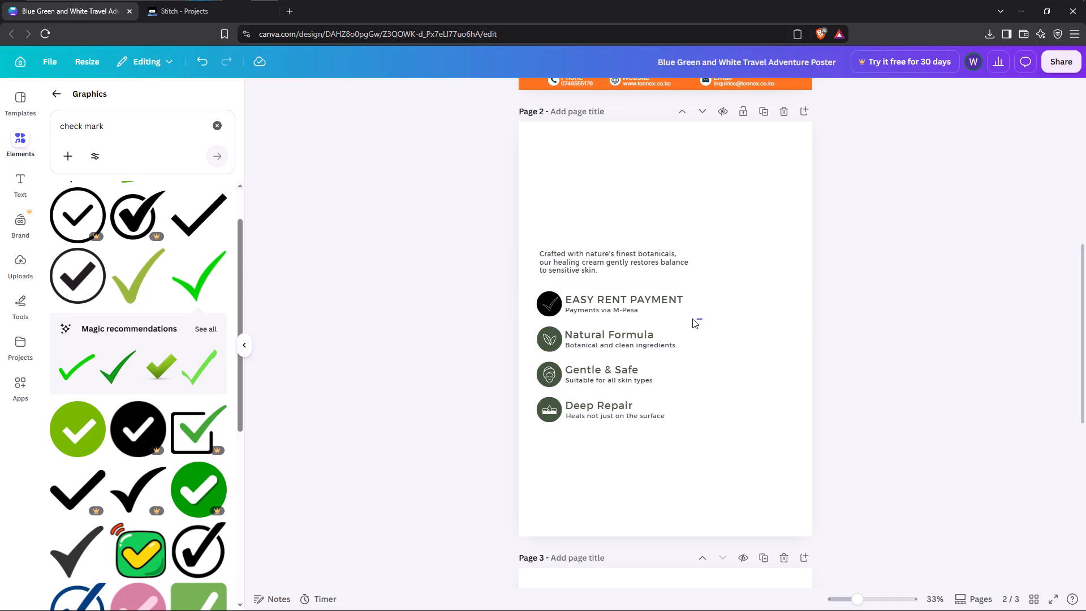
{"action": "left_click_drag", "start_coordinate": [692, 319], "coordinate": [528, 303]}
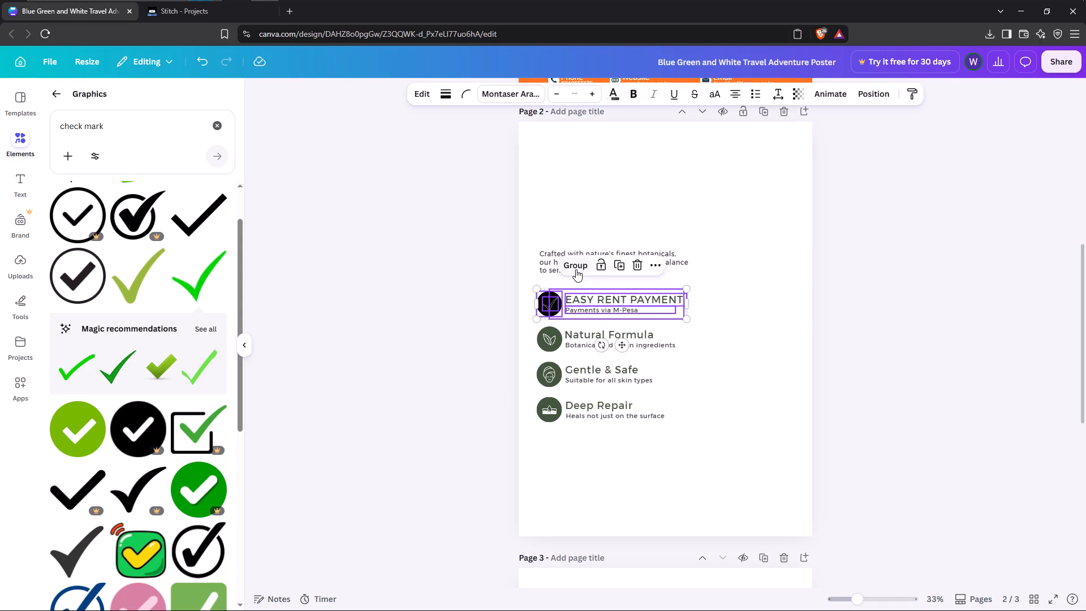
{"action": "left_click", "coordinate": [575, 269]}
Move the EASY RENT PAYMENT group to page 1, vertically centred at the left edge of the white band above the orange footer.
{"action": "scroll", "coordinate": [475, 277], "scroll_direction": "up", "scroll_amount": 2}
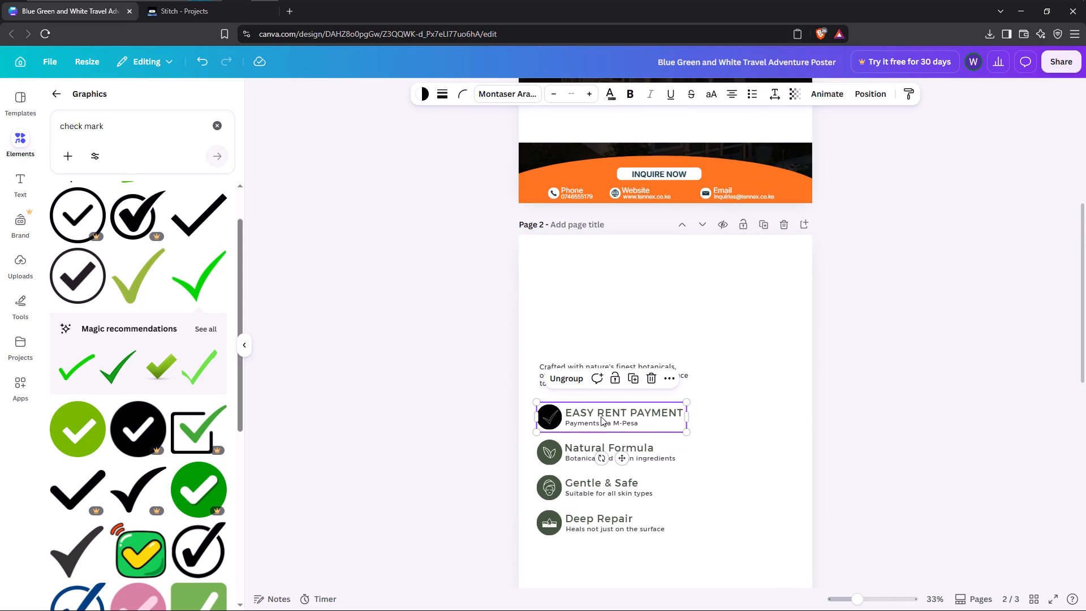
{"action": "left_click_drag", "start_coordinate": [601, 416], "coordinate": [580, 124]}
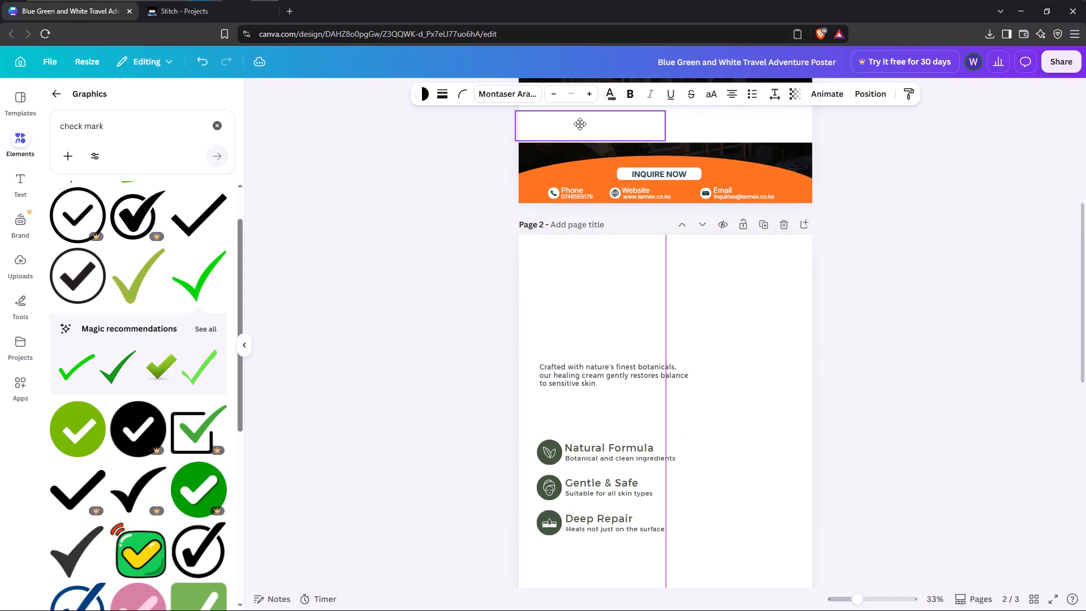
{"action": "left_click_drag", "start_coordinate": [580, 124], "coordinate": [583, 121]}
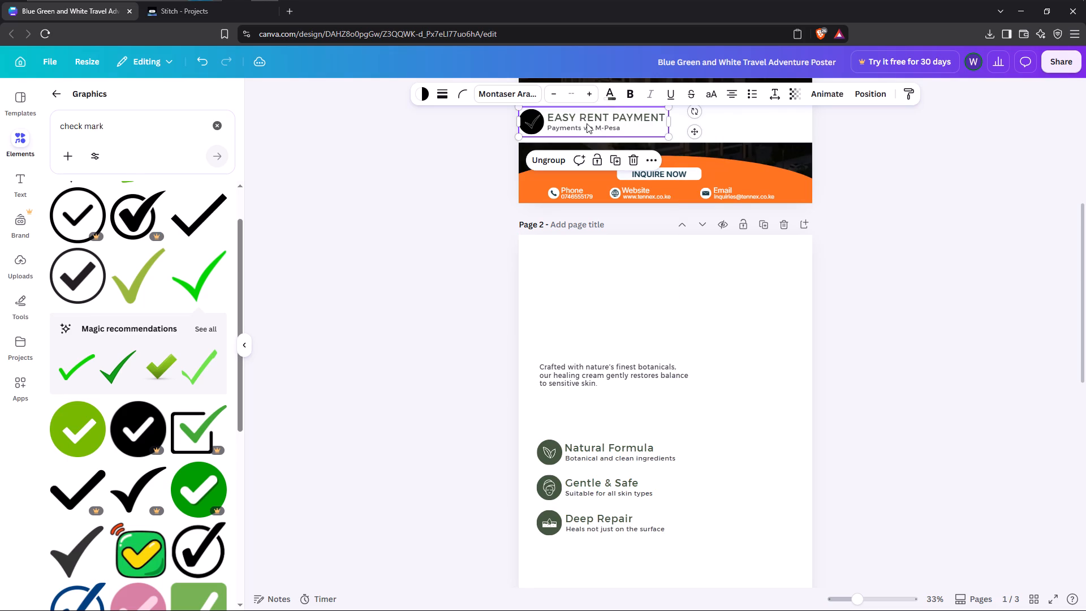
{"action": "left_click", "coordinate": [382, 165]}
{"action": "scroll", "coordinate": [381, 206], "scroll_direction": "up", "scroll_amount": 2}
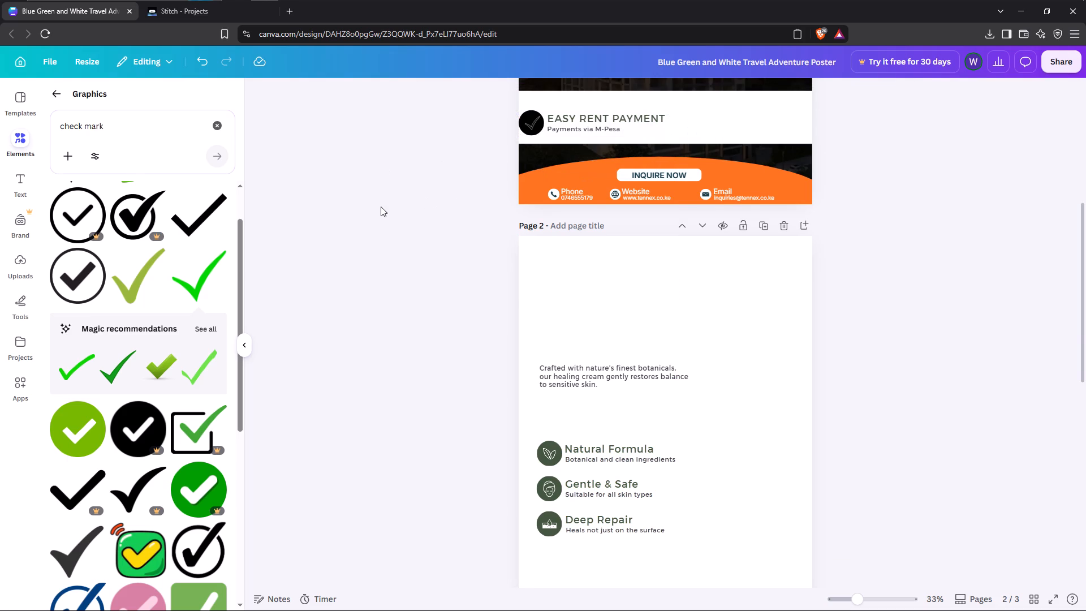
{"action": "left_click_drag", "start_coordinate": [593, 237], "coordinate": [592, 234]}
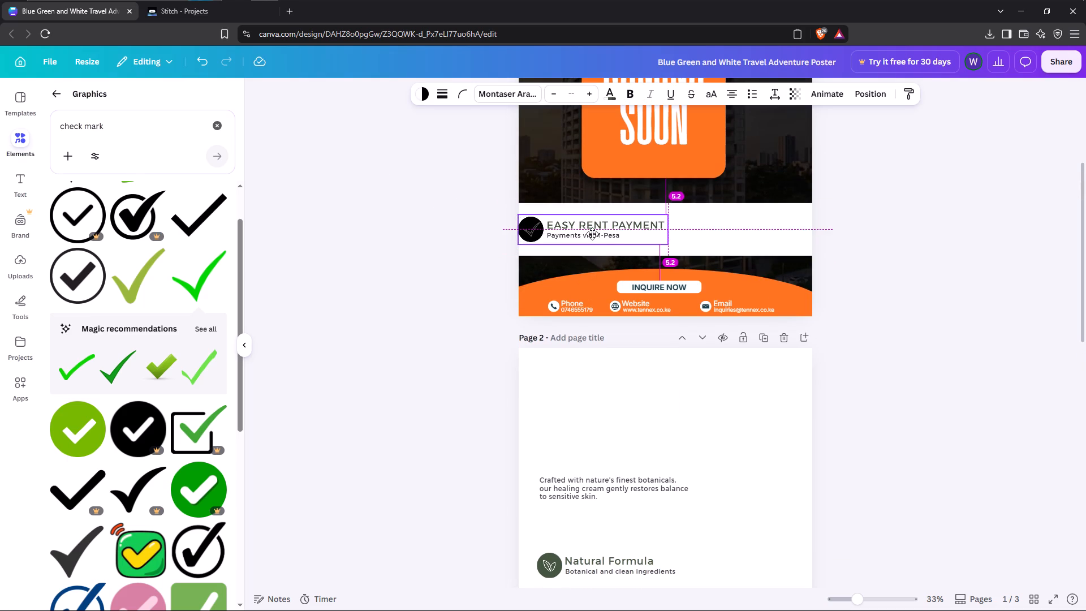
{"action": "left_click_drag", "start_coordinate": [592, 234], "coordinate": [596, 231]}
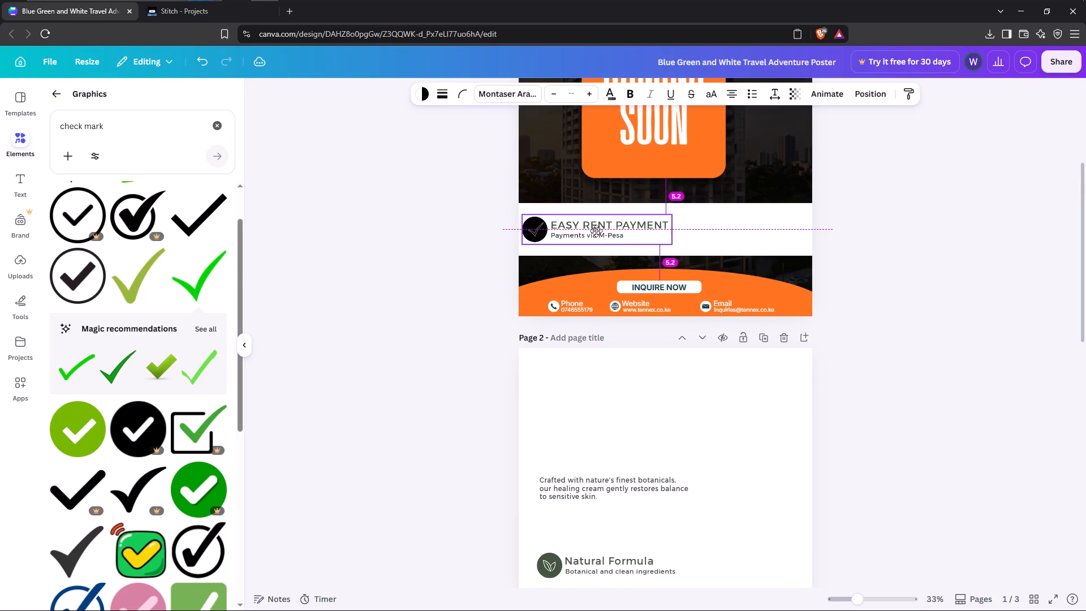
{"action": "left_click_drag", "start_coordinate": [596, 231], "coordinate": [594, 230]}
Adjust the EASY RENT PAYMENT group's width, leaving it slightly wider with the heading on one line.
{"action": "left_click_drag", "start_coordinate": [666, 230], "coordinate": [643, 229]}
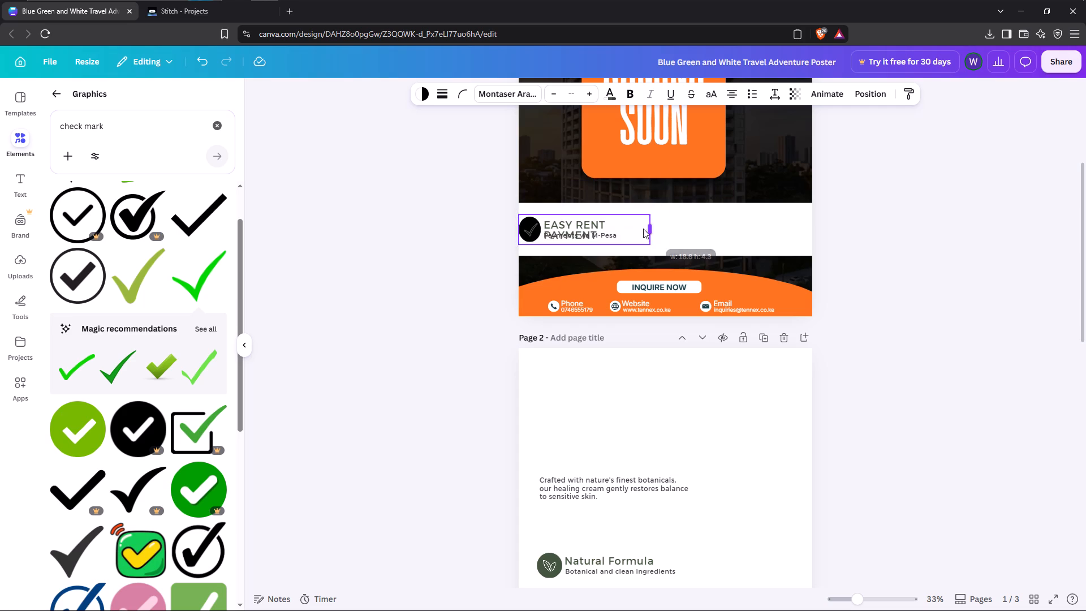
{"action": "left_click_drag", "start_coordinate": [643, 229], "coordinate": [665, 233]}
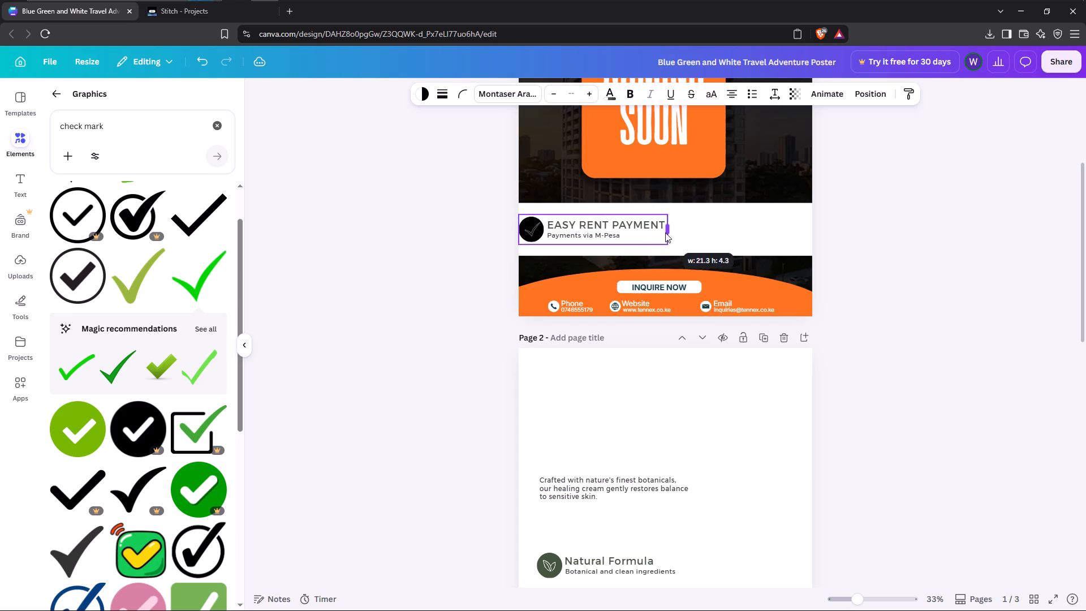
{"action": "left_click_drag", "start_coordinate": [665, 233], "coordinate": [673, 233]}
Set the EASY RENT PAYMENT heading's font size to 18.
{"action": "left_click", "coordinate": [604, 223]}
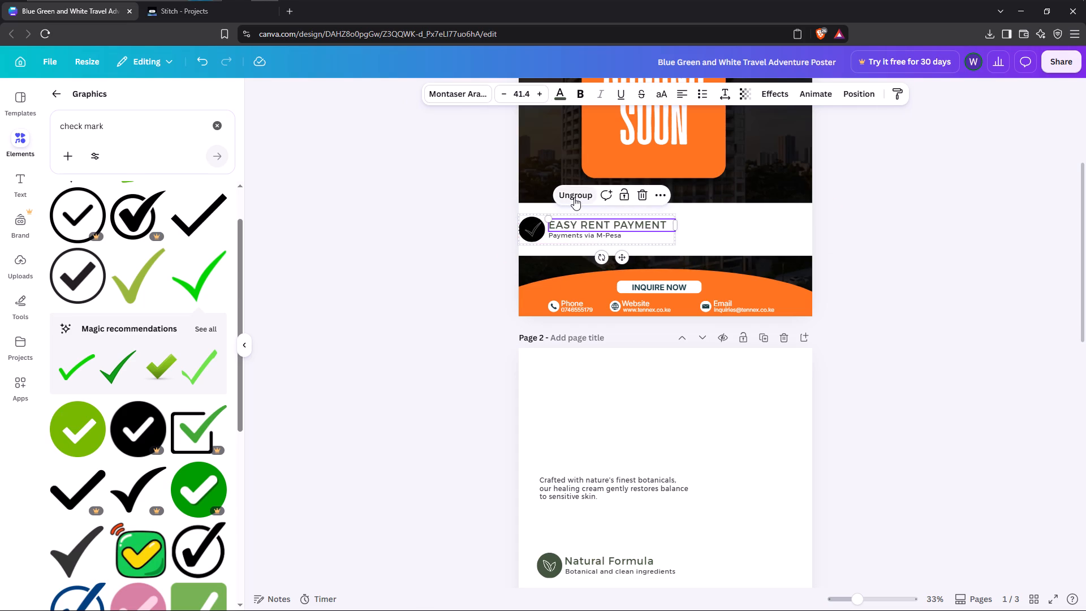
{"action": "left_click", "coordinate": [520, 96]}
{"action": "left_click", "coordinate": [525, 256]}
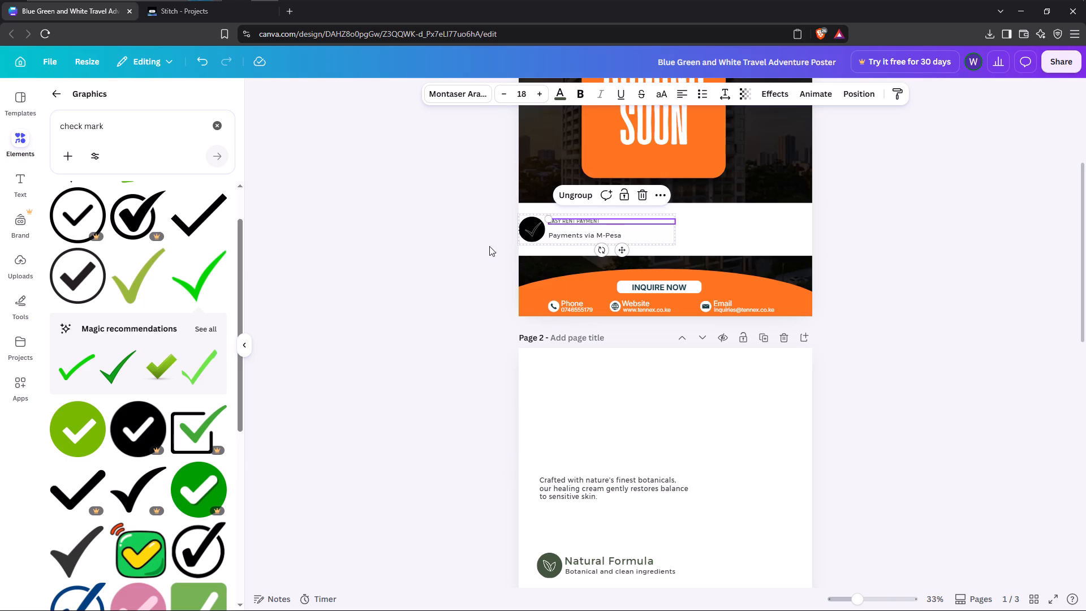
Change the EASY RENT PAYMENT heading's font to Times New Roman MT and set its size to 28.
{"action": "left_click", "coordinate": [523, 94]}
{"action": "left_click", "coordinate": [474, 93]}
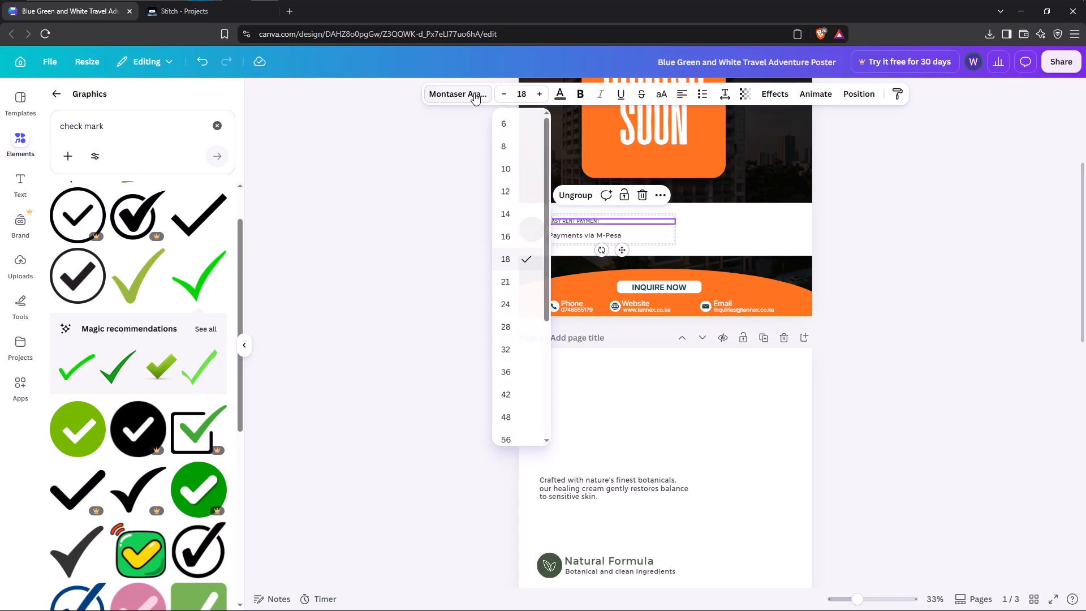
{"action": "scroll", "coordinate": [143, 238], "scroll_direction": "up", "scroll_amount": 10}
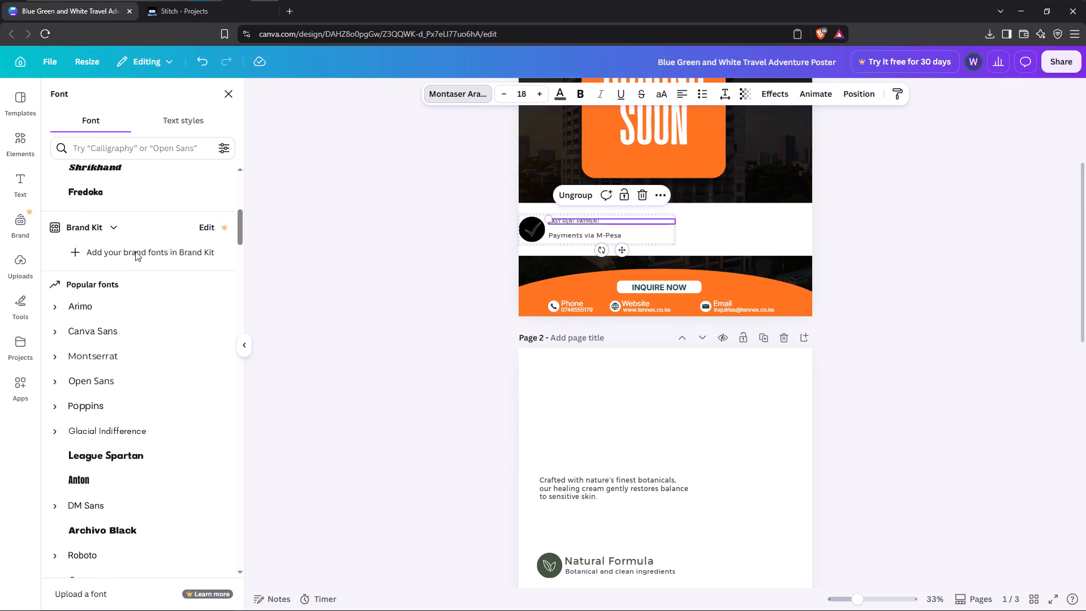
{"action": "scroll", "coordinate": [135, 251], "scroll_direction": "up", "scroll_amount": 3}
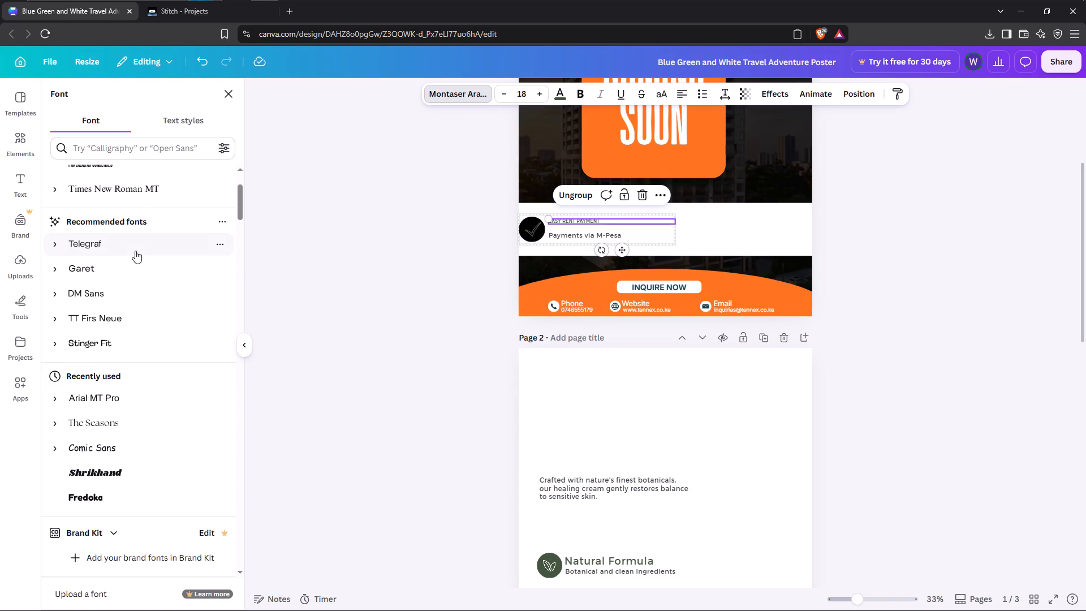
{"action": "left_click", "coordinate": [136, 195]}
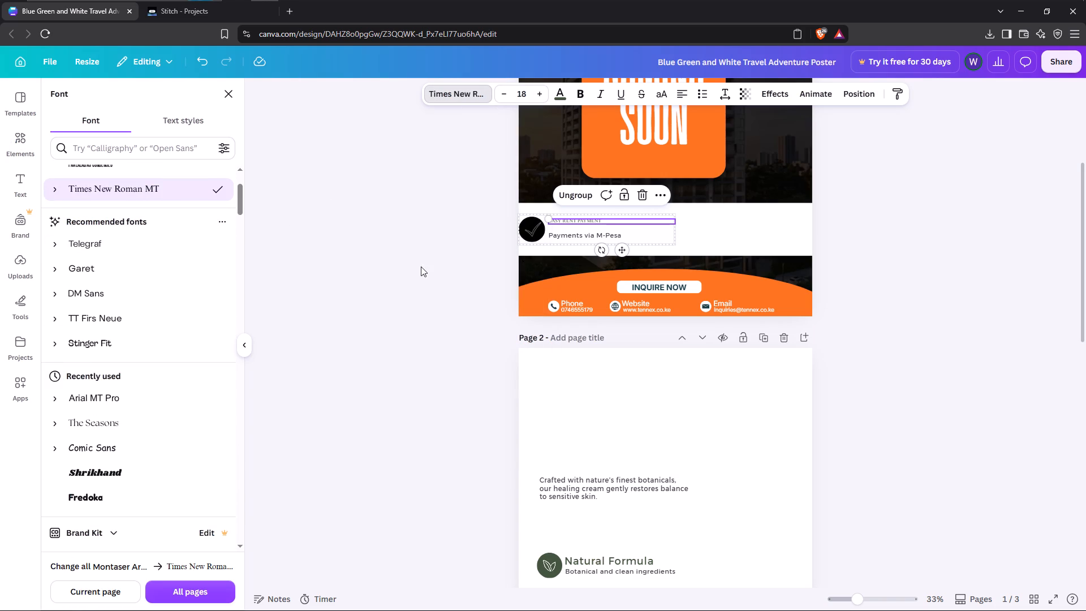
{"action": "left_click", "coordinate": [515, 97]}
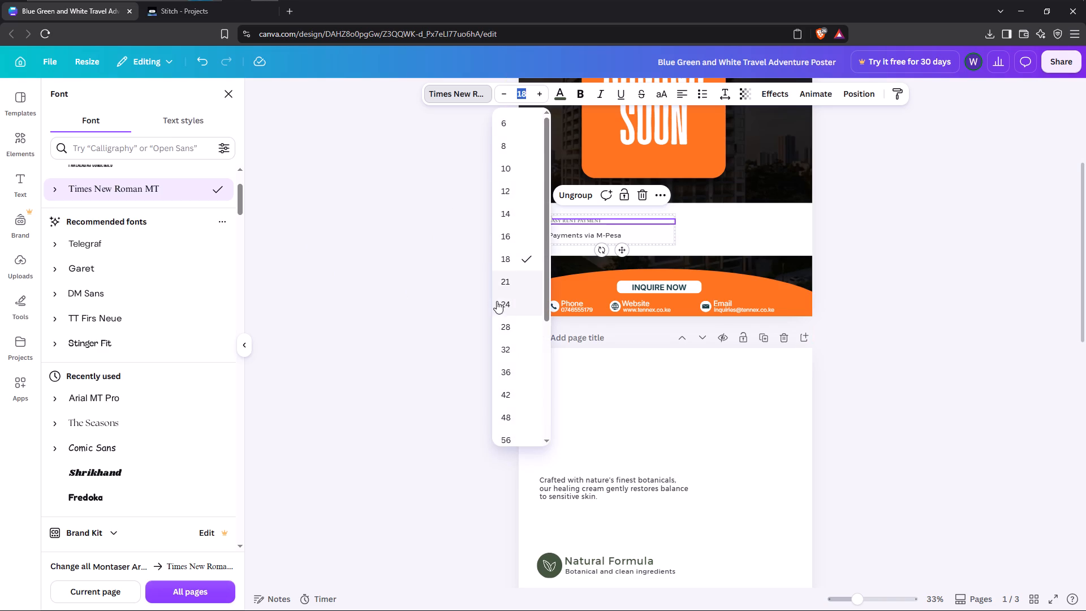
{"action": "left_click", "coordinate": [510, 320]}
{"action": "left_click", "coordinate": [421, 321]}
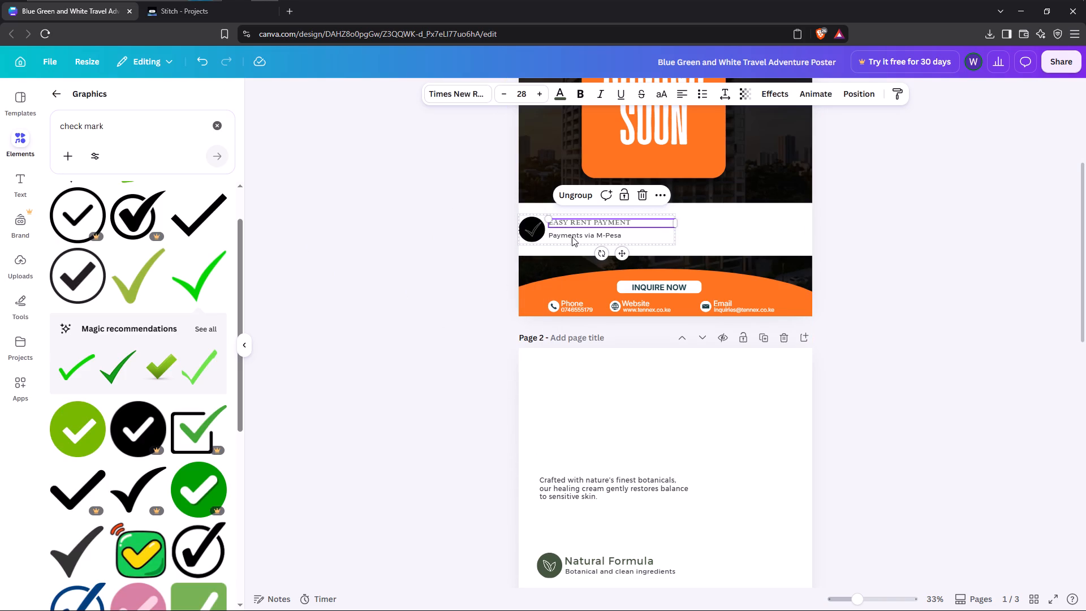
Change the "Payments via M-Pesa" text's font to Times New Roman MT and set its size to 24.
{"action": "left_click", "coordinate": [572, 235]}
{"action": "left_click", "coordinate": [472, 93]}
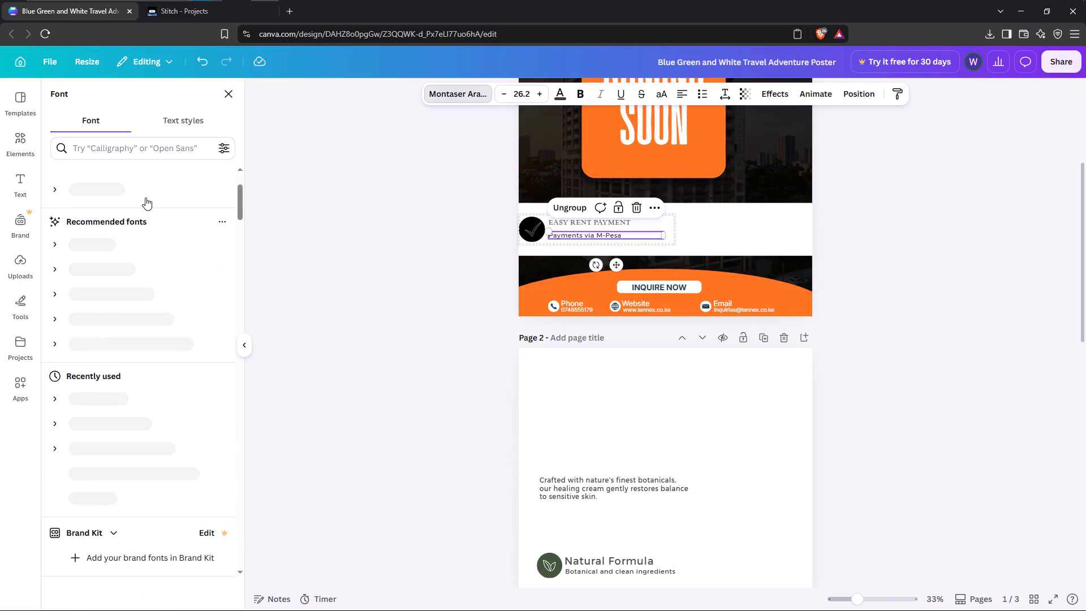
{"action": "left_click", "coordinate": [134, 190]}
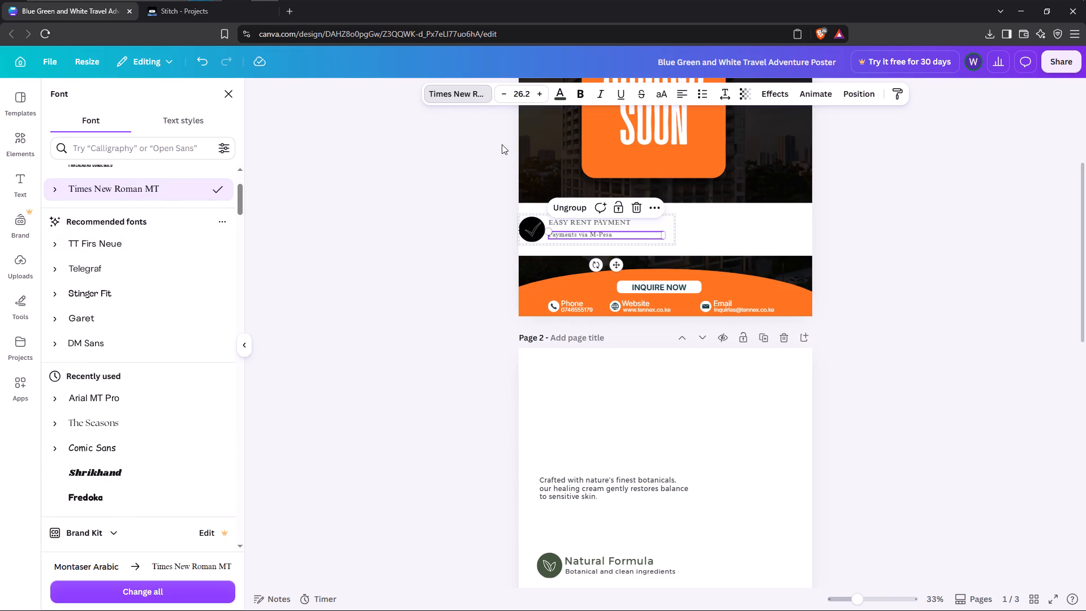
{"action": "left_click", "coordinate": [519, 97]}
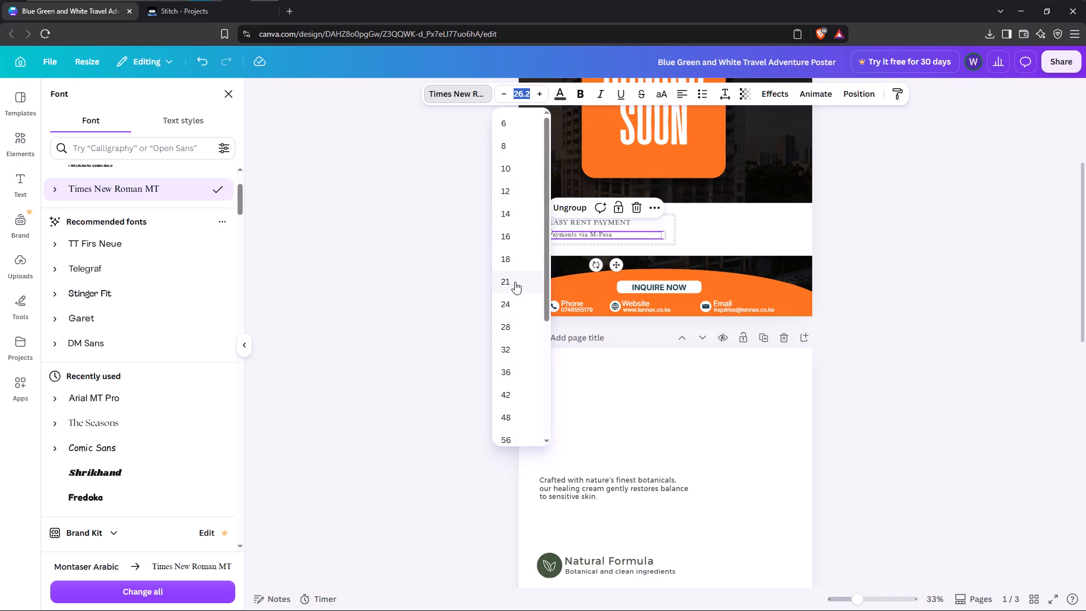
{"action": "left_click", "coordinate": [511, 300]}
{"action": "left_click", "coordinate": [349, 302]}
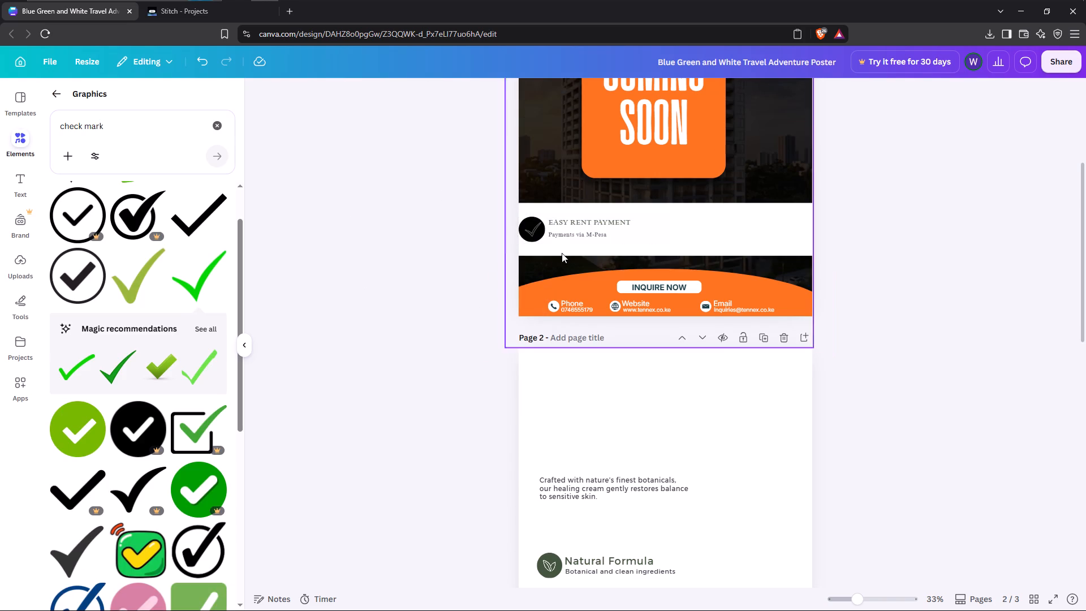
Ungroup the EASY RENT PAYMENT item in the poster's white band.
{"action": "left_click", "coordinate": [569, 237]}
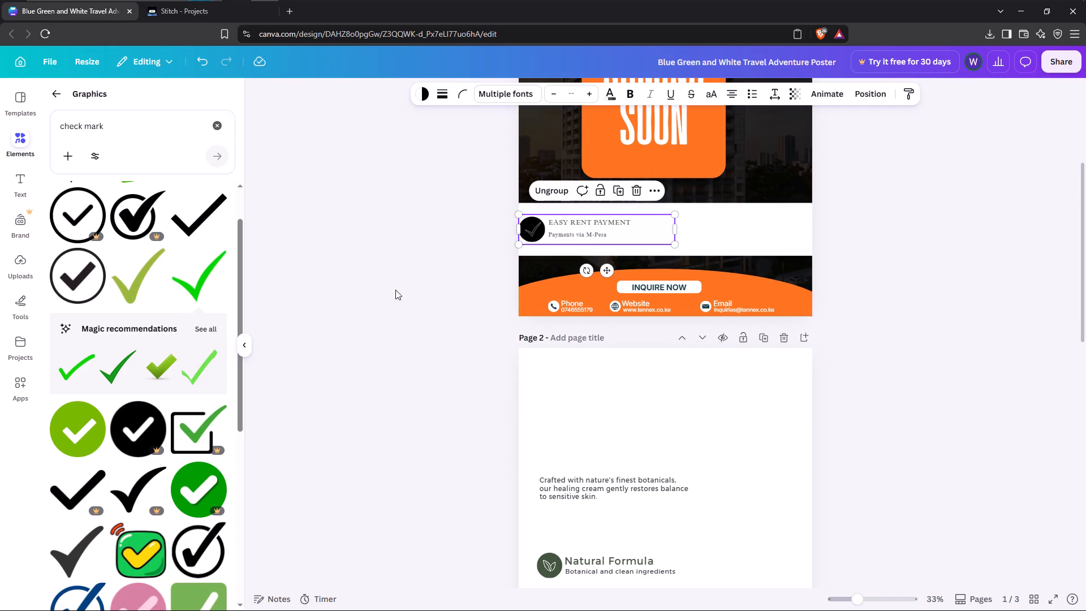
{"action": "left_click", "coordinate": [561, 196]}
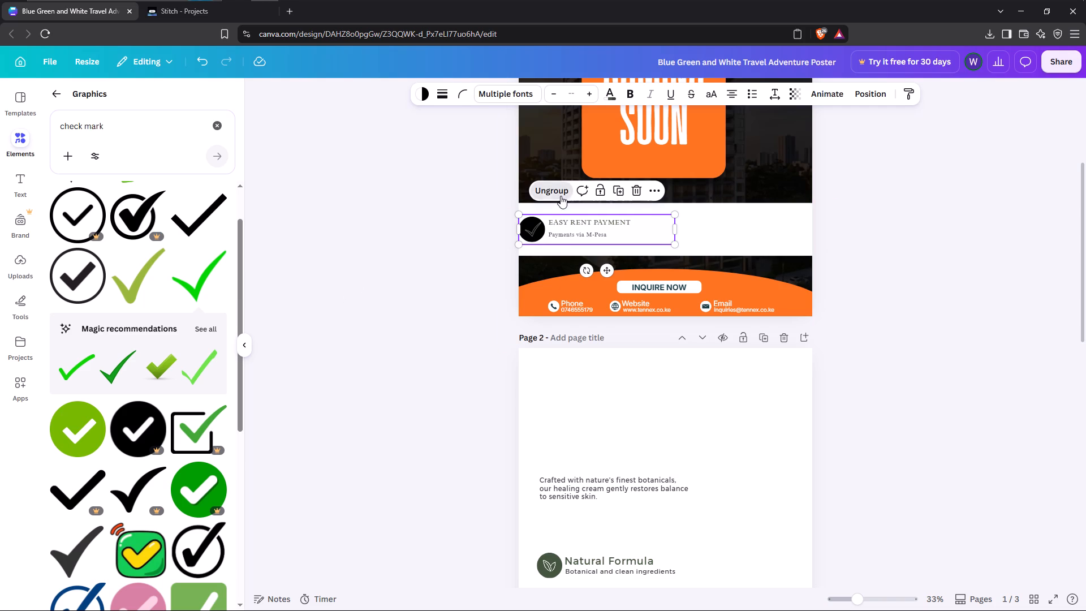
{"action": "left_click", "coordinate": [564, 222]}
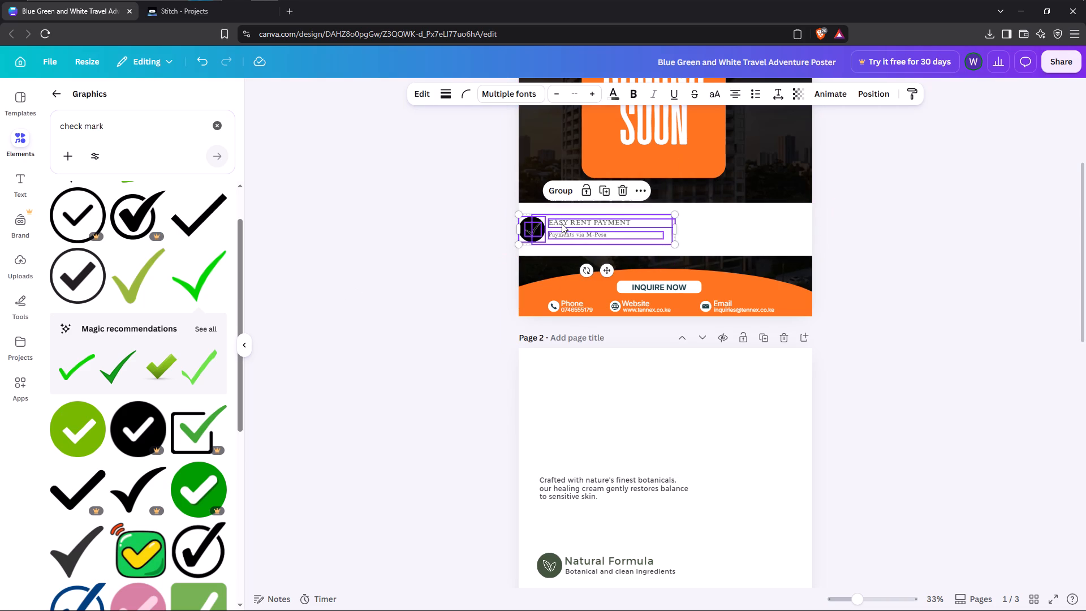
{"action": "left_click", "coordinate": [376, 271]}
Move the EASY RENT PAYMENT heading slightly down, closer to the "Payments via M-Pesa" line.
{"action": "left_click", "coordinate": [572, 223]}
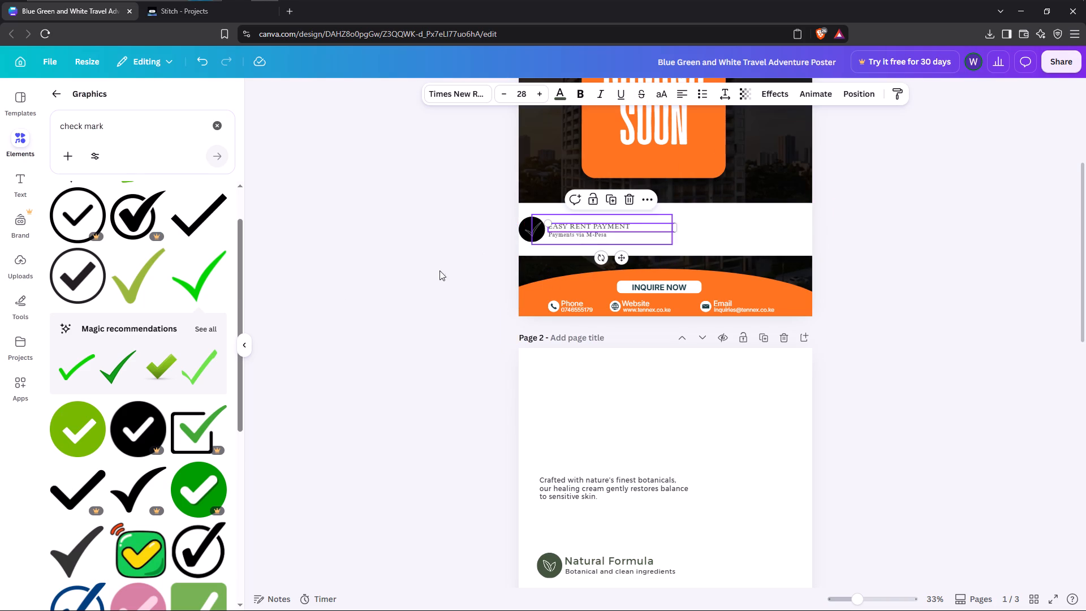
{"action": "left_click", "coordinate": [381, 277]}
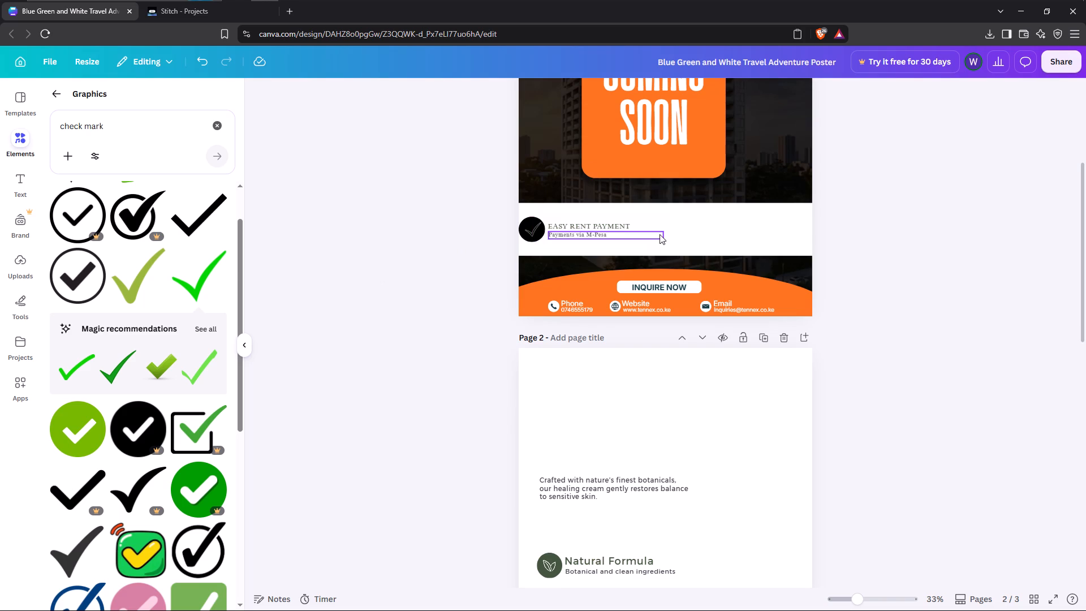
Narrow the EASY RENT PAYMENT heading's text box to about 12.5 wide so it fits the heading text.
{"action": "left_click", "coordinate": [648, 239]}
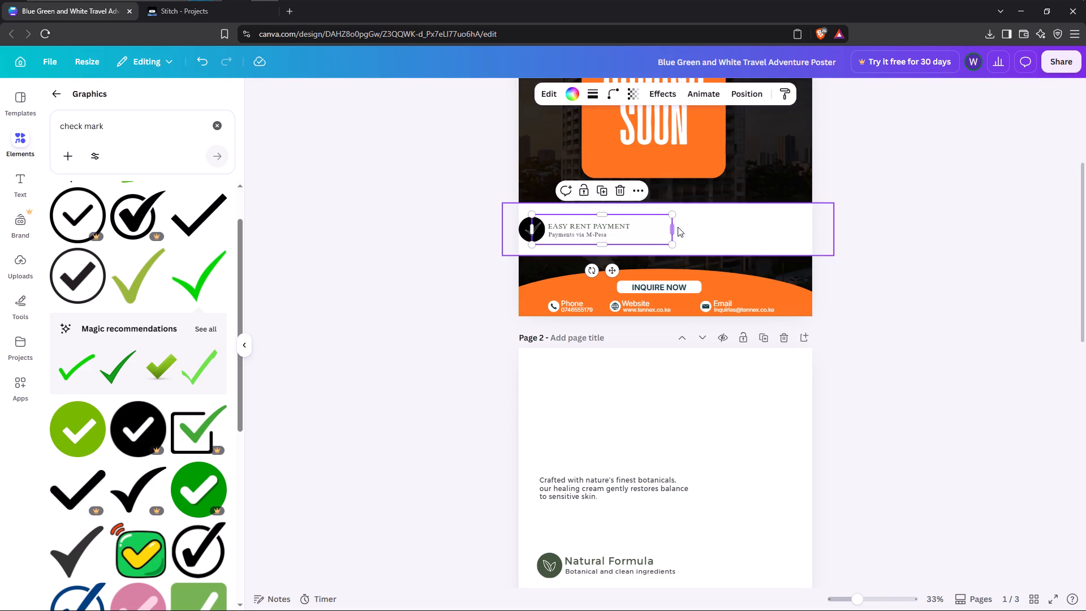
{"action": "left_click", "coordinate": [667, 229]}
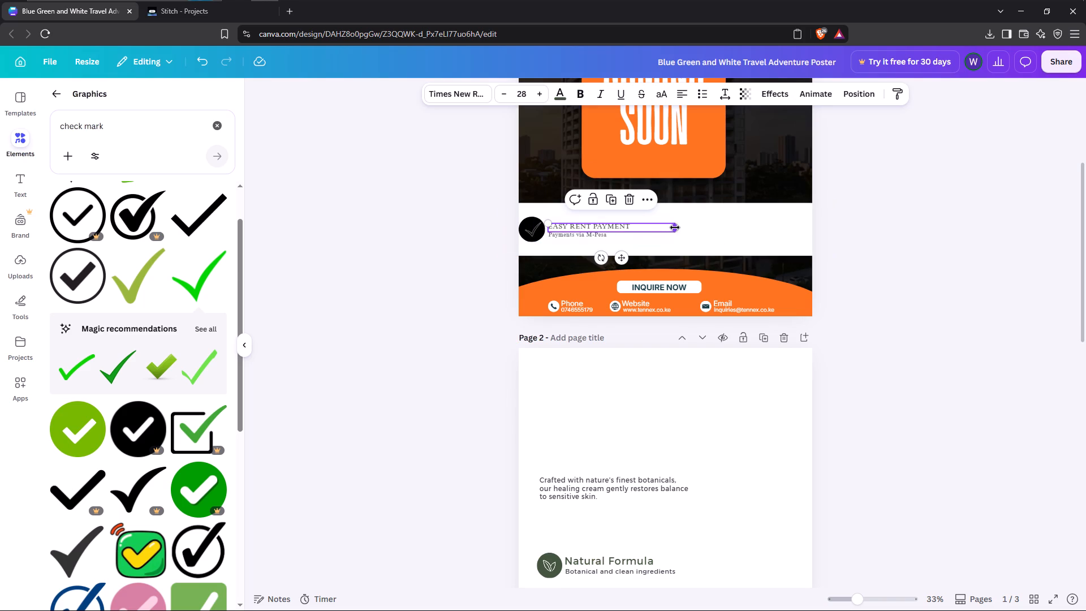
{"action": "left_click_drag", "start_coordinate": [675, 227], "coordinate": [635, 225]}
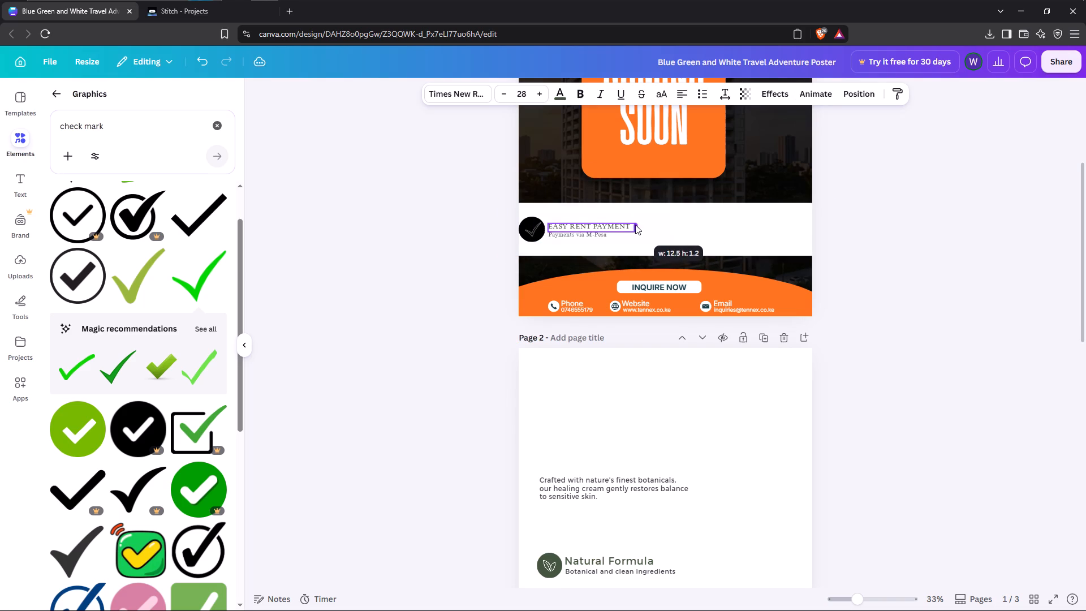
{"action": "left_click_drag", "start_coordinate": [635, 225], "coordinate": [634, 223]}
Narrow the background shape behind the payment text so it ends just past the EASY RENT PAYMENT heading.
{"action": "left_click", "coordinate": [667, 227]}
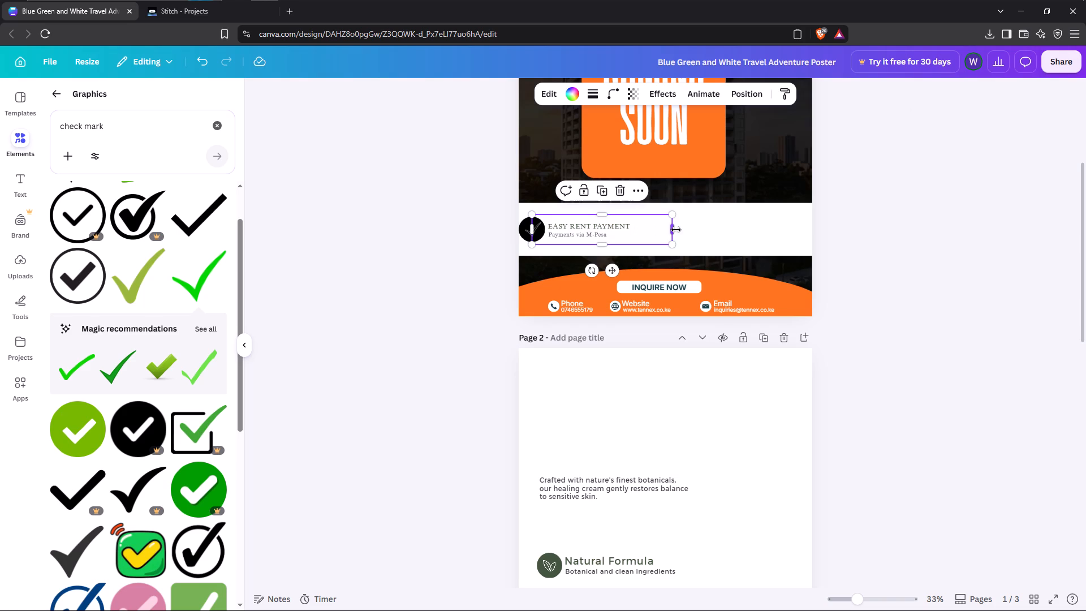
{"action": "left_click_drag", "start_coordinate": [676, 229], "coordinate": [637, 229]}
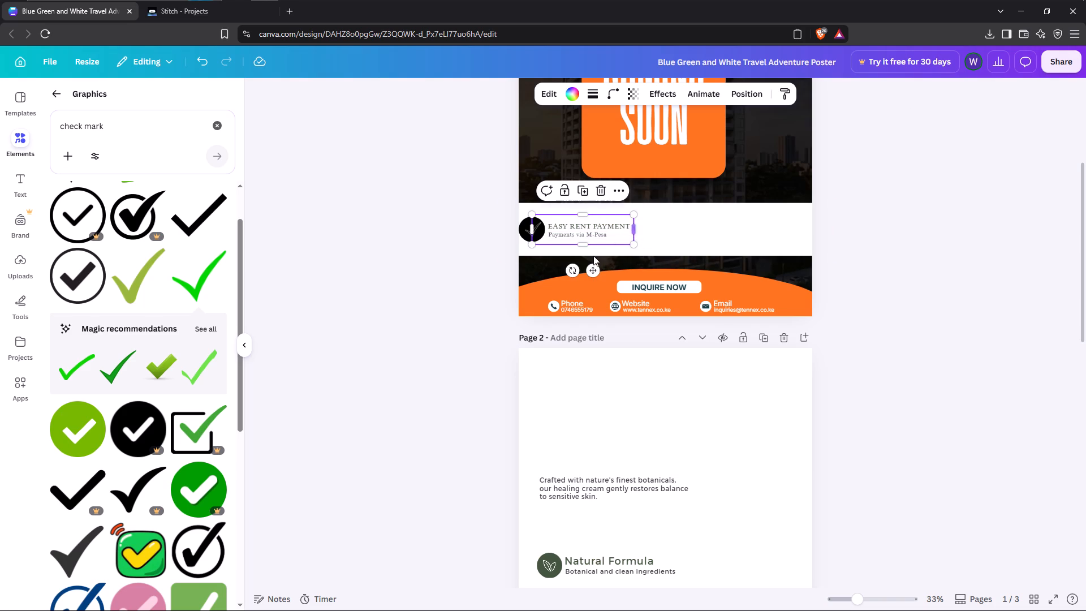
Shrink the black circle beside the EASY RENT PAYMENT heading slightly, pulling it in from the page's left edge.
{"action": "left_click", "coordinate": [521, 233]}
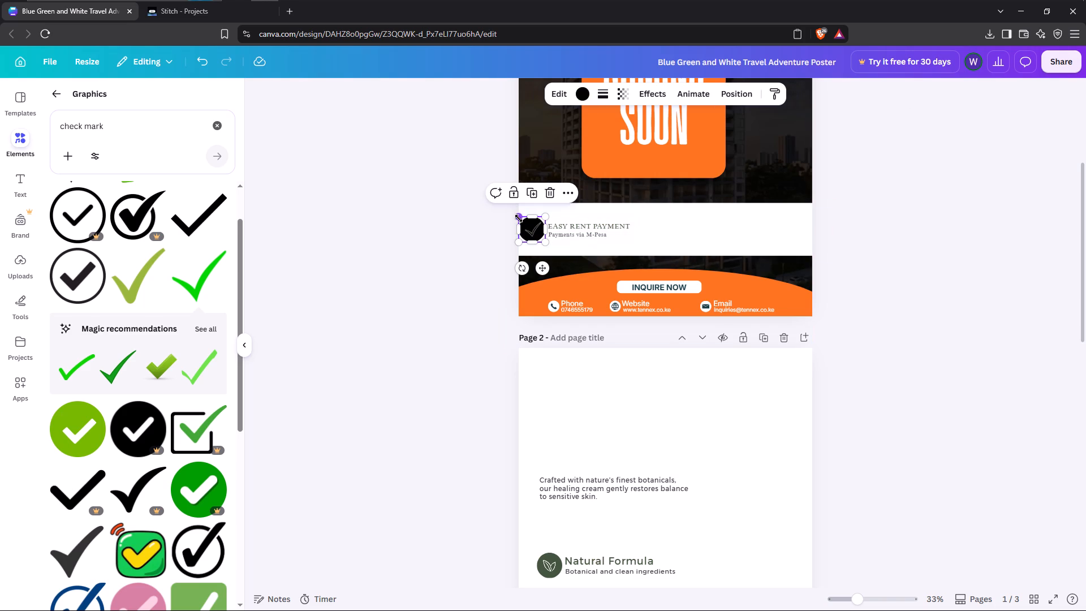
{"action": "left_click_drag", "start_coordinate": [519, 218], "coordinate": [524, 218]}
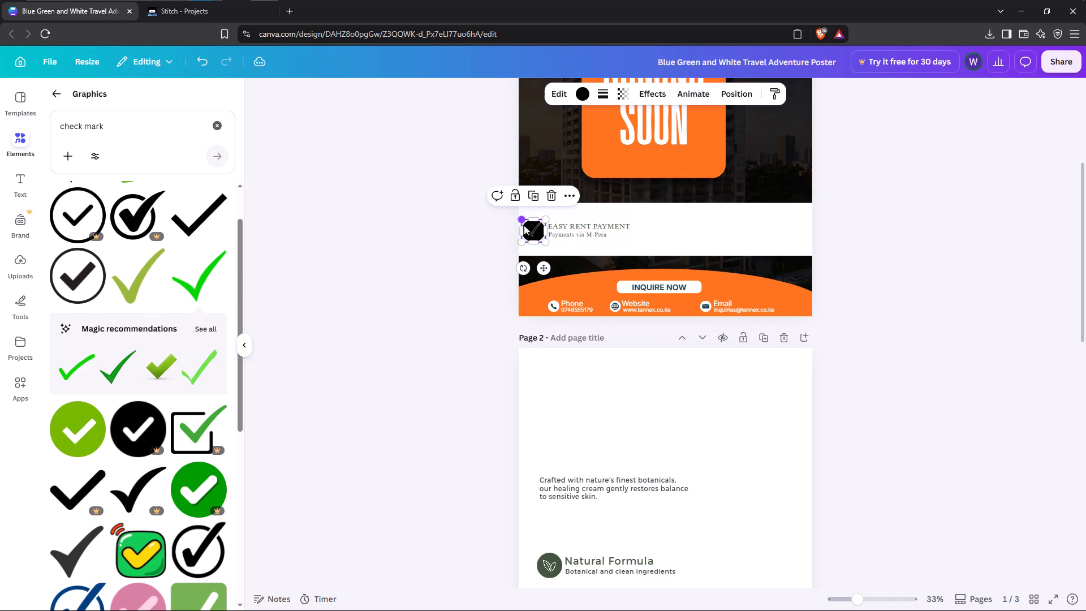
Shrink the check mark and centre it inside the resized black circle.
{"action": "left_click", "coordinate": [530, 231]}
{"action": "left_click", "coordinate": [537, 234]}
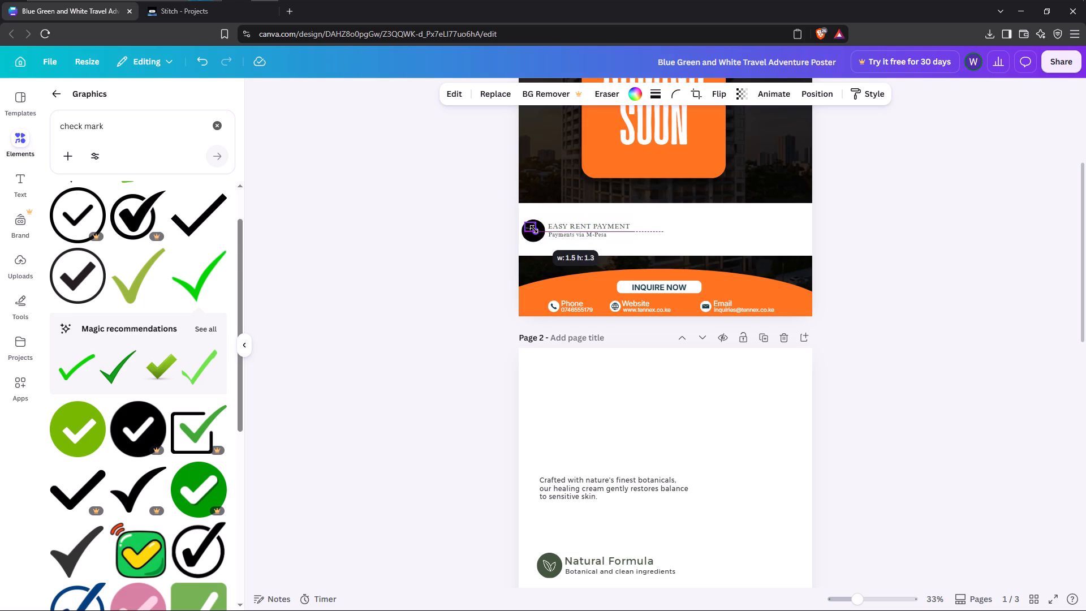
{"action": "left_click", "coordinate": [530, 229]}
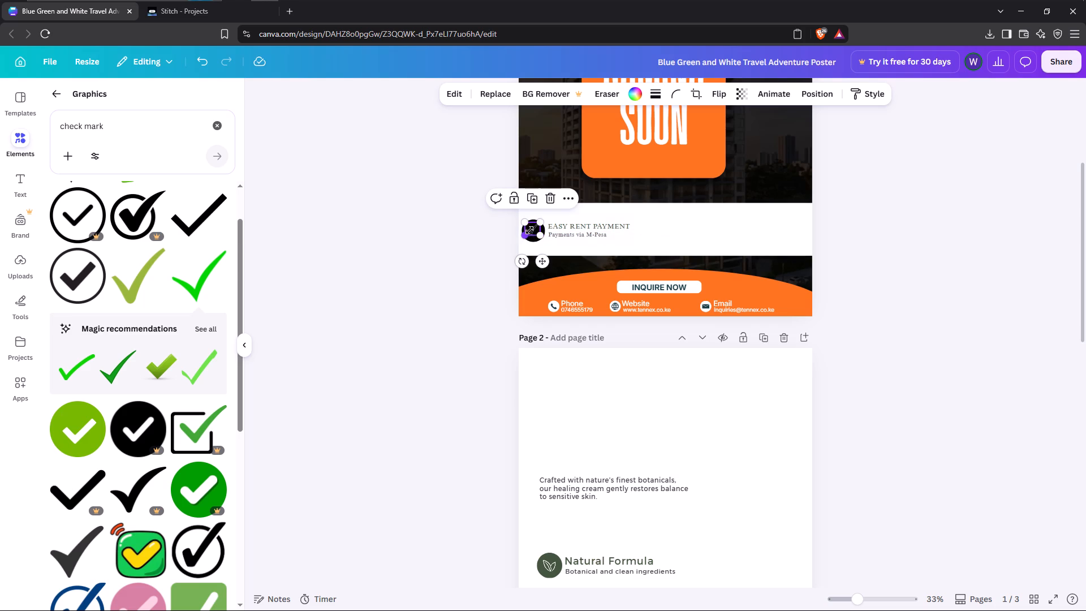
{"action": "left_click", "coordinate": [531, 234]}
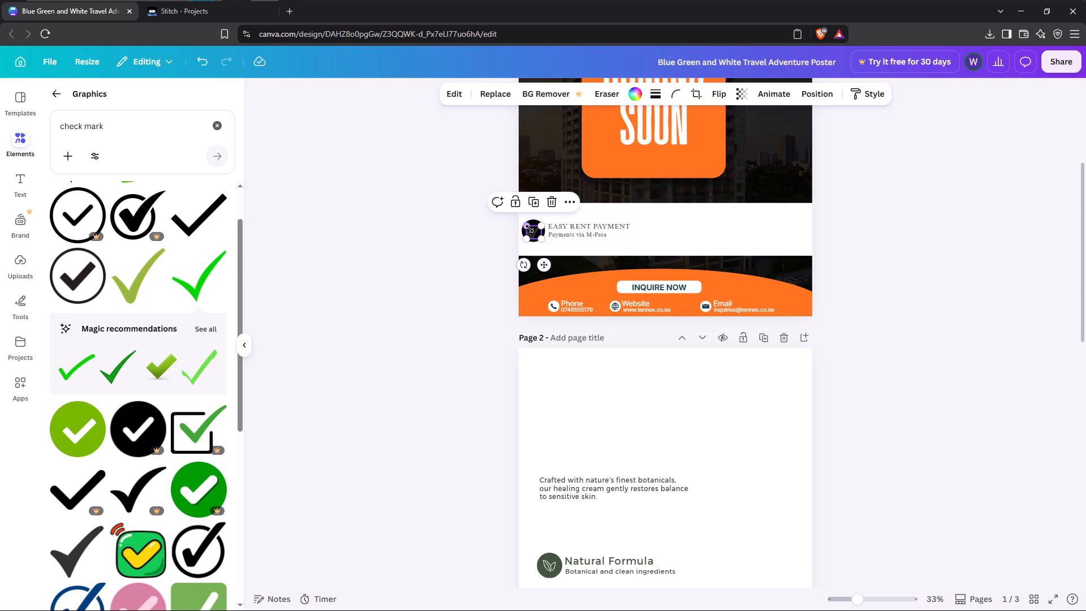
{"action": "left_click", "coordinate": [428, 262]}
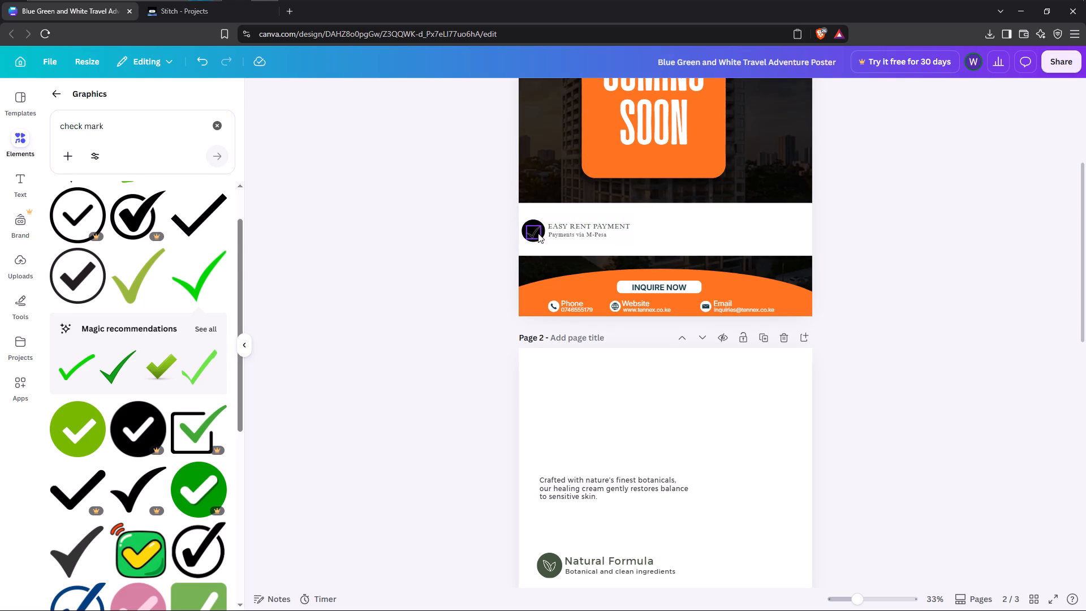
{"action": "left_click", "coordinate": [535, 233]}
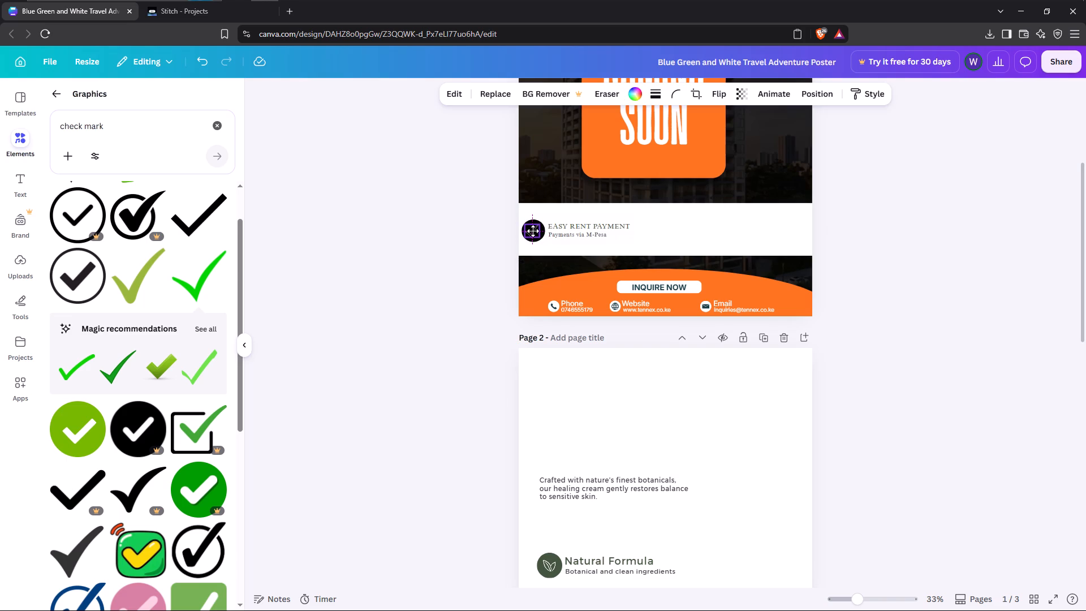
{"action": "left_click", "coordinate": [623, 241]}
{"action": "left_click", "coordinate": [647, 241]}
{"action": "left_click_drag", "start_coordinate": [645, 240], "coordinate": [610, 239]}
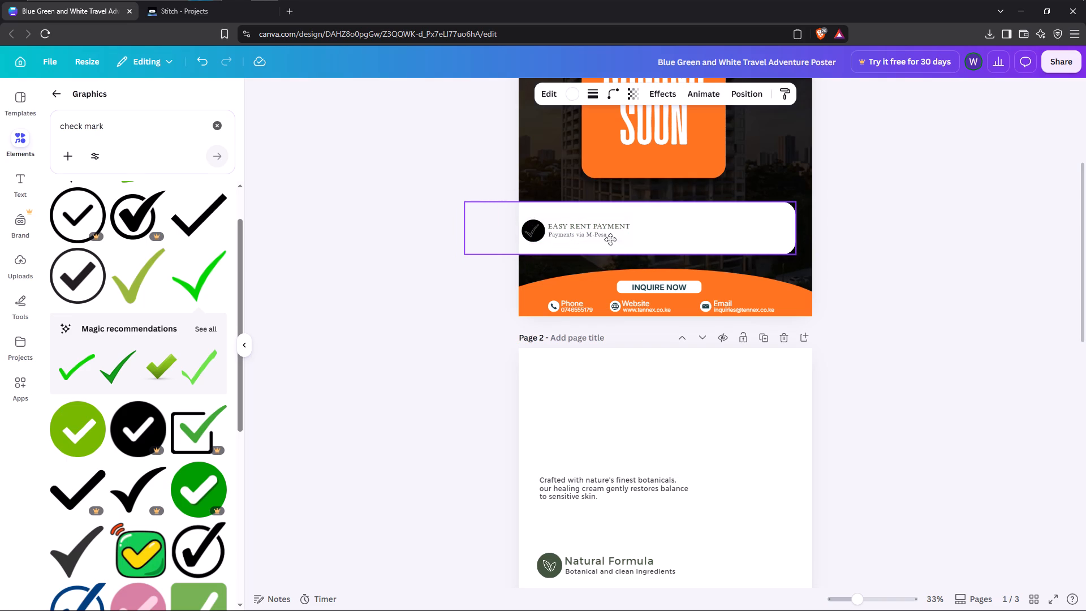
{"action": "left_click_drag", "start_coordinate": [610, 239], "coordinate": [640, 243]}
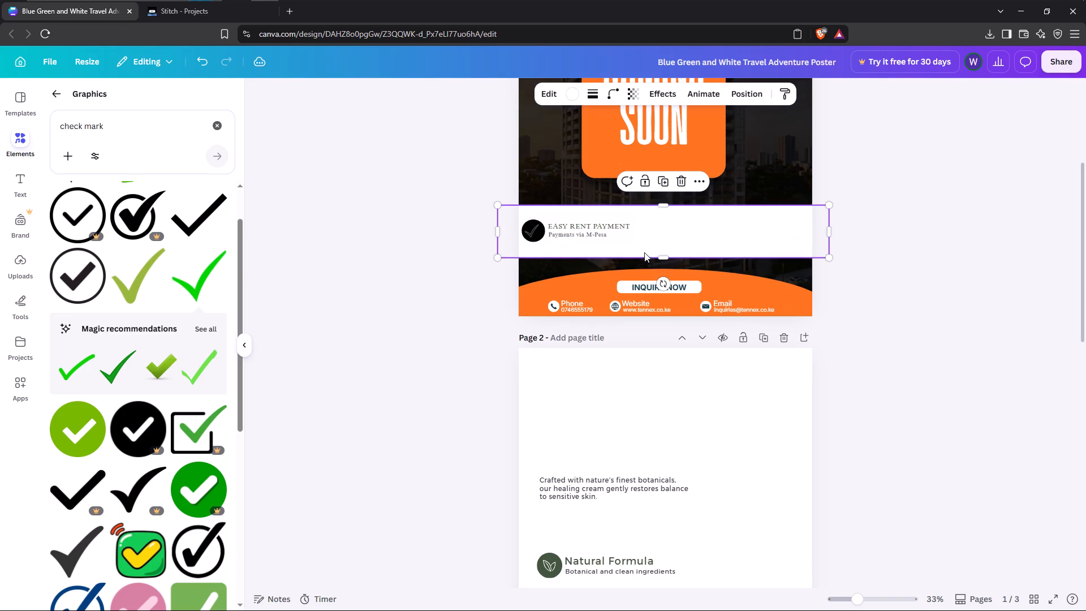
Reduce the white band's height from its bottom and top edges so it closely frames the EASY RENT PAYMENT item.
{"action": "left_click", "coordinate": [659, 254]}
{"action": "left_click_drag", "start_coordinate": [663, 257], "coordinate": [664, 255]}
{"action": "left_click_drag", "start_coordinate": [664, 255], "coordinate": [662, 247]}
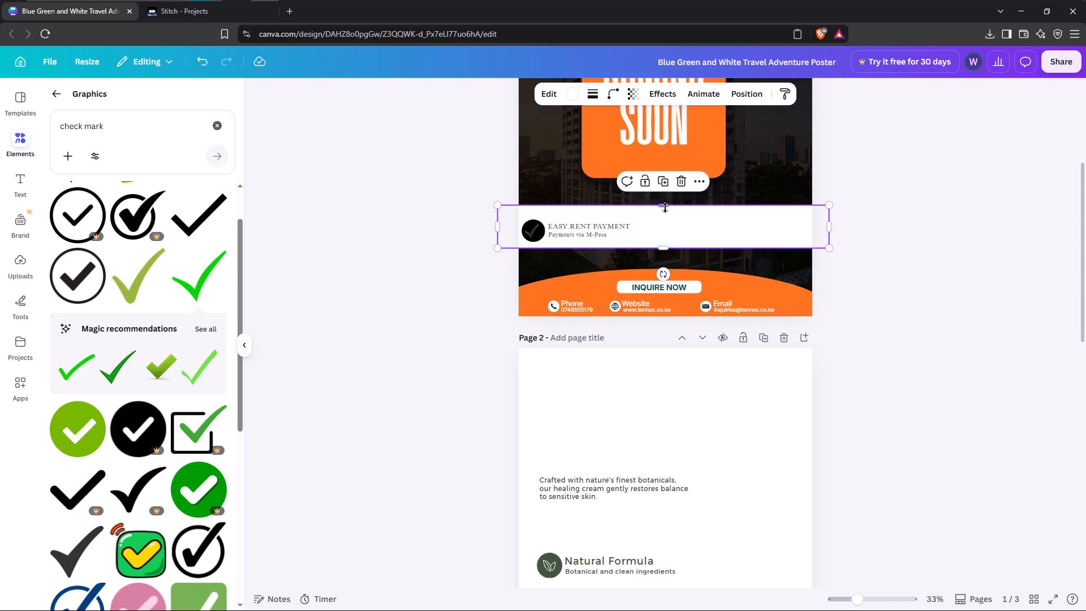
{"action": "left_click_drag", "start_coordinate": [665, 207], "coordinate": [660, 216]}
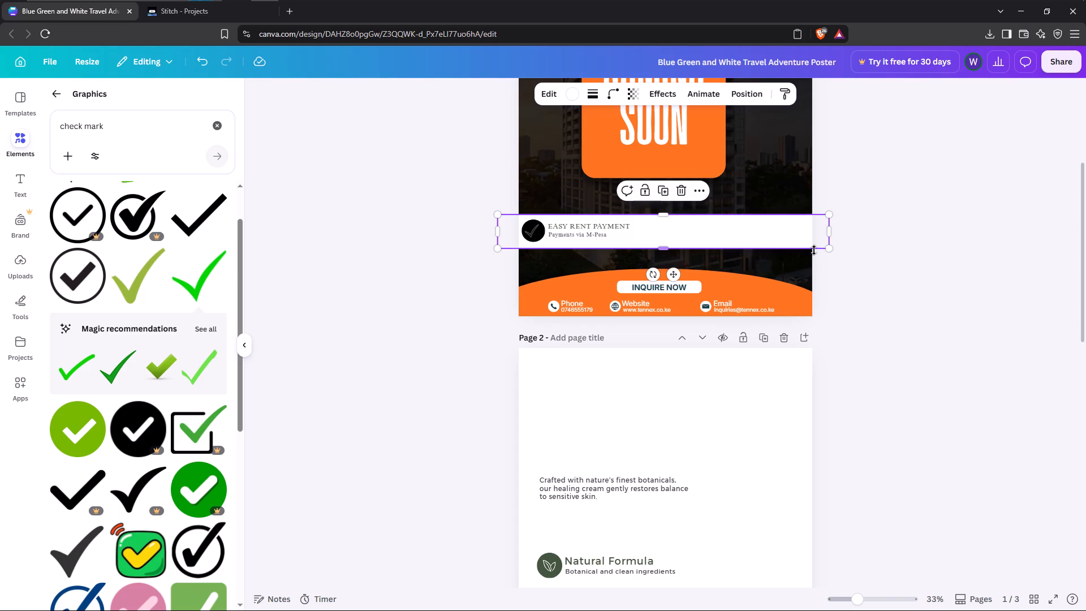
{"action": "left_click", "coordinate": [864, 279]}
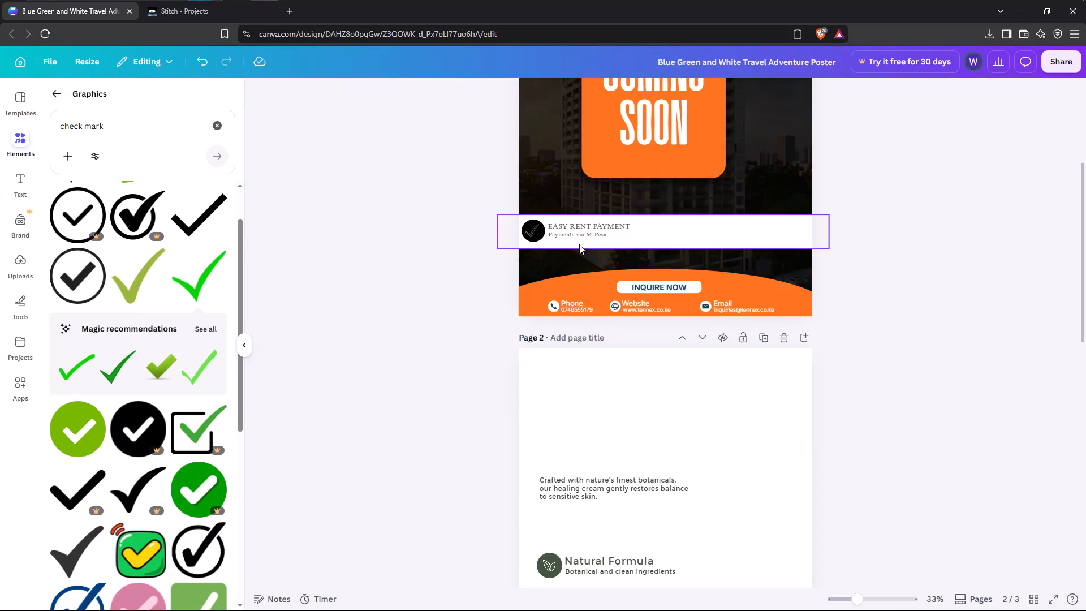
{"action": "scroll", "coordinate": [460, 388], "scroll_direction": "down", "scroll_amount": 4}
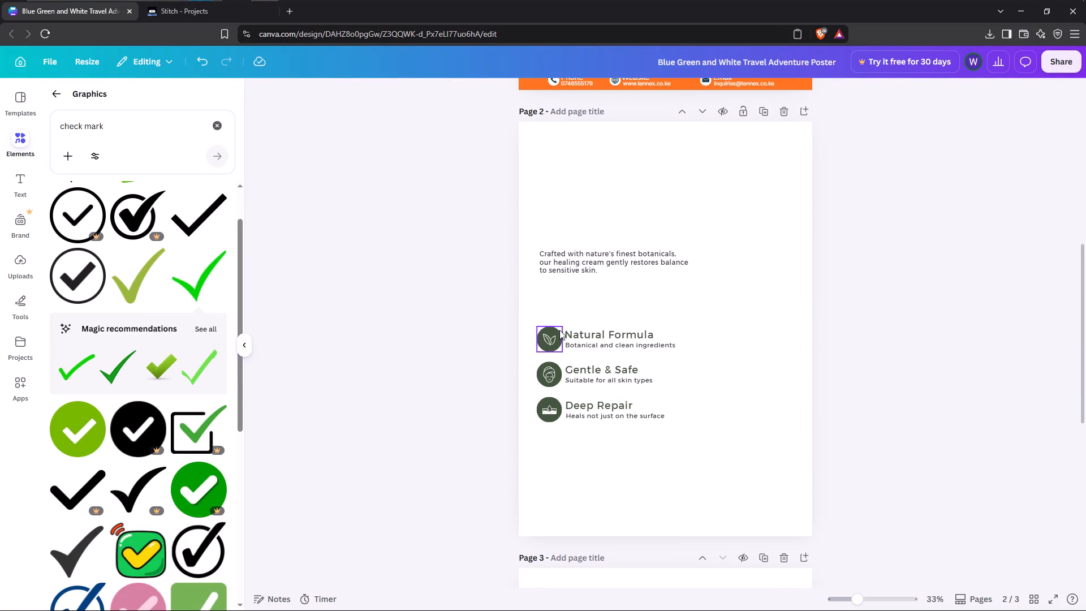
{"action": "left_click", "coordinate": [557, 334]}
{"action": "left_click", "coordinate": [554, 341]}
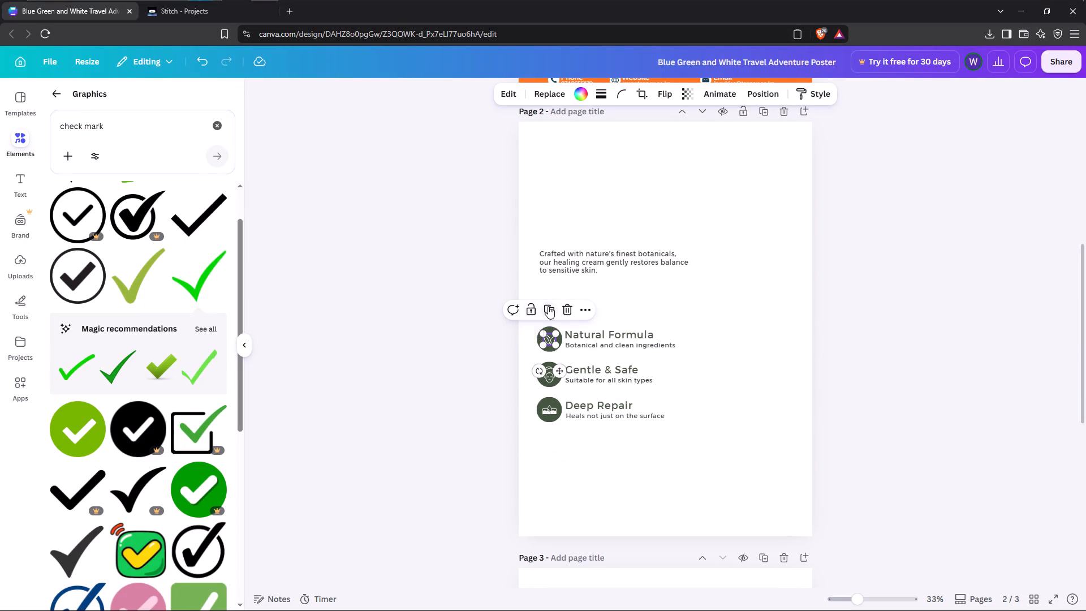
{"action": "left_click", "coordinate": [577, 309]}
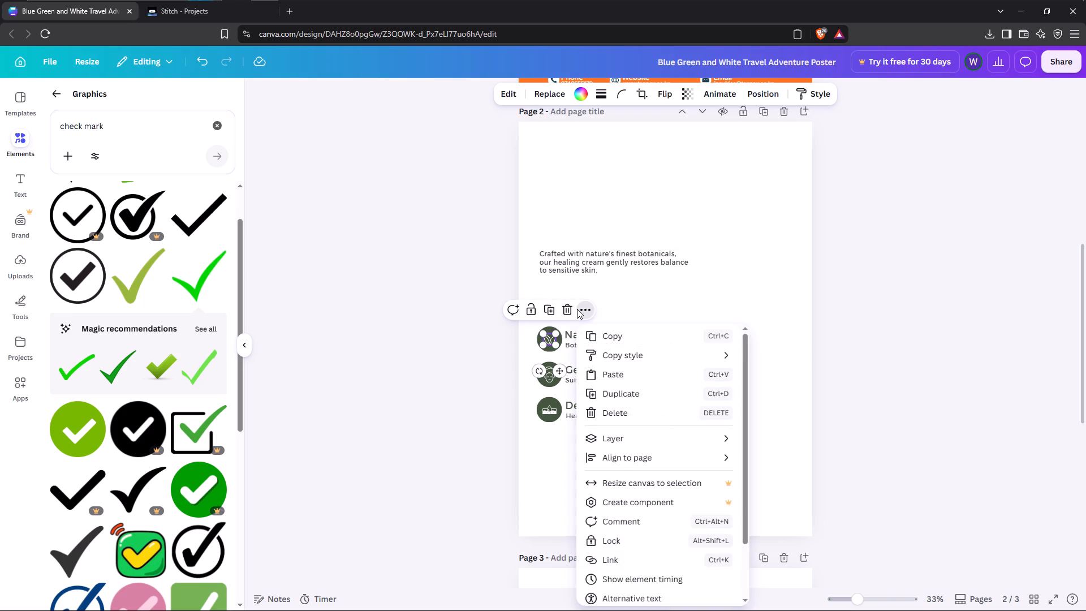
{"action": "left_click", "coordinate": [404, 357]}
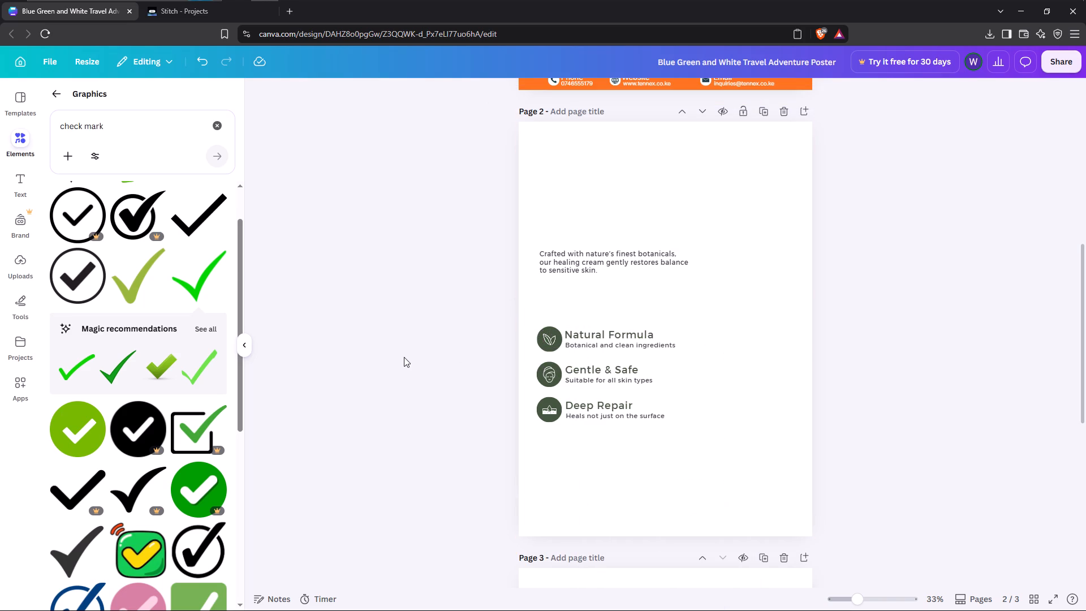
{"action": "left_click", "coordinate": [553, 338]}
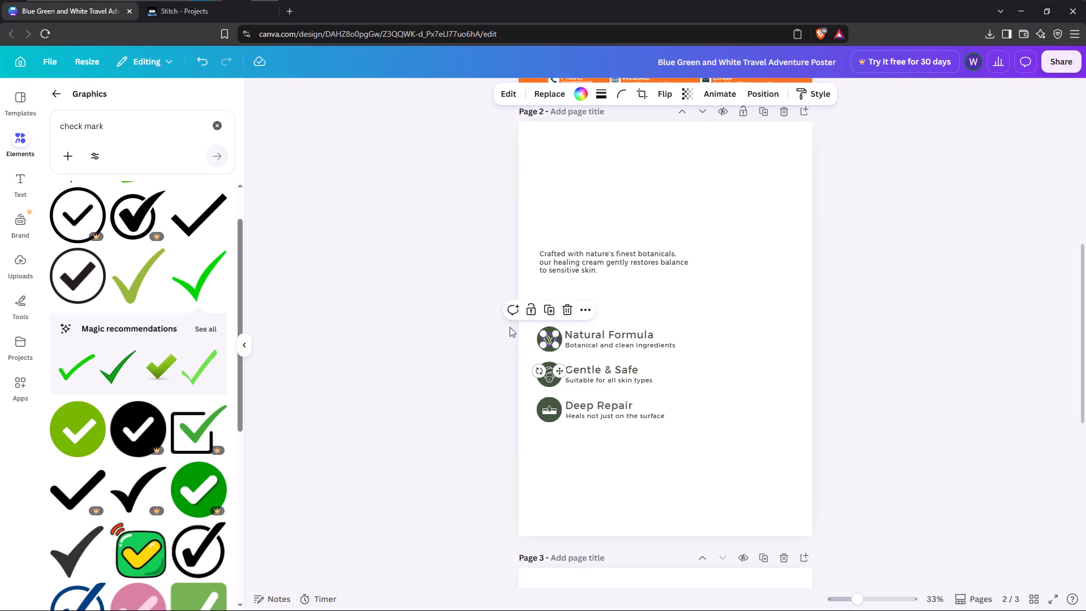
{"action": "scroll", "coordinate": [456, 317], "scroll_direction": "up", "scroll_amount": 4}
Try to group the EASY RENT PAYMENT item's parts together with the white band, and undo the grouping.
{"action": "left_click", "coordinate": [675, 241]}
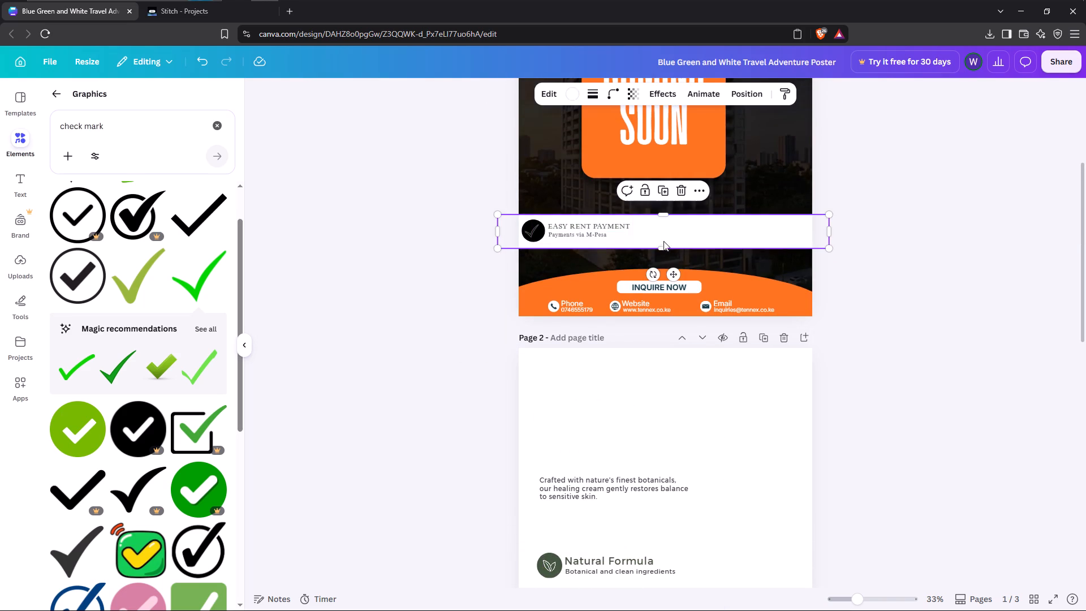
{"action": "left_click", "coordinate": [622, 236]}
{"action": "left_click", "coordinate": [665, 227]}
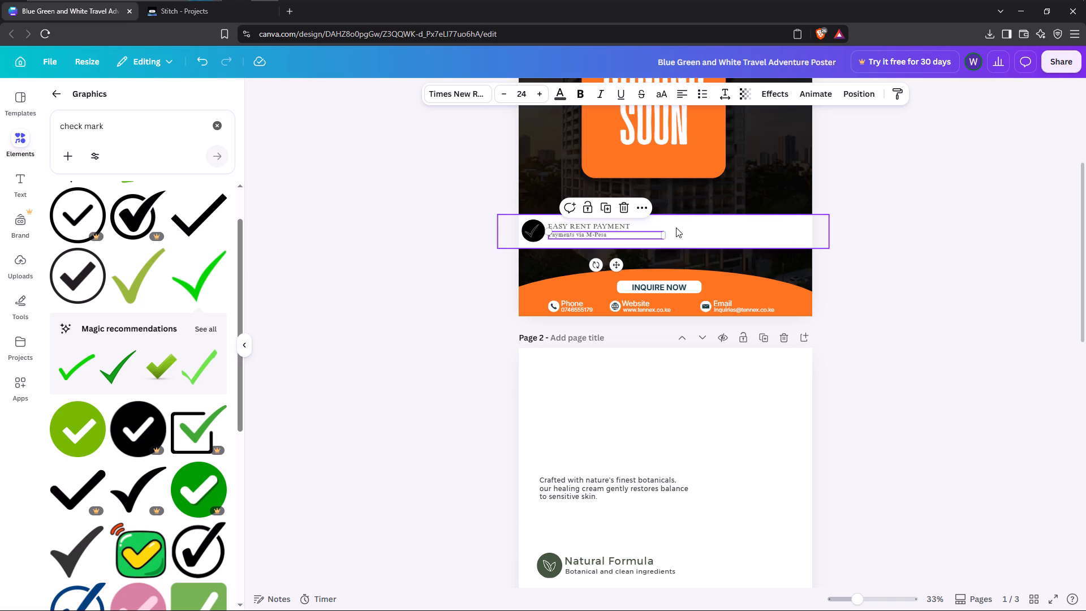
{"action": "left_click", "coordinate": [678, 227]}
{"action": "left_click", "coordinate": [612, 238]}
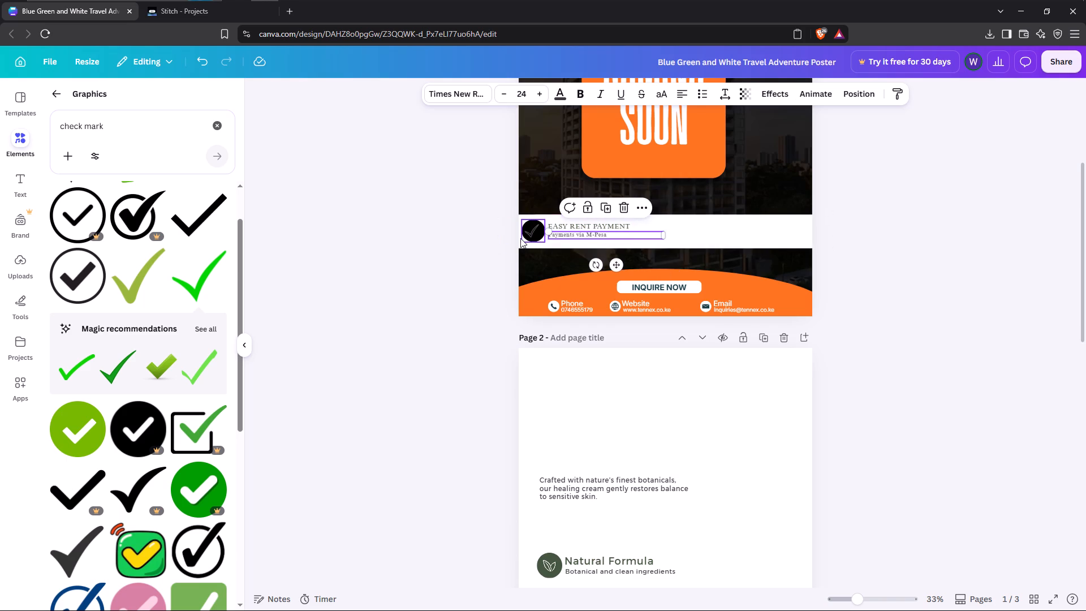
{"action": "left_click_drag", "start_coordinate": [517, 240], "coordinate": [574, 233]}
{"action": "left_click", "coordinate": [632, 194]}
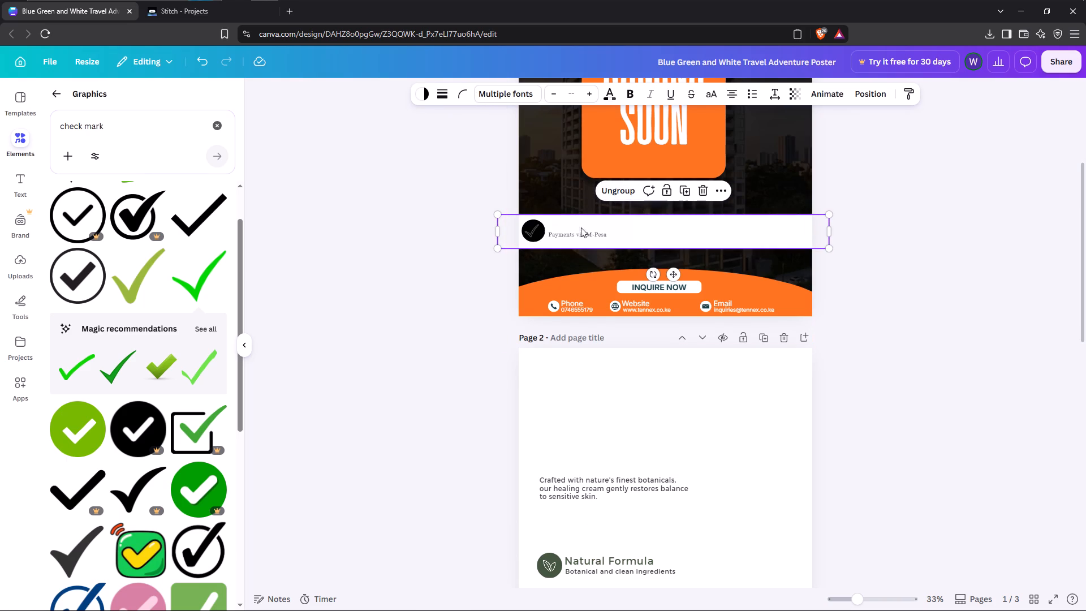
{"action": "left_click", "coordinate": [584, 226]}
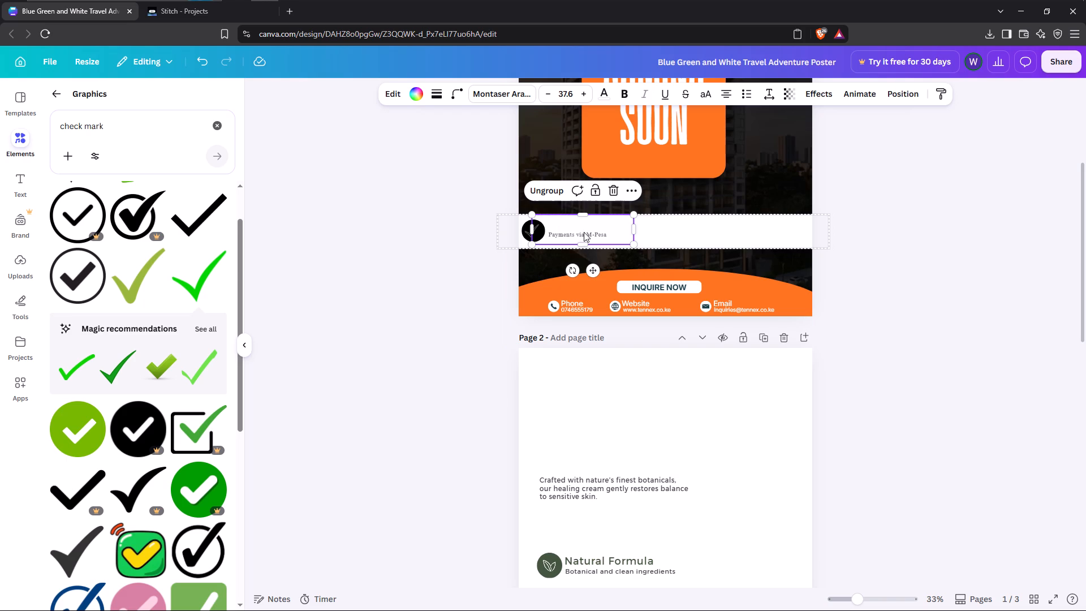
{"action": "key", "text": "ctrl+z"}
Move the white band up off the payment item and delete the grey background shape behind the payment text.
{"action": "left_click", "coordinate": [736, 231]}
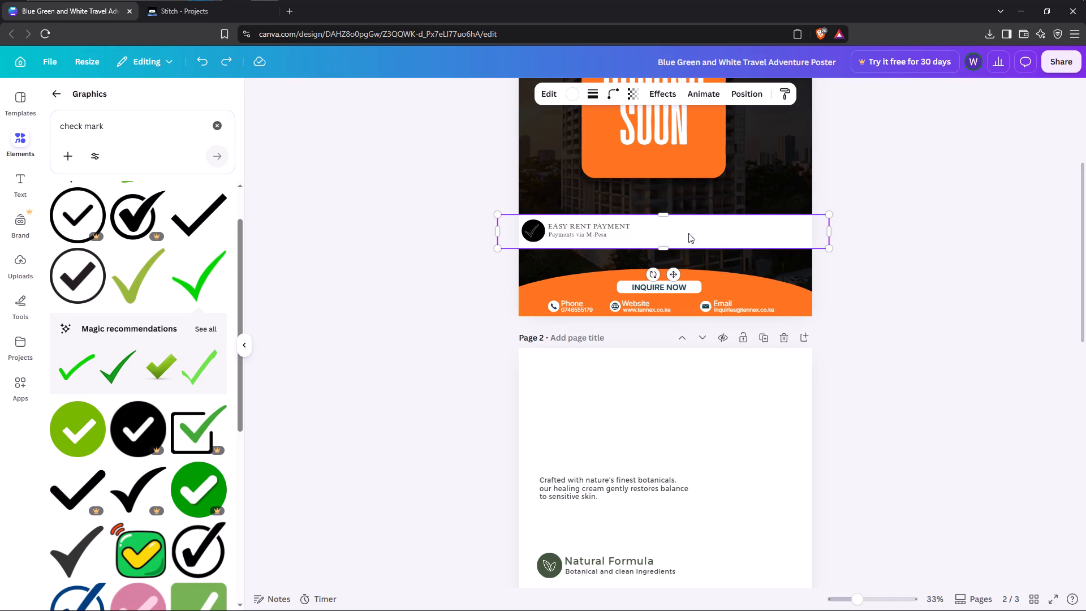
{"action": "left_click_drag", "start_coordinate": [688, 233], "coordinate": [685, 191]}
{"action": "left_click", "coordinate": [615, 238]}
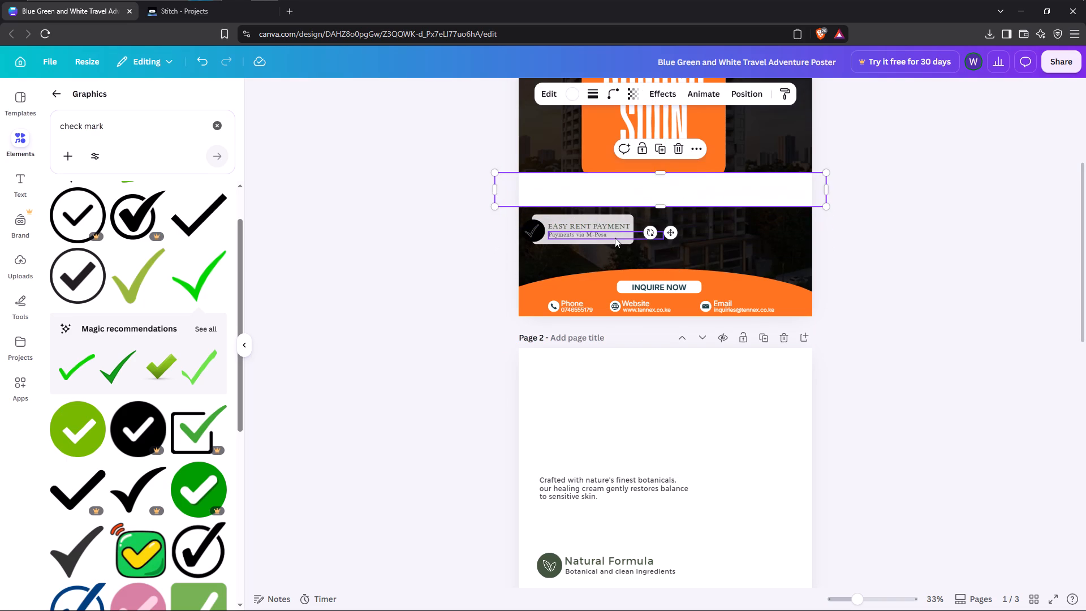
{"action": "left_click", "coordinate": [537, 227]}
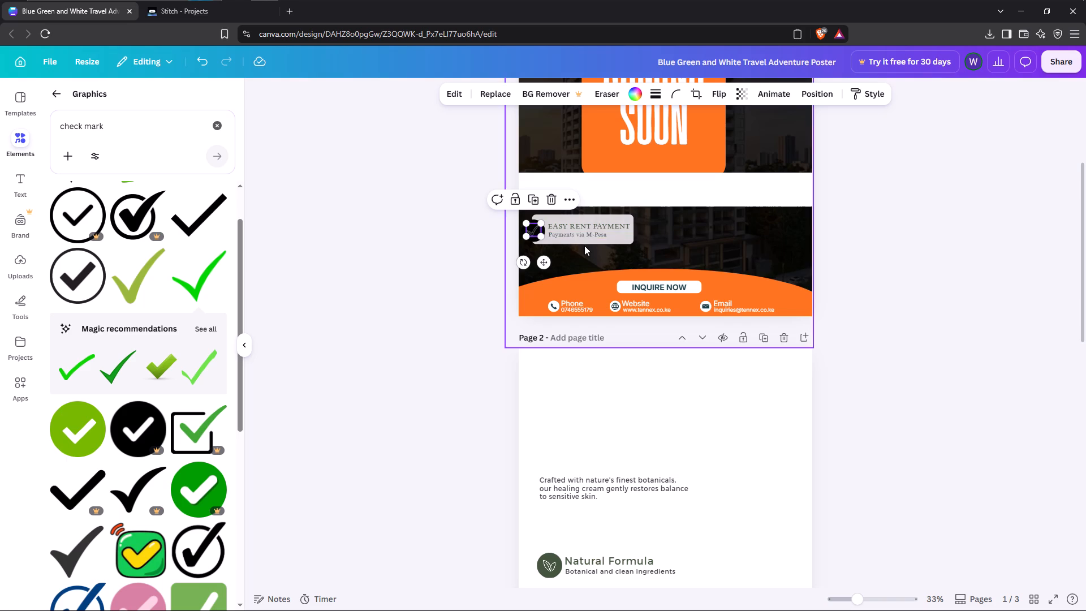
{"action": "left_click", "coordinate": [623, 215]}
{"action": "left_click", "coordinate": [602, 195]}
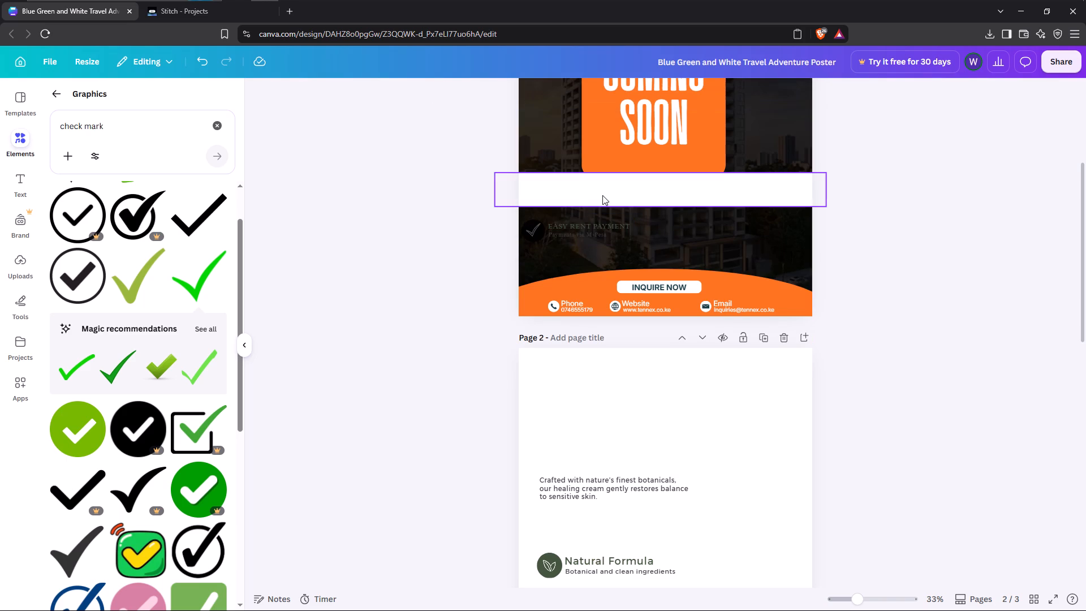
Group the black circle, check mark, EASY RENT PAYMENT heading and Payments via M-Pesa line.
{"action": "left_click", "coordinate": [617, 247]}
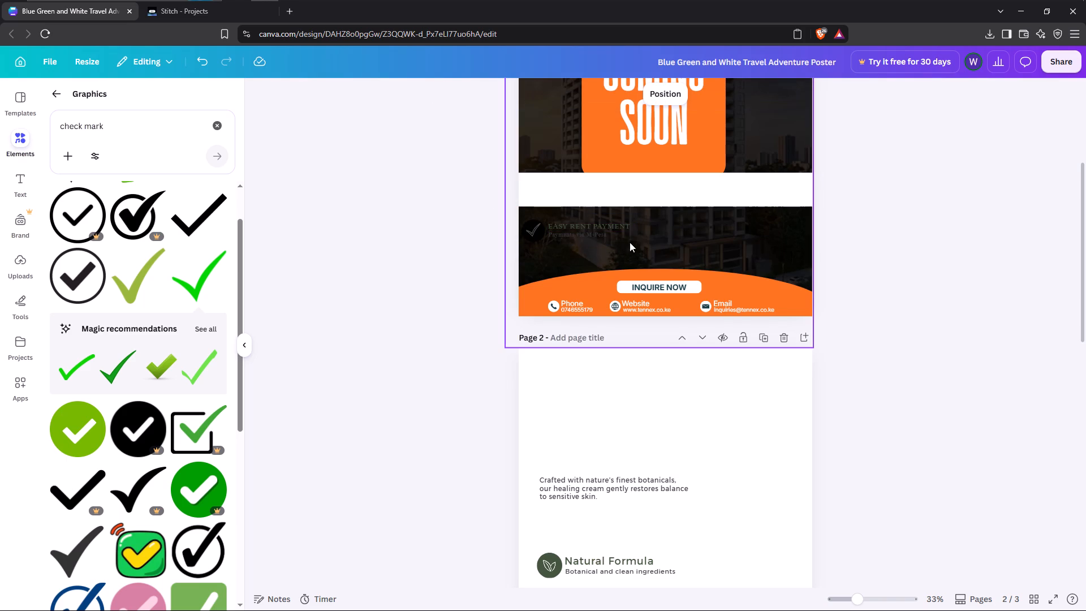
{"action": "left_click_drag", "start_coordinate": [630, 242], "coordinate": [535, 223]}
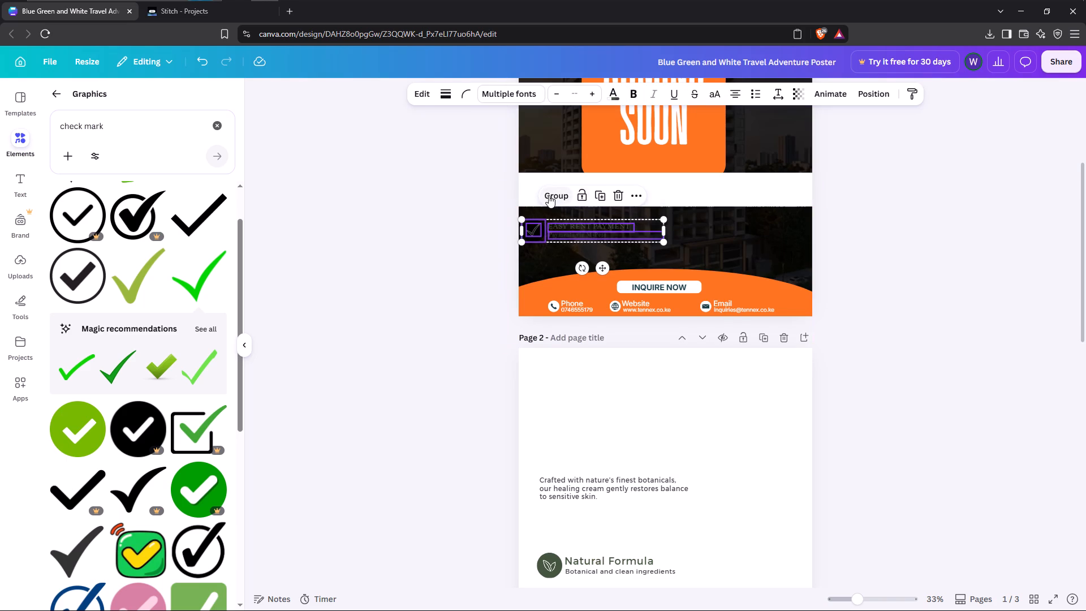
{"action": "left_click", "coordinate": [549, 195]}
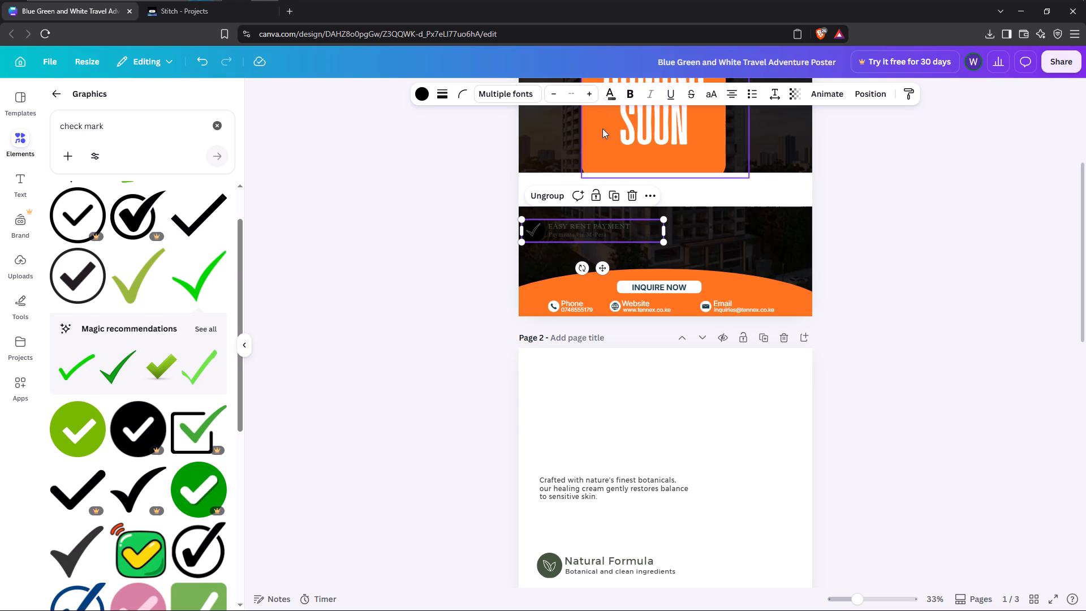
Recolour the EASY RENT PAYMENT heading and the Payments via M-Pesa line within the group to black.
{"action": "left_click", "coordinate": [572, 223]}
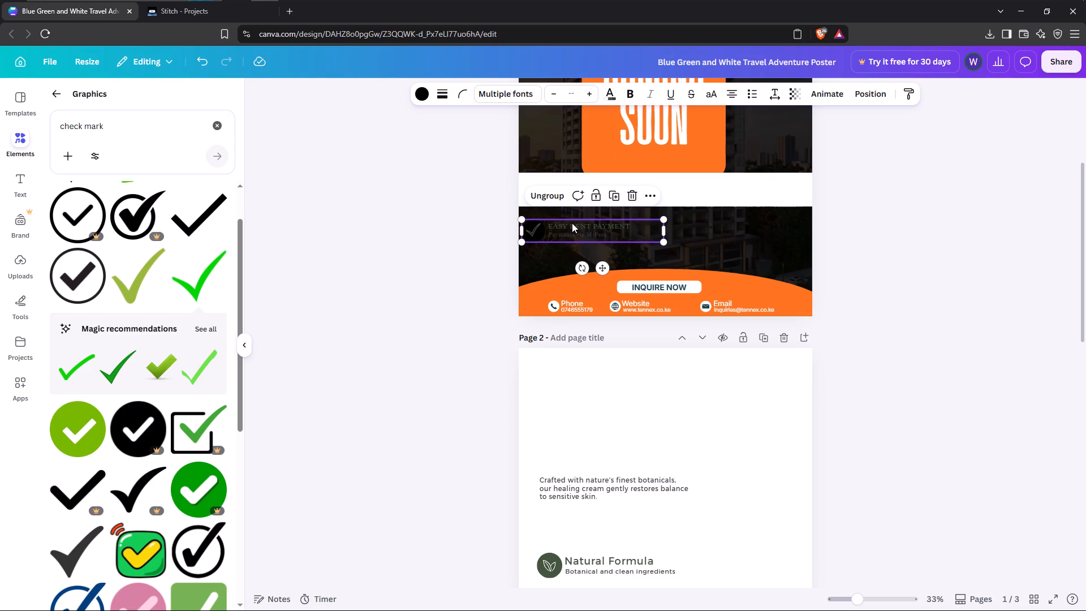
{"action": "left_click", "coordinate": [558, 98]}
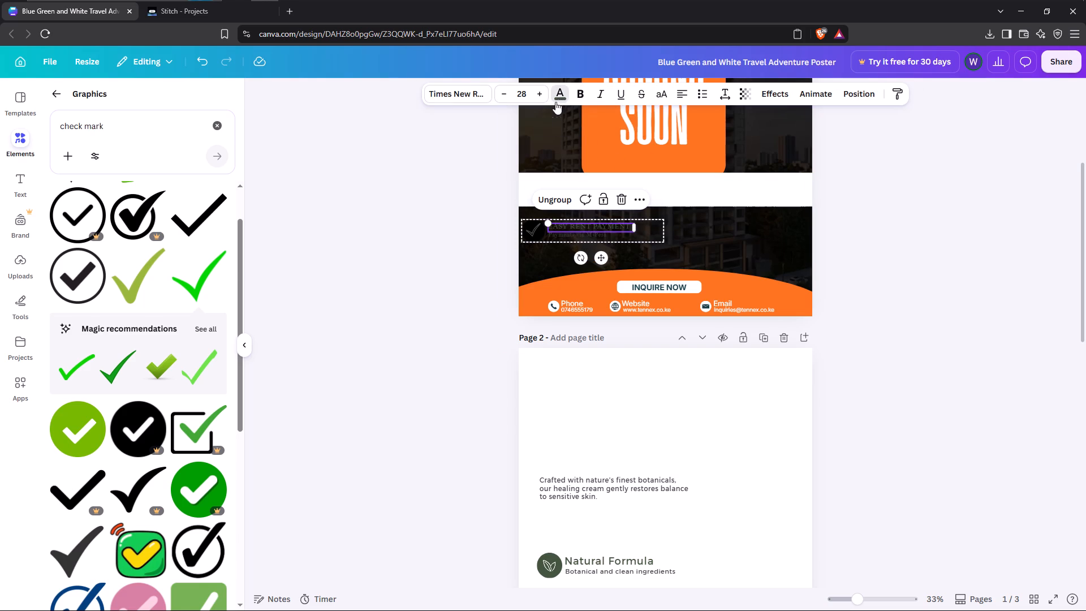
{"action": "left_click", "coordinate": [79, 196]}
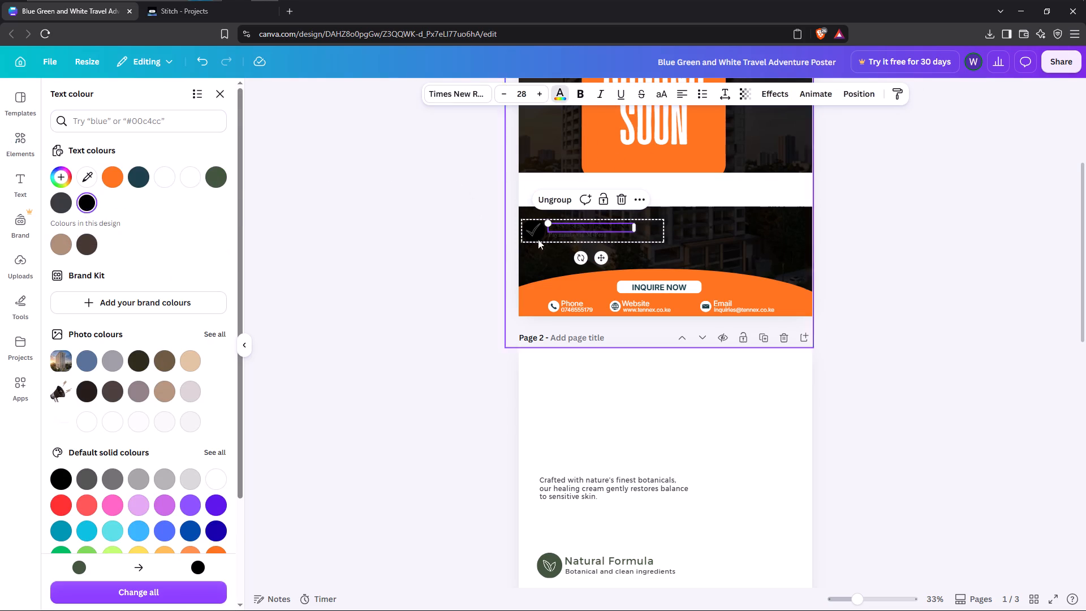
{"action": "left_click", "coordinate": [569, 236]}
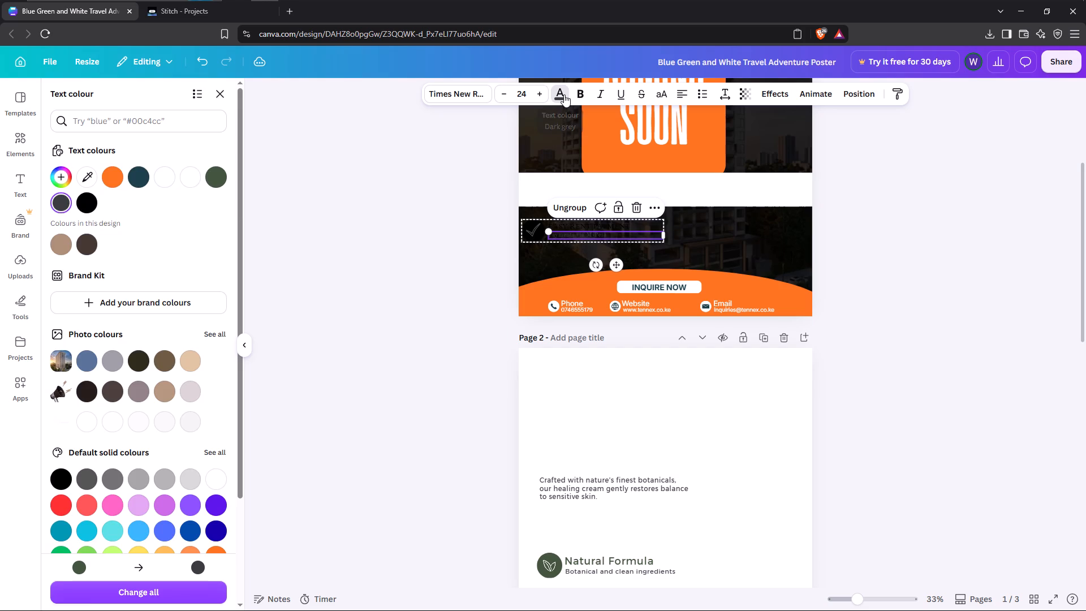
{"action": "left_click", "coordinate": [564, 94]}
{"action": "left_click", "coordinate": [554, 95]}
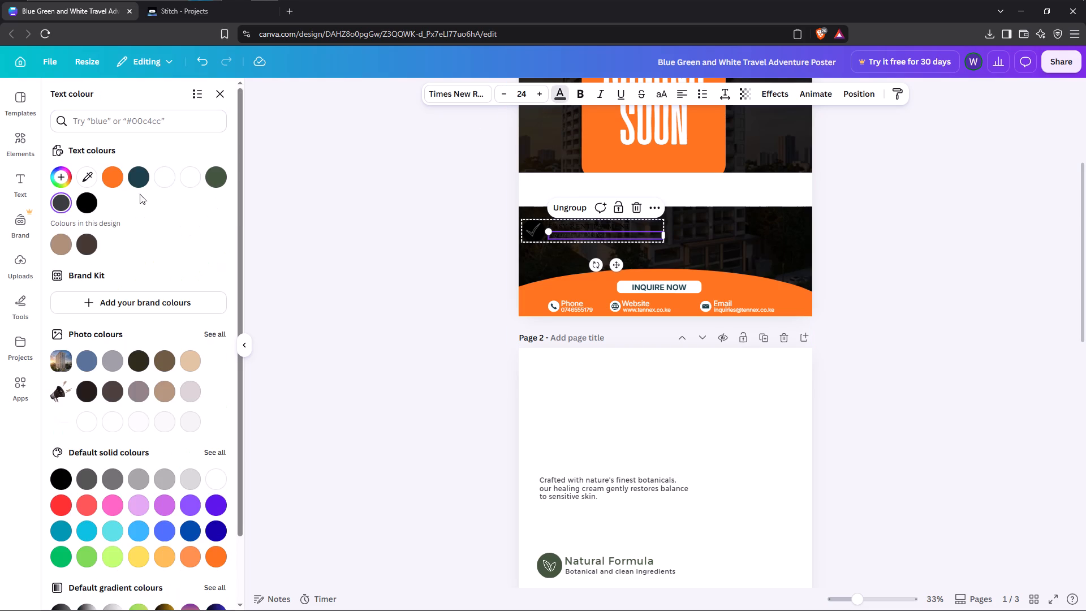
{"action": "left_click", "coordinate": [86, 209]}
{"action": "left_click", "coordinate": [203, 260]}
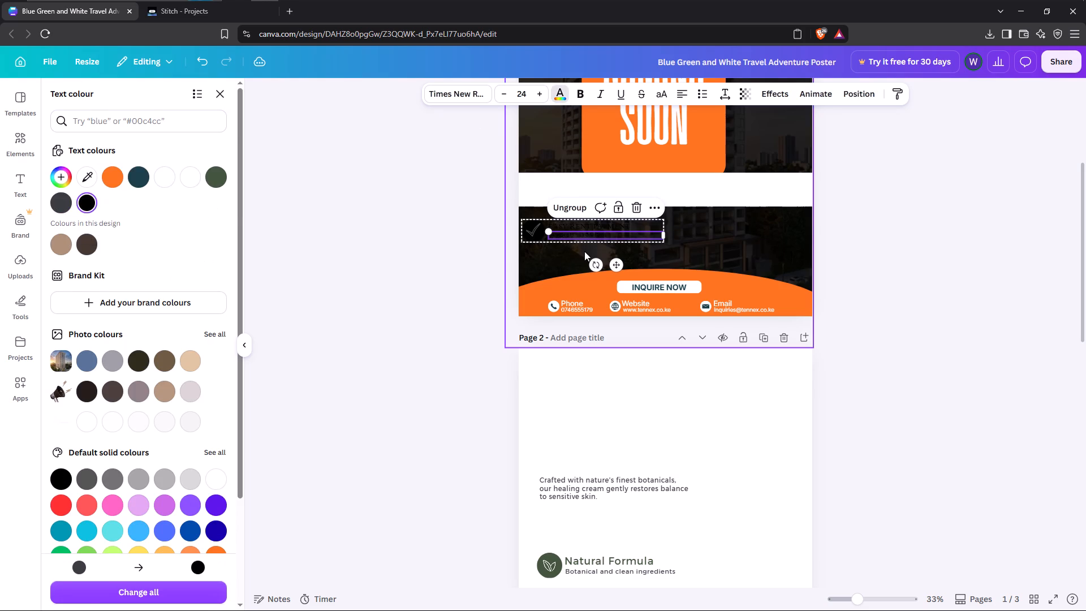
{"action": "left_click", "coordinate": [584, 251]}
Lower the white band to between the Coming Soon box and the orange footer, and centre the payment group vertically in its left half.
{"action": "left_click_drag", "start_coordinate": [547, 236], "coordinate": [549, 191]}
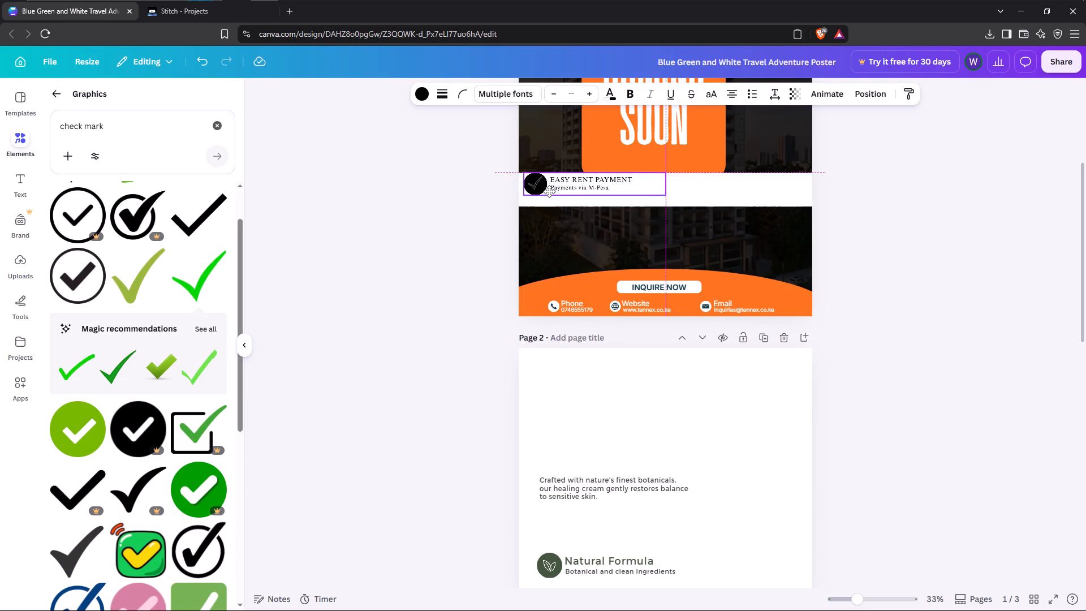
{"action": "left_click_drag", "start_coordinate": [549, 191], "coordinate": [548, 196]}
{"action": "left_click_drag", "start_coordinate": [704, 192], "coordinate": [705, 233]}
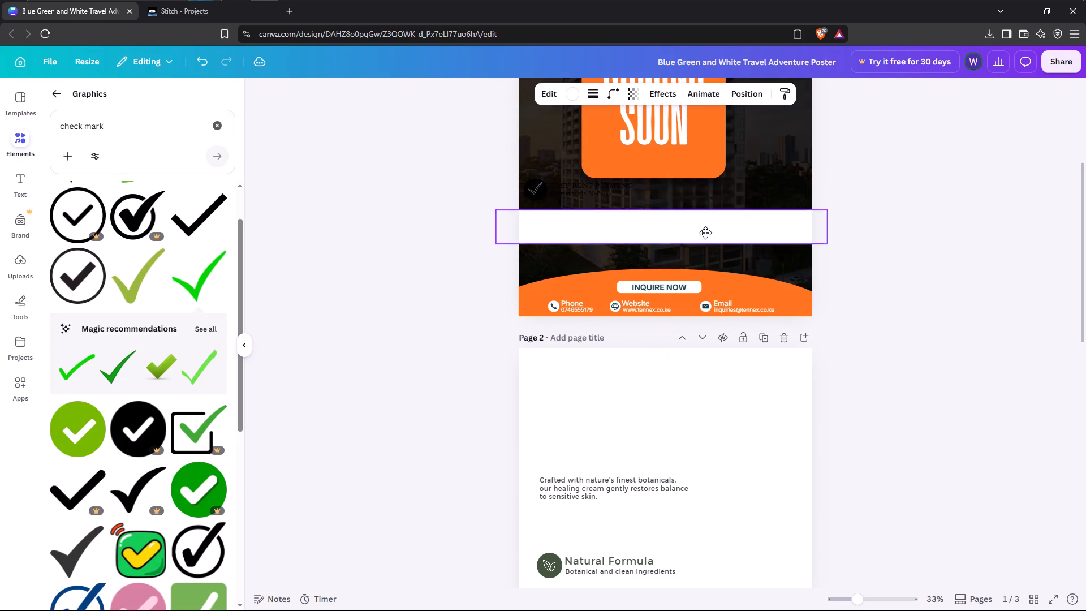
{"action": "left_click_drag", "start_coordinate": [705, 233], "coordinate": [712, 239]}
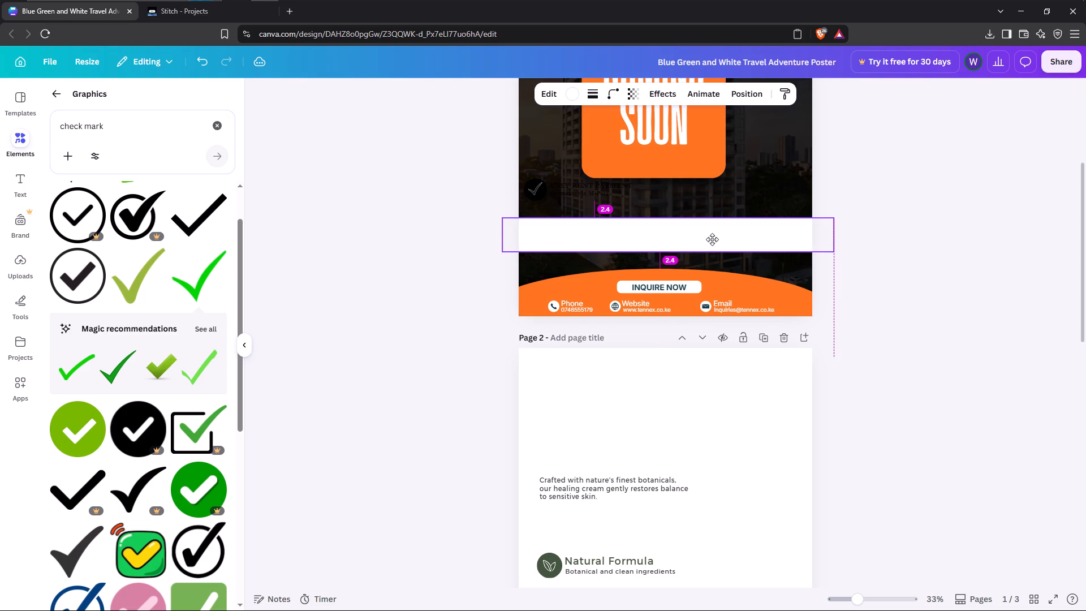
{"action": "left_click_drag", "start_coordinate": [712, 239], "coordinate": [712, 233]}
{"action": "left_click_drag", "start_coordinate": [561, 191], "coordinate": [557, 221]}
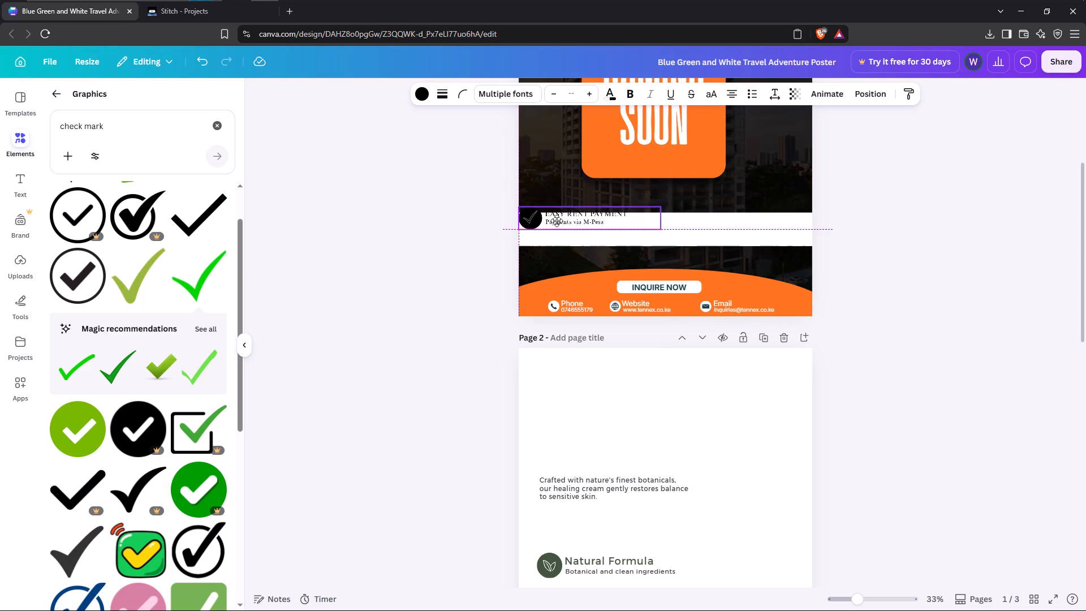
{"action": "left_click_drag", "start_coordinate": [557, 221], "coordinate": [560, 232]}
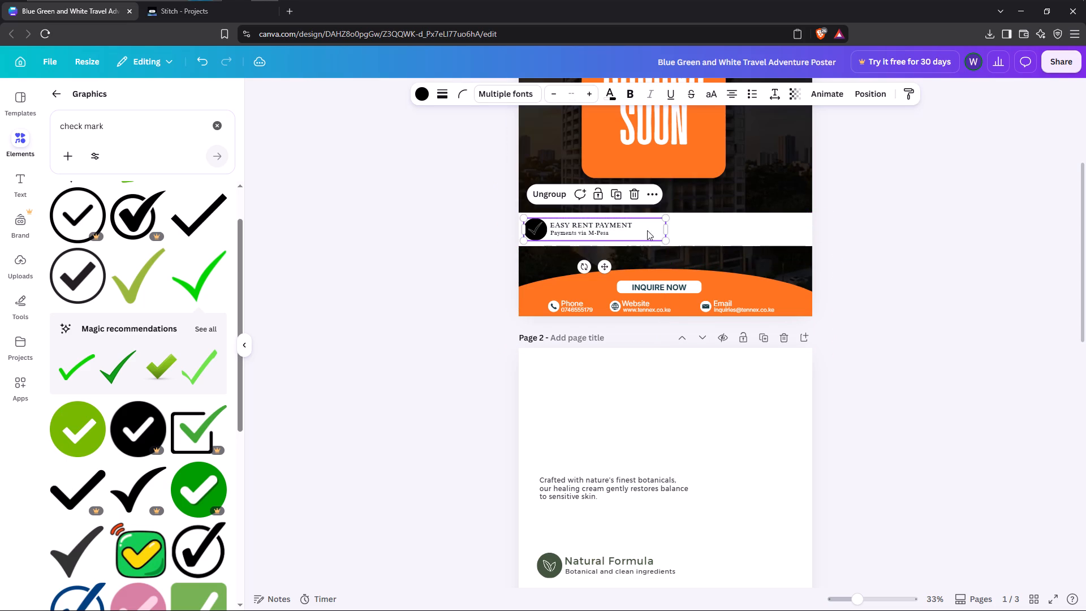
{"action": "left_click", "coordinate": [670, 227]}
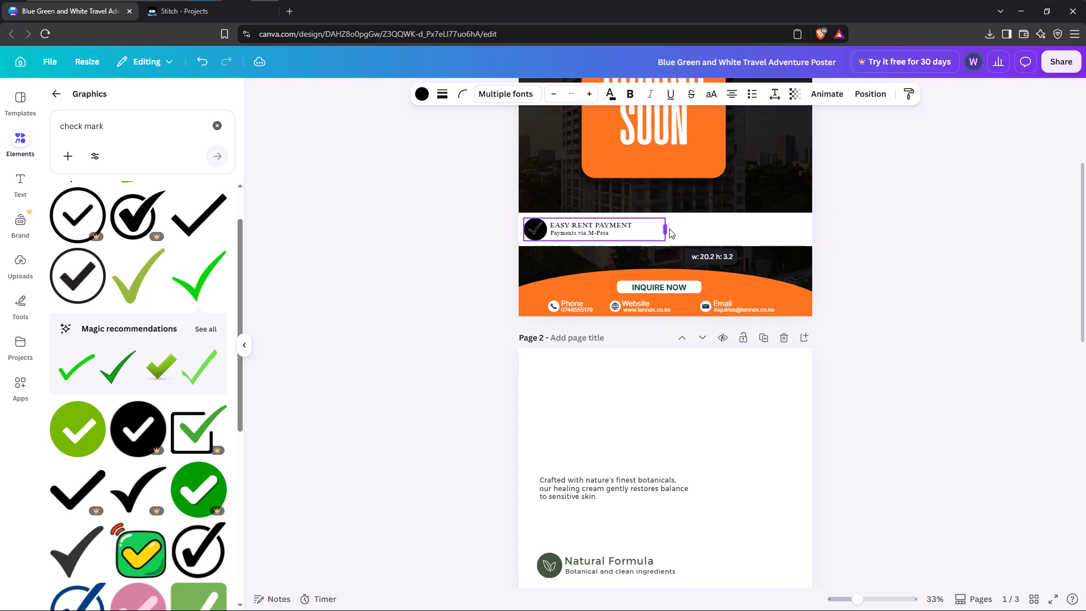
{"action": "left_click", "coordinate": [325, 281]}
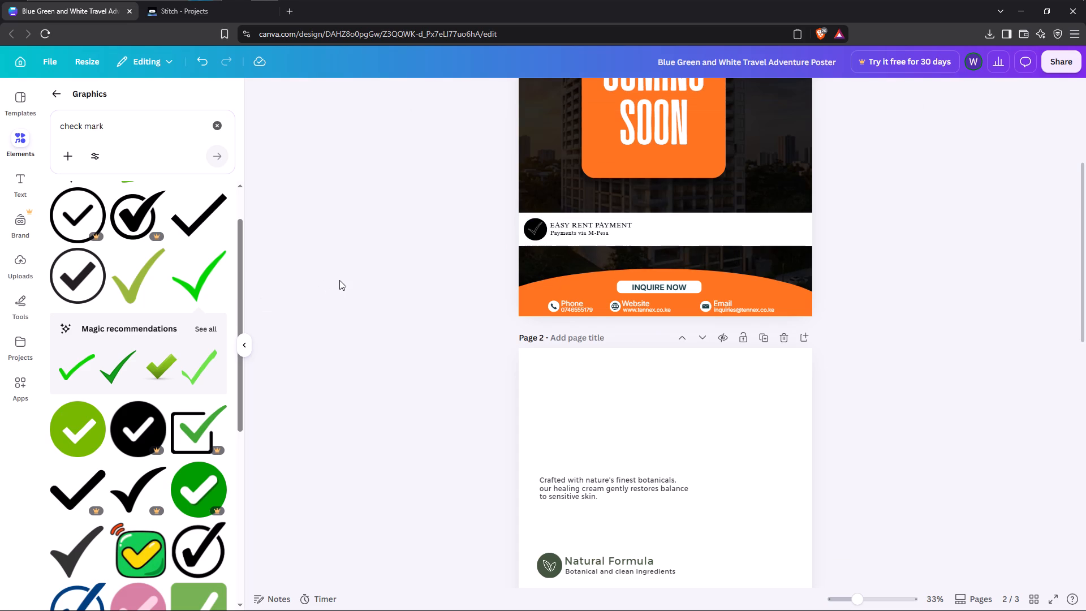
Duplicate the payment group and place the copy in the white band's right half, level with the original.
{"action": "left_click", "coordinate": [581, 234]}
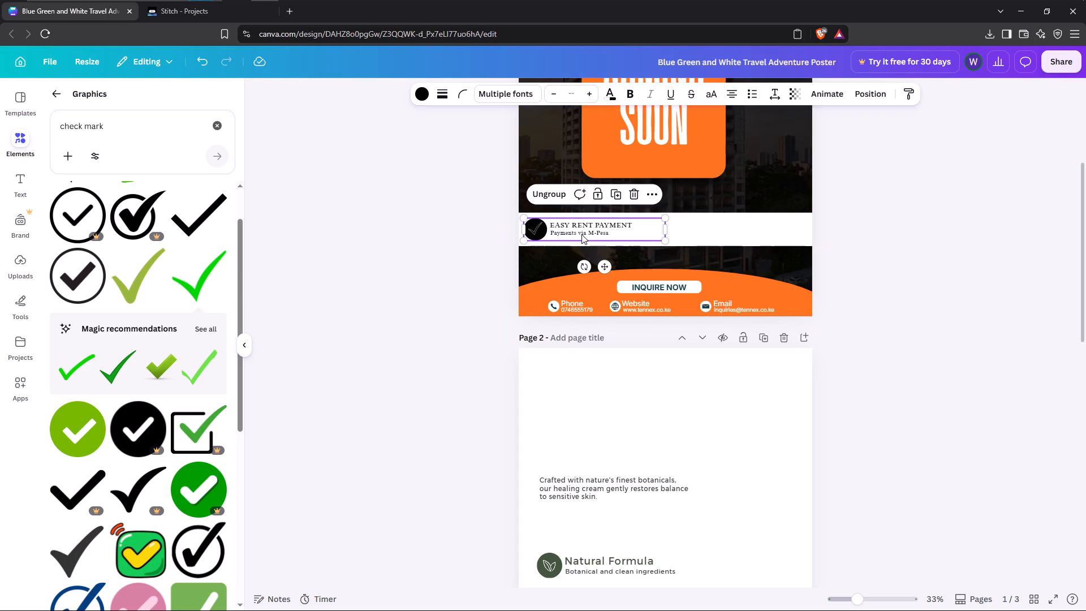
{"action": "left_click", "coordinate": [620, 196]}
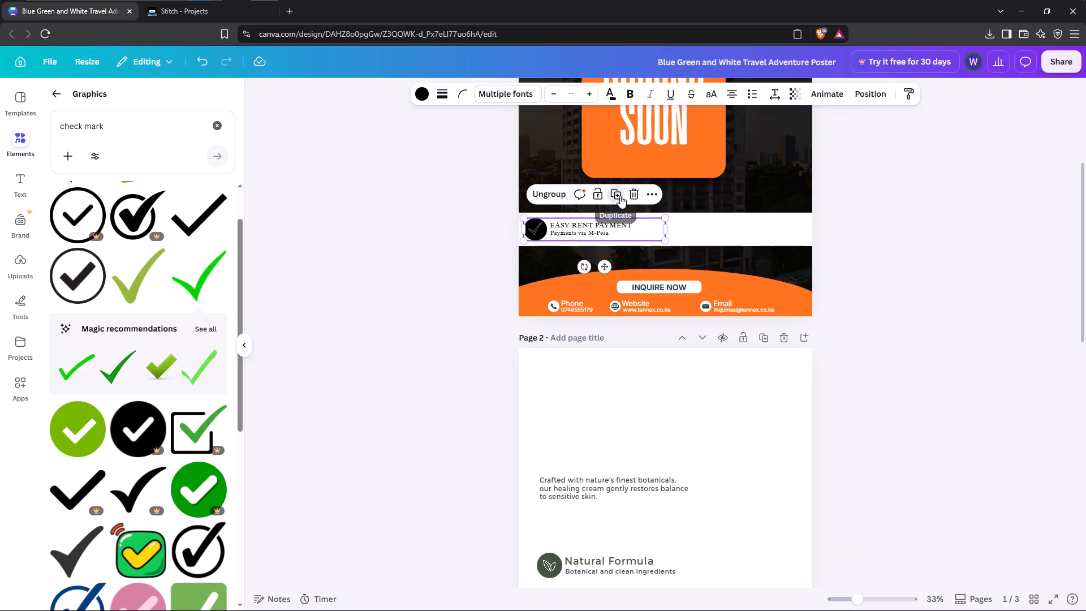
{"action": "left_click_drag", "start_coordinate": [588, 229], "coordinate": [723, 228]}
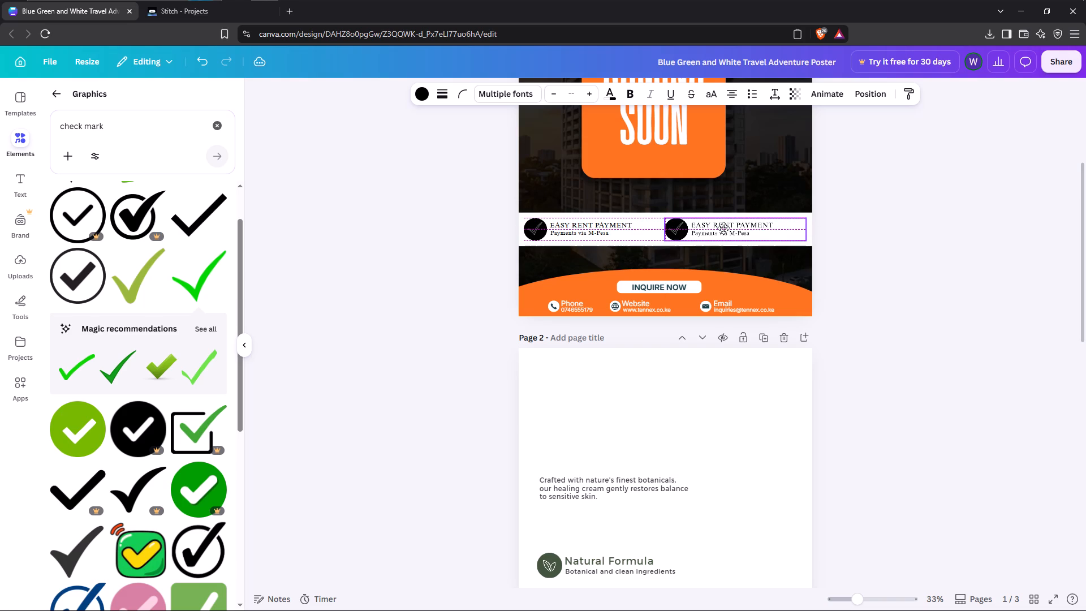
{"action": "left_click_drag", "start_coordinate": [723, 228], "coordinate": [725, 228]}
{"action": "left_click", "coordinate": [407, 253]}
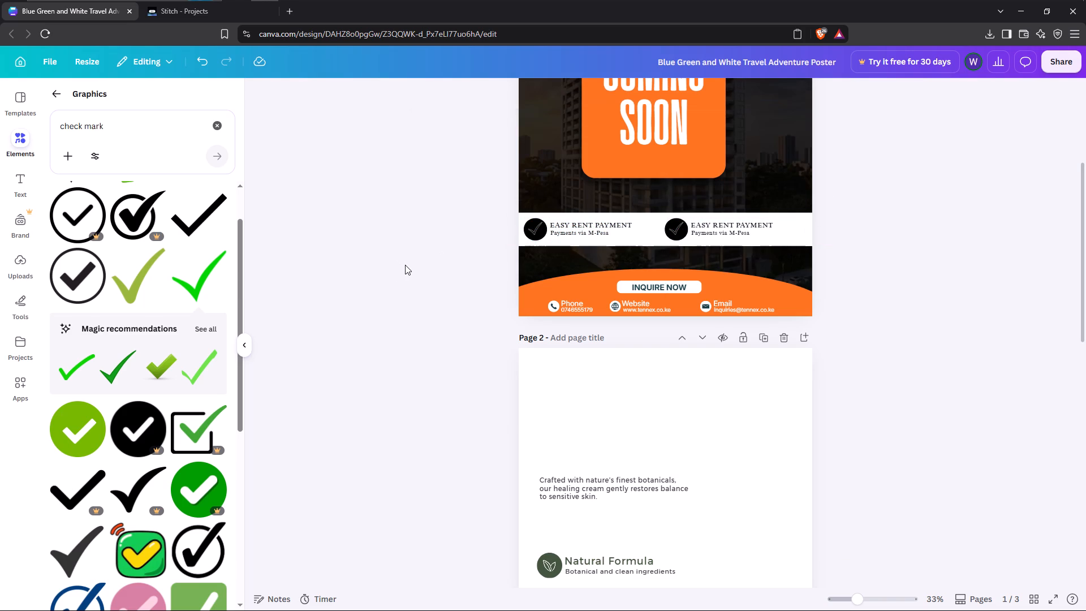
Delete the template page with the skincare feature list and the blank page after it, keeping only the poster.
{"action": "left_click", "coordinate": [780, 335]}
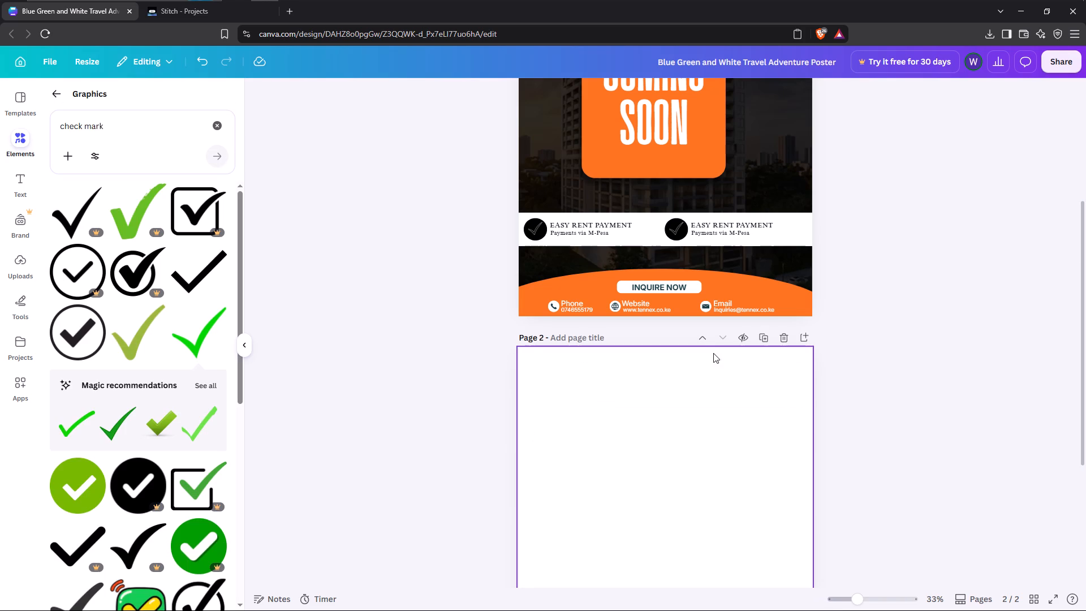
{"action": "left_click", "coordinate": [777, 337]}
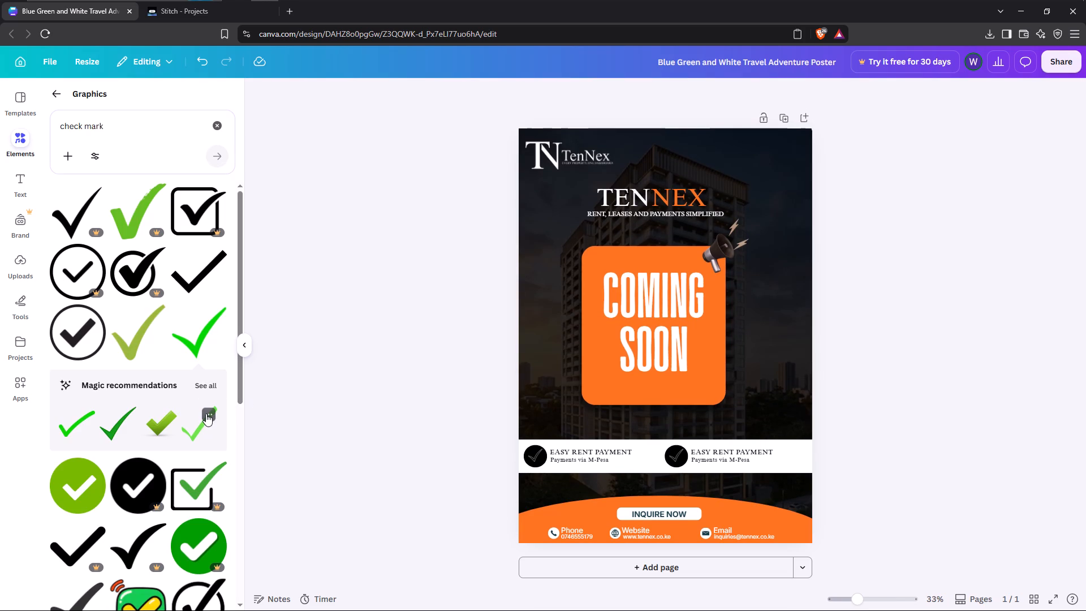
Ungroup the duplicated payment item in the white band's right half.
{"action": "left_click", "coordinate": [686, 457]}
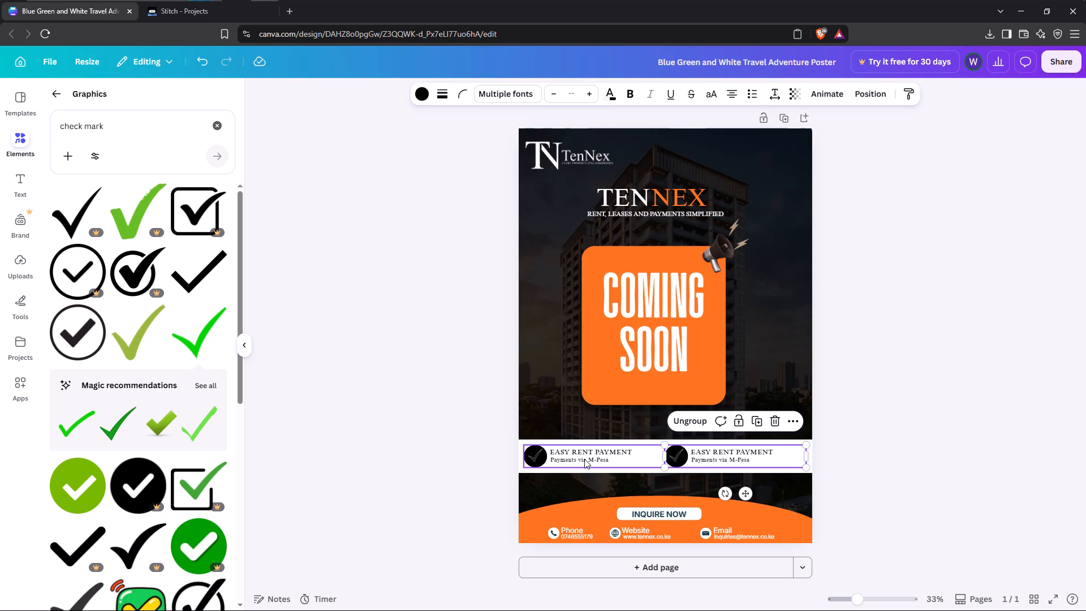
{"action": "left_click", "coordinate": [682, 423]}
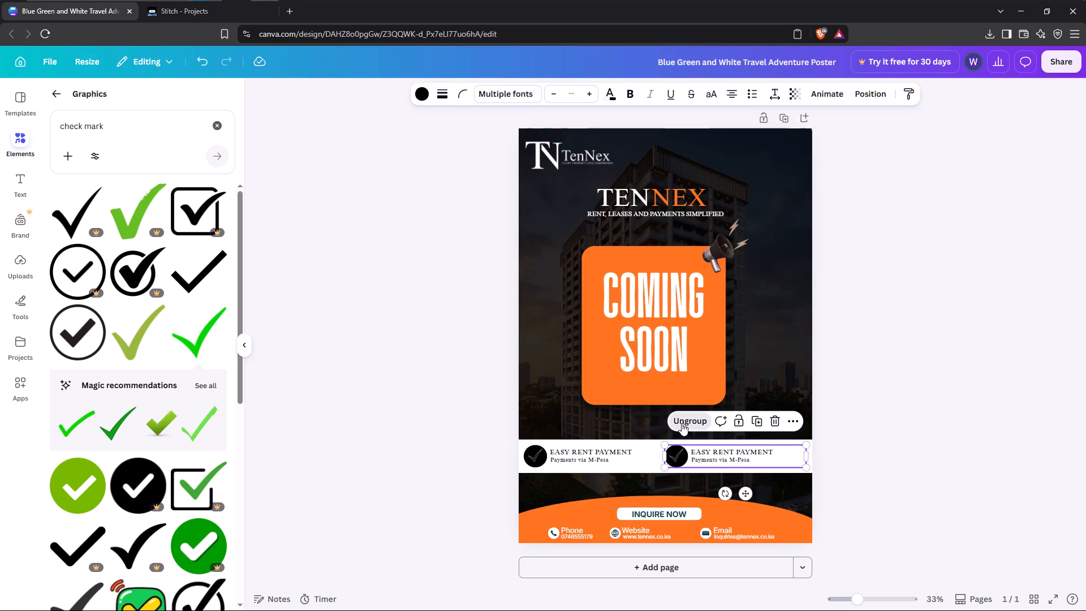
{"action": "left_click", "coordinate": [674, 453]}
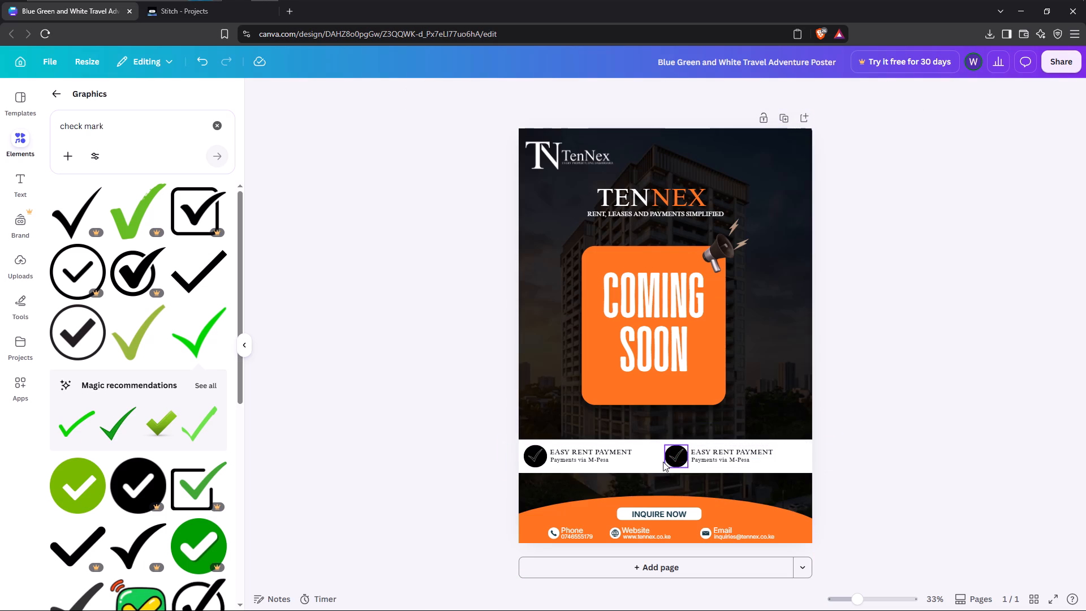
Search the graphics library for receipt paper.
{"action": "left_click_drag", "start_coordinate": [115, 130], "coordinate": [0, 105]}
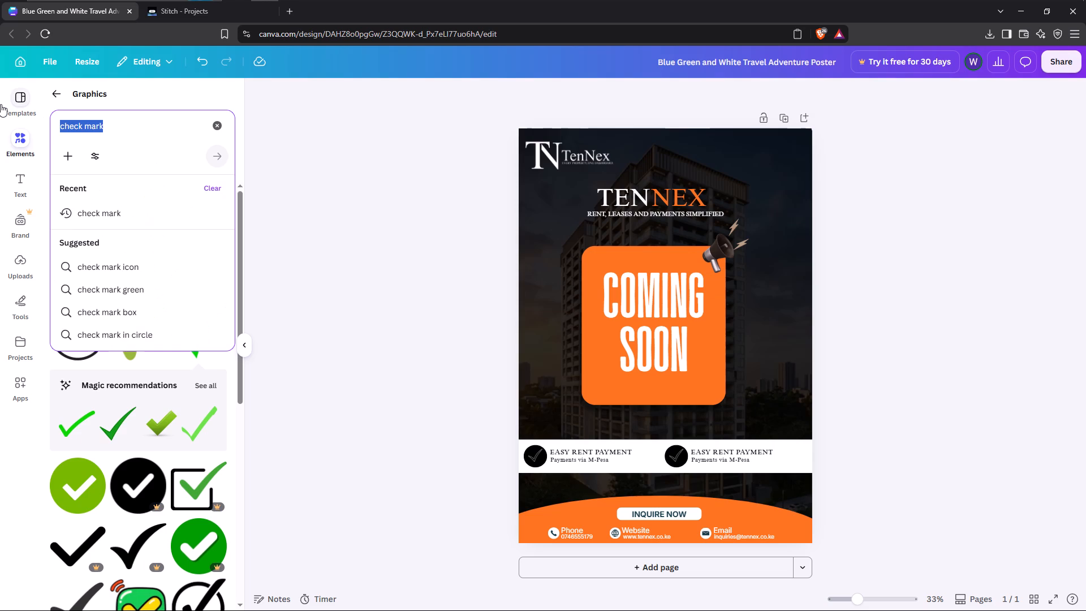
{"action": "type", "text": "auto"}
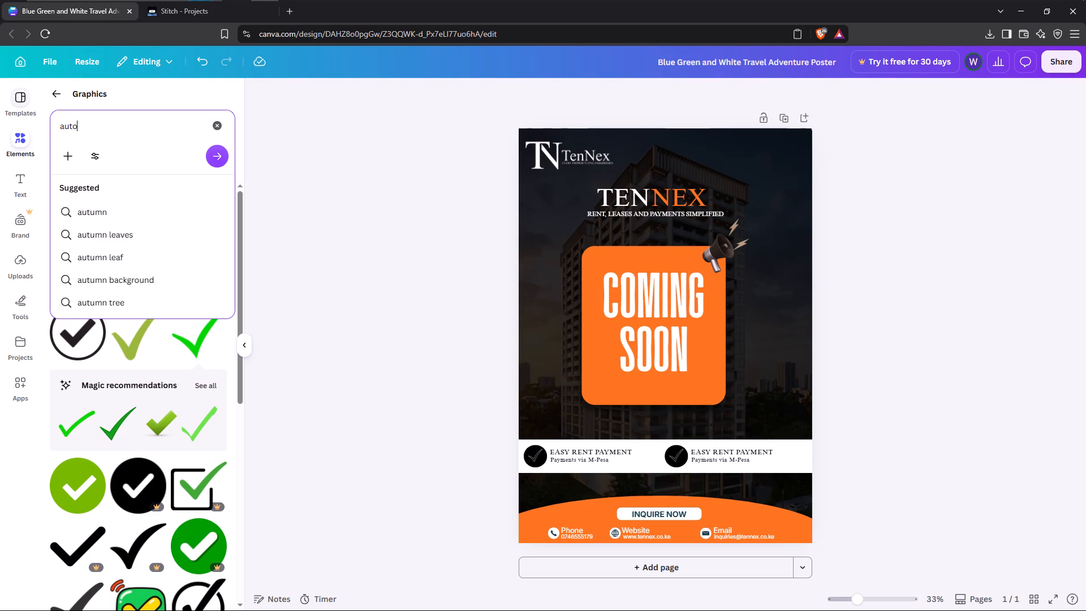
{"action": "key", "text": "BackSpace"}
{"action": "key", "text": "BackSpace"}
{"action": "key", "text": "BackSpace"}
{"action": "key", "text": "BackSpace"}
{"action": "key", "text": "BackSpace"}
{"action": "key", "text": "BackSpace"}
{"action": "key", "text": "BackSpace"}
{"action": "key", "text": "BackSpace"}
{"action": "key", "text": "BackSpace"}
{"action": "key", "text": "BackSpace"}
{"action": "key", "text": "BackSpace"}
{"action": "key", "text": "BackSpace"}
{"action": "key", "text": "BackSpace"}
{"action": "key", "text": "BackSpace"}
{"action": "key", "text": "BackSpace"}
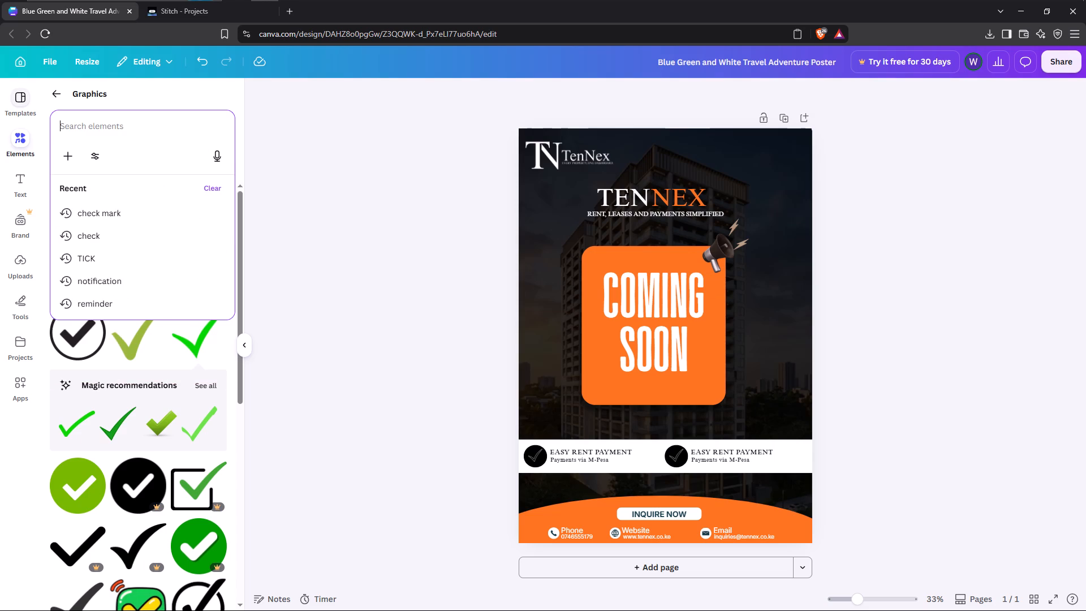
{"action": "type", "text": "receipt"}
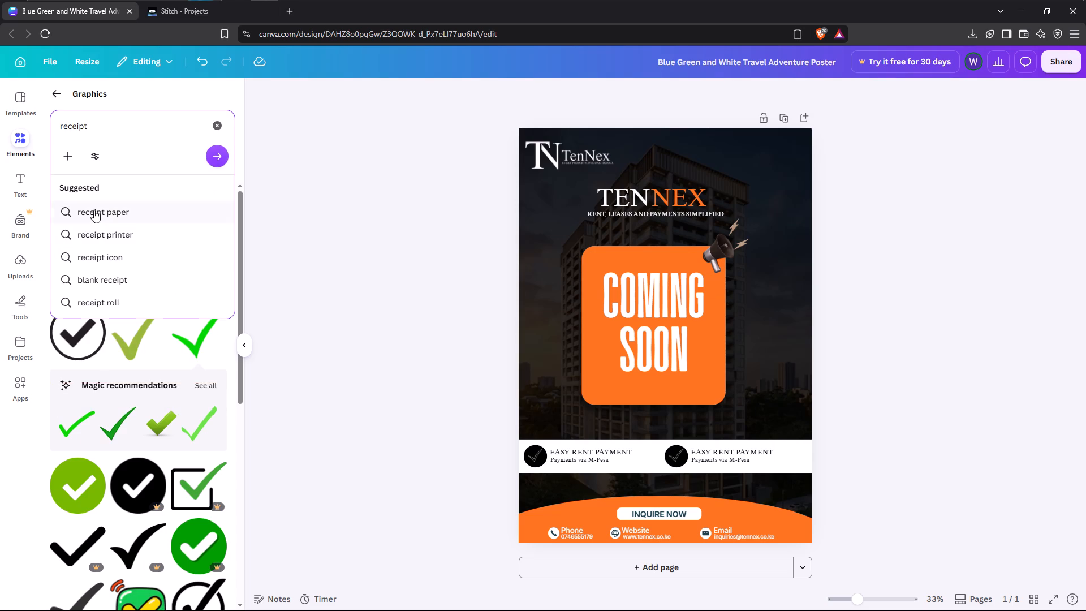
{"action": "left_click", "coordinate": [94, 210]}
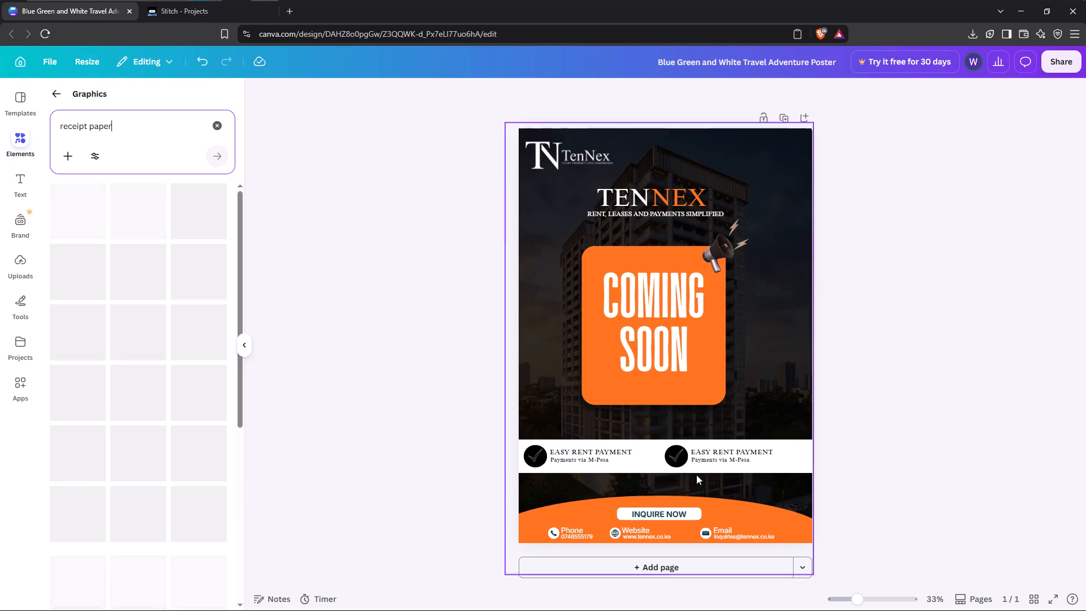
Delete the check mark from the black circle in the white band's right half.
{"action": "left_click", "coordinate": [679, 454]}
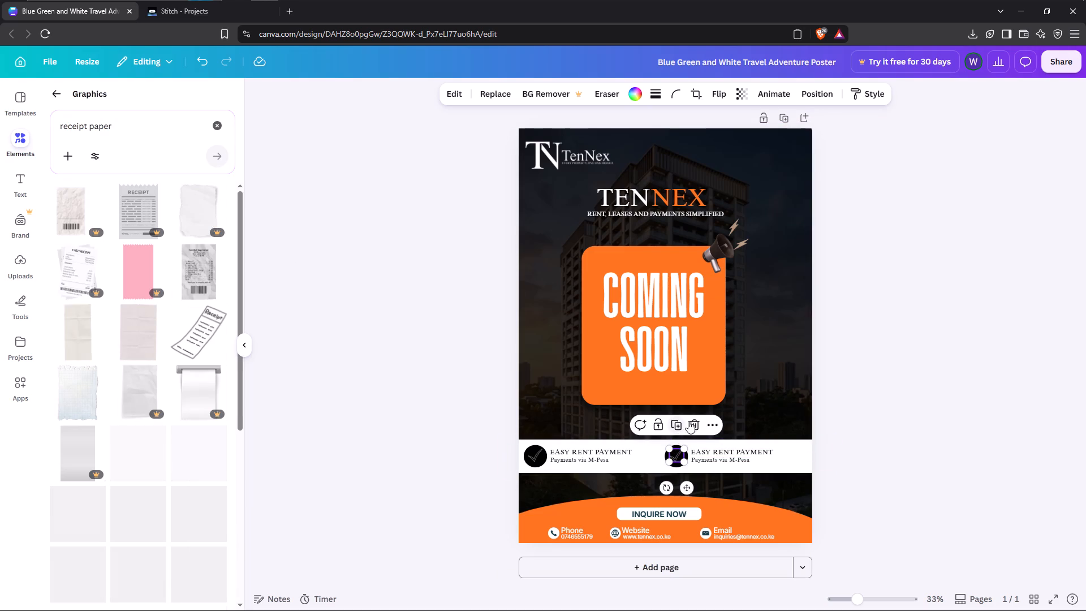
{"action": "left_click", "coordinate": [695, 421]}
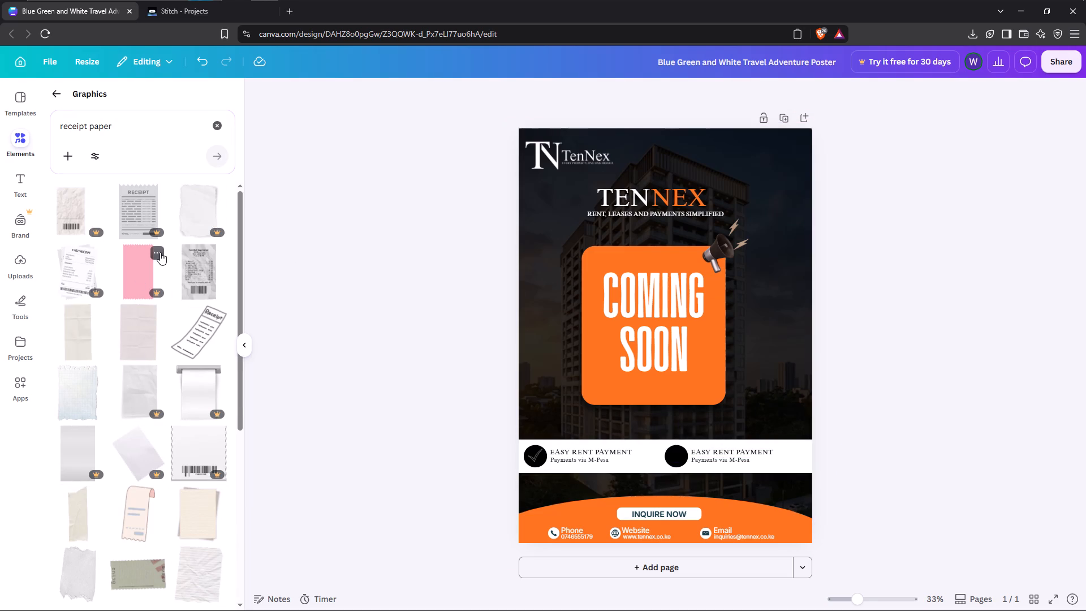
Search the graphics library for receipt and add the tilted, hand-drawn slip headed Receipt to the poster.
{"action": "scroll", "coordinate": [152, 317], "scroll_direction": "down", "scroll_amount": 2}
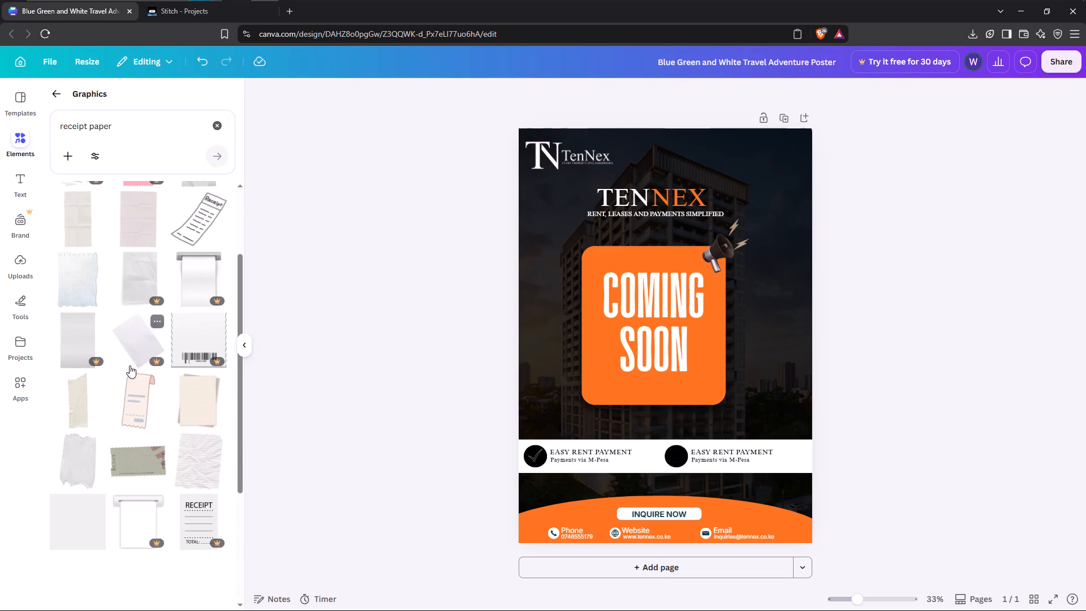
{"action": "left_click", "coordinate": [64, 96]}
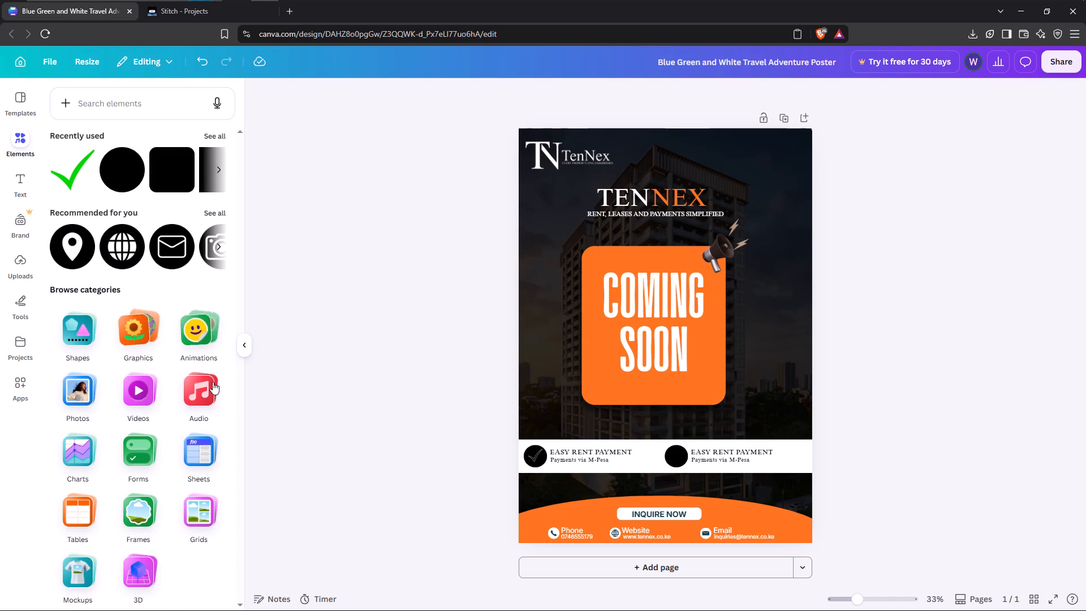
{"action": "scroll", "coordinate": [175, 397], "scroll_direction": "down", "scroll_amount": 3}
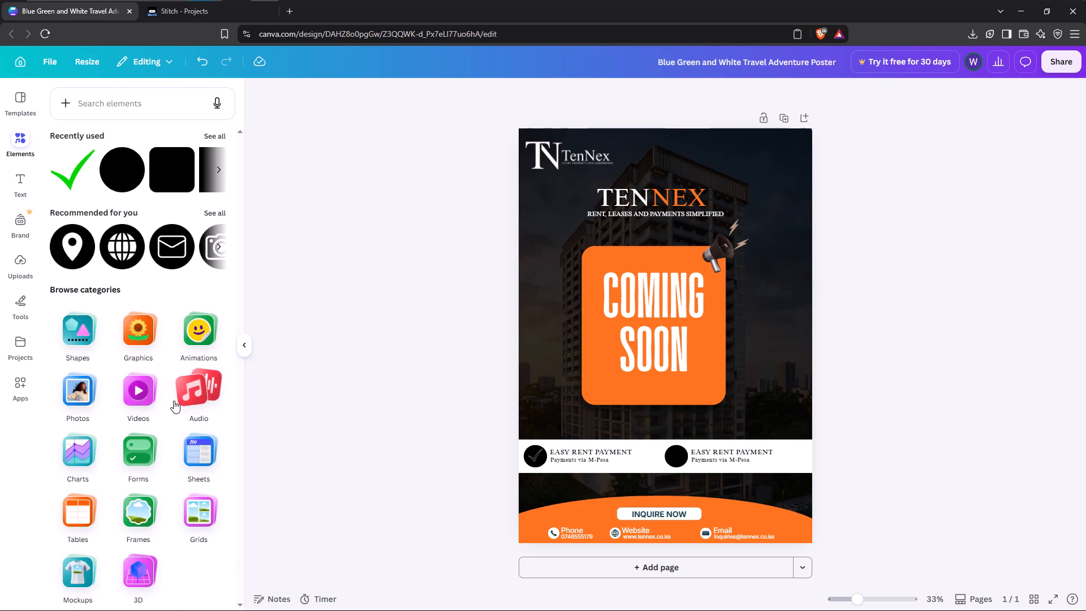
{"action": "left_click", "coordinate": [146, 334]}
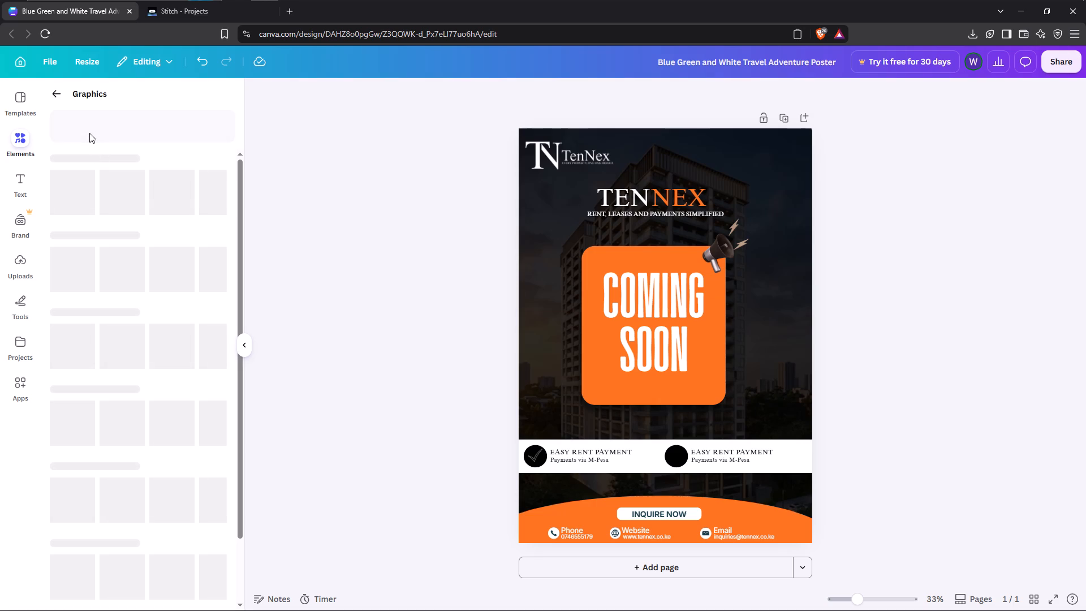
{"action": "left_click", "coordinate": [89, 133]}
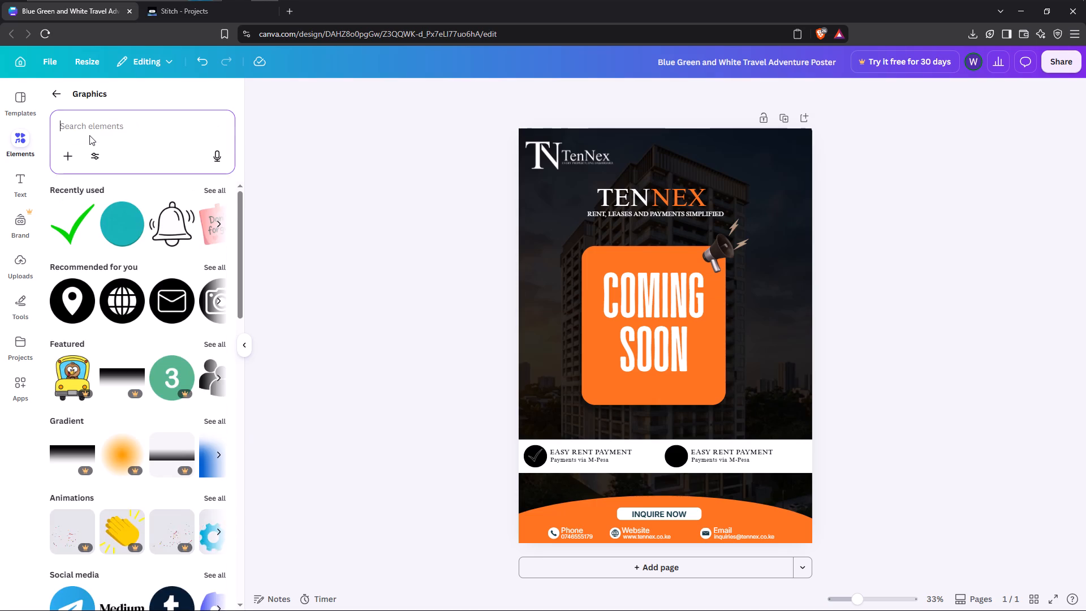
{"action": "type", "text": "re"}
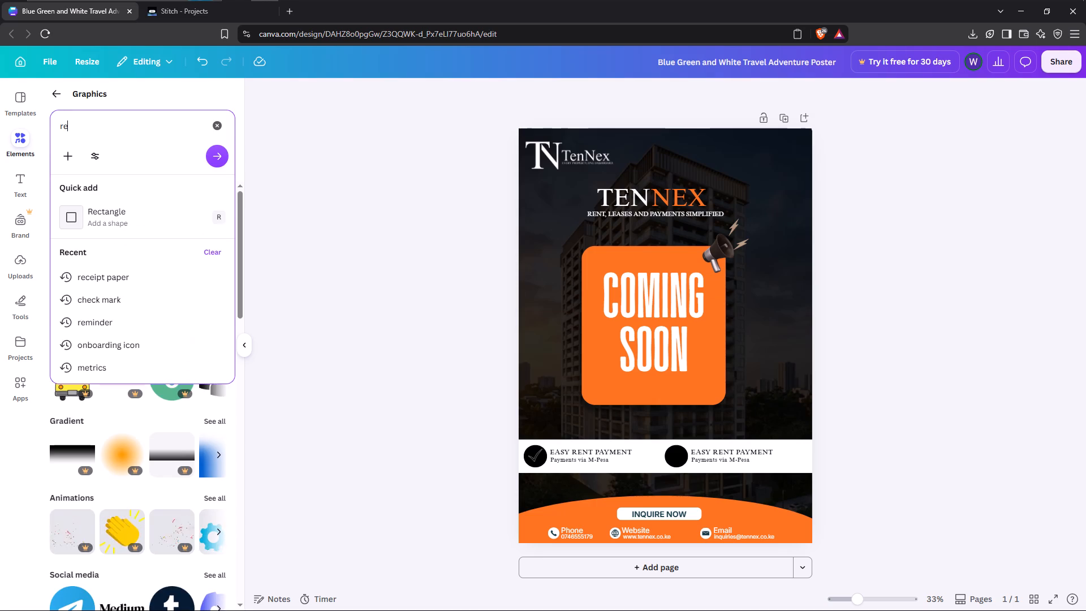
{"action": "type", "text": "ceipt"}
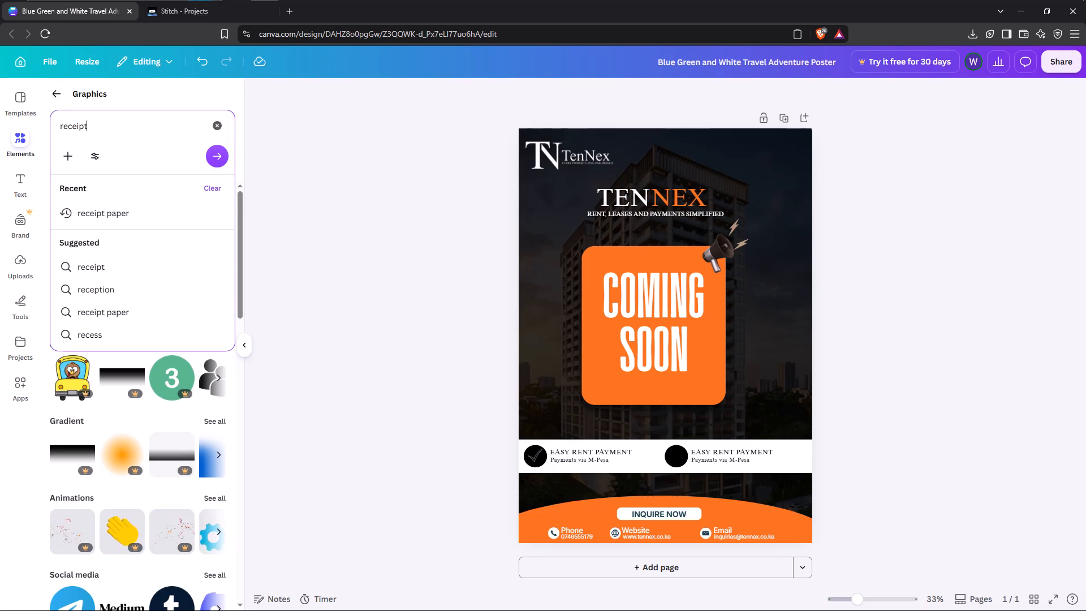
{"action": "key", "text": "numbersign"}
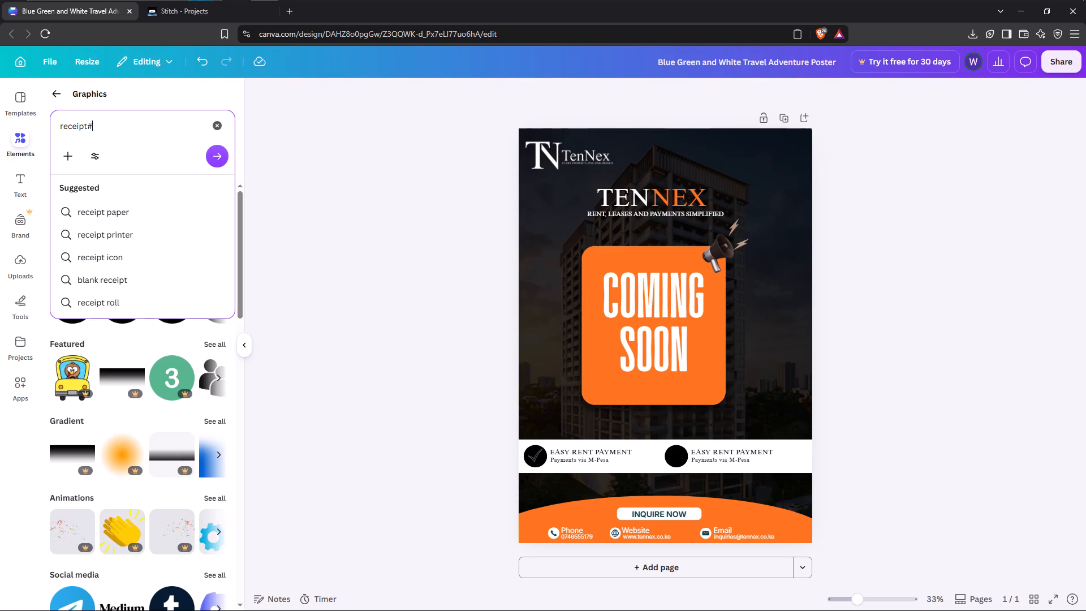
{"action": "key", "text": "BackSpace"}
{"action": "key", "text": "Return"}
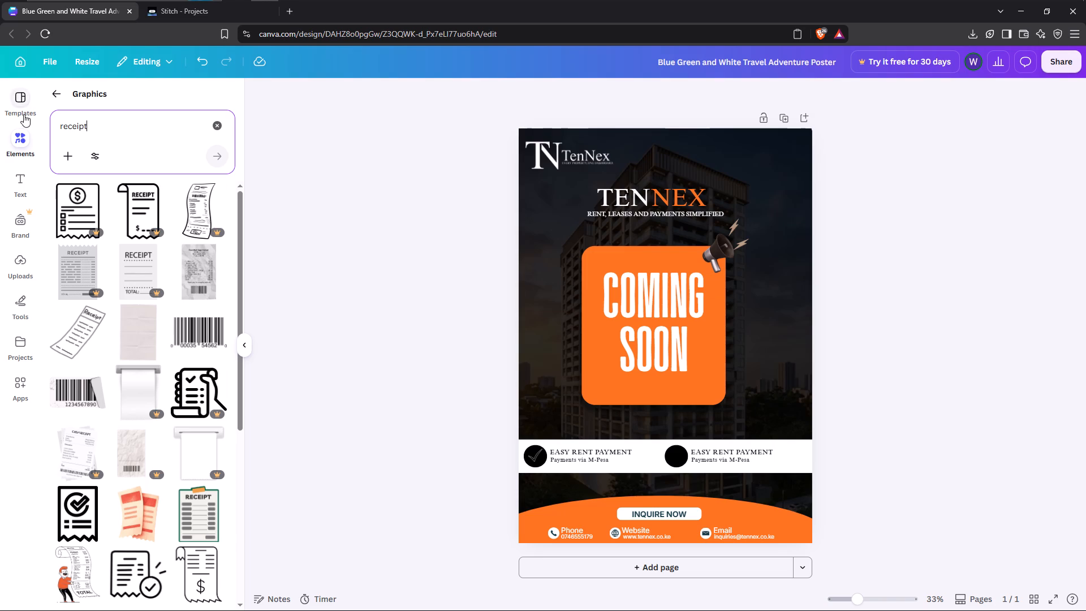
{"action": "left_click", "coordinate": [85, 326]}
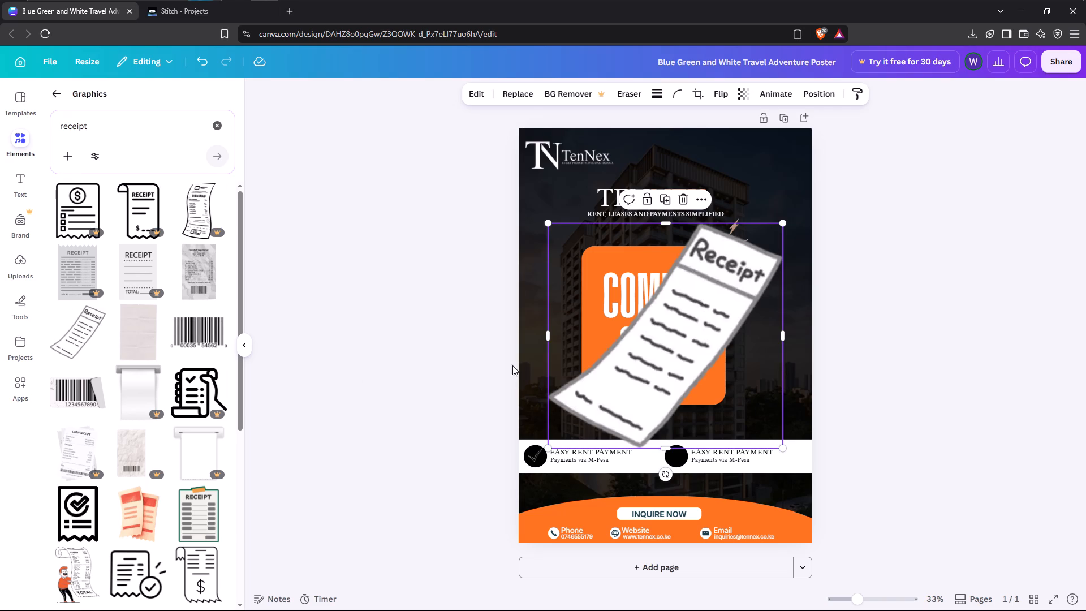
Shrink the receipt graphic to icon size and centre it inside the black circle in the white band's right half.
{"action": "left_click_drag", "start_coordinate": [549, 225], "coordinate": [661, 435]}
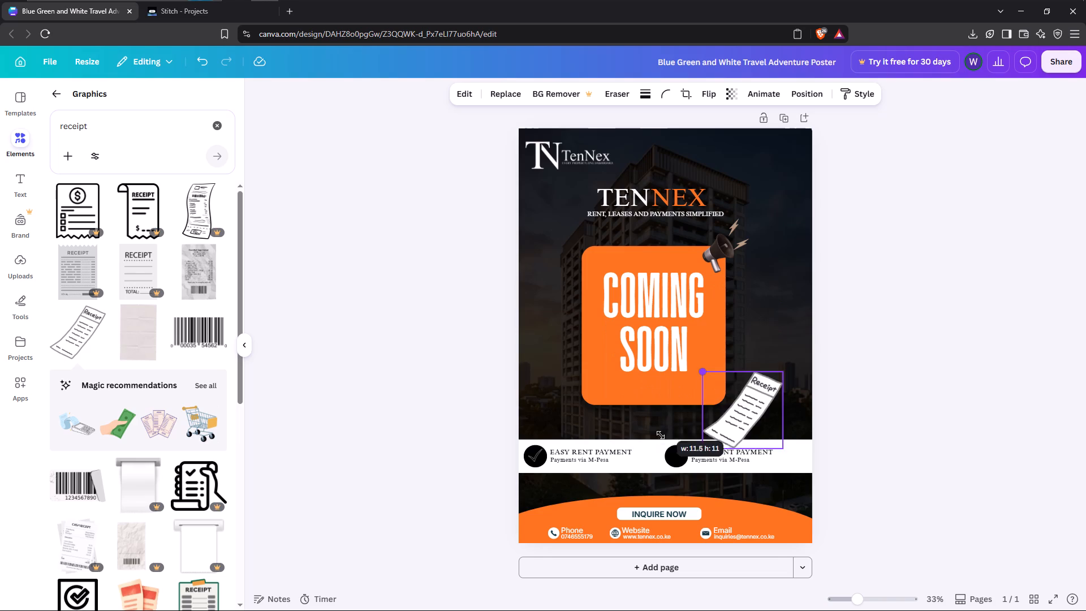
{"action": "left_click_drag", "start_coordinate": [661, 435], "coordinate": [759, 441]}
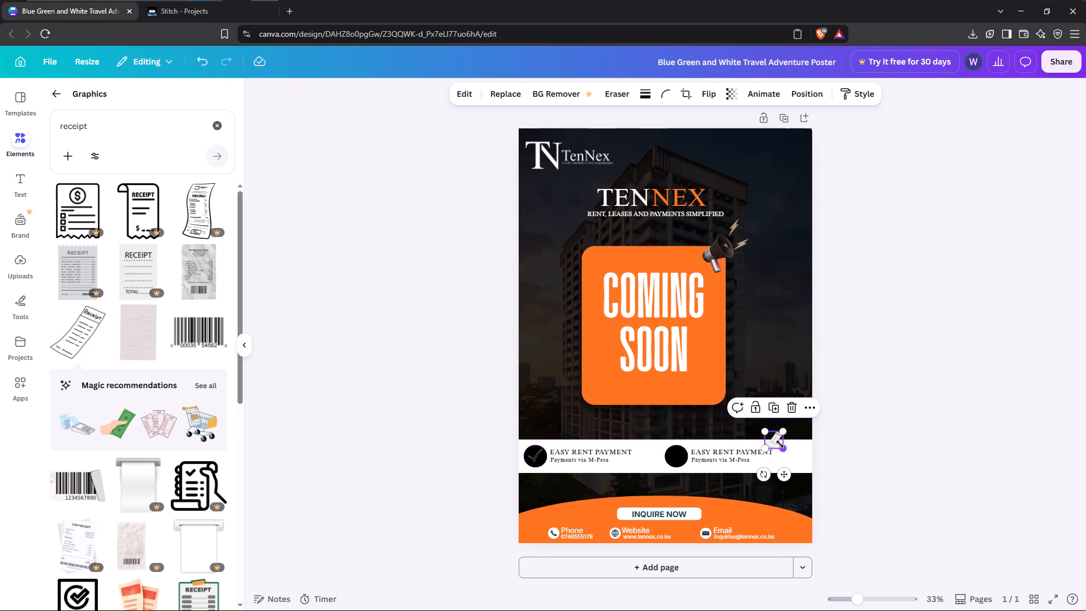
{"action": "left_click_drag", "start_coordinate": [775, 441], "coordinate": [677, 453]}
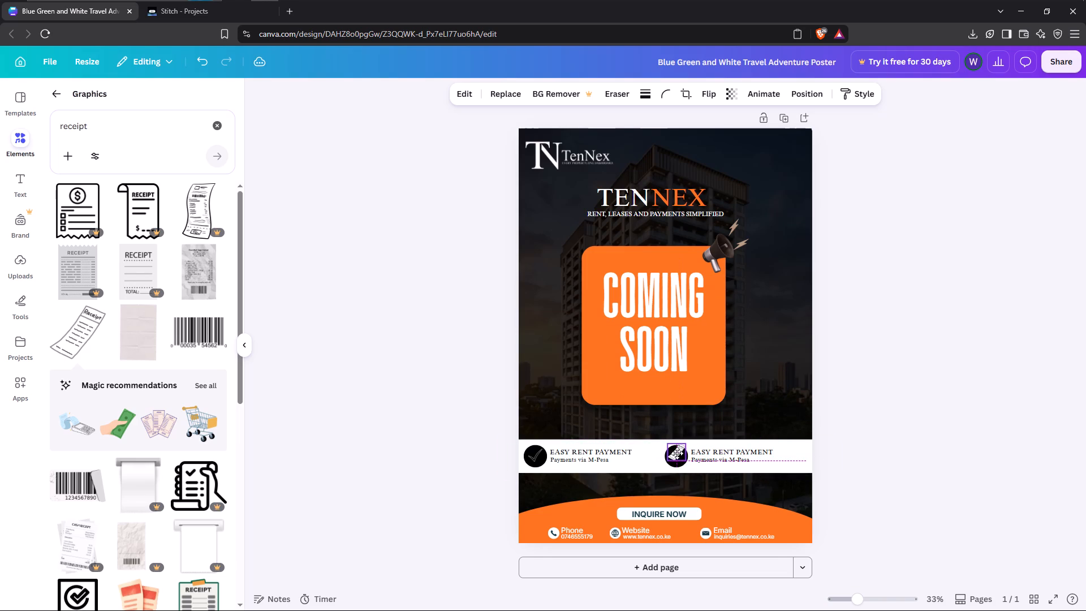
{"action": "left_click_drag", "start_coordinate": [677, 453], "coordinate": [677, 456]}
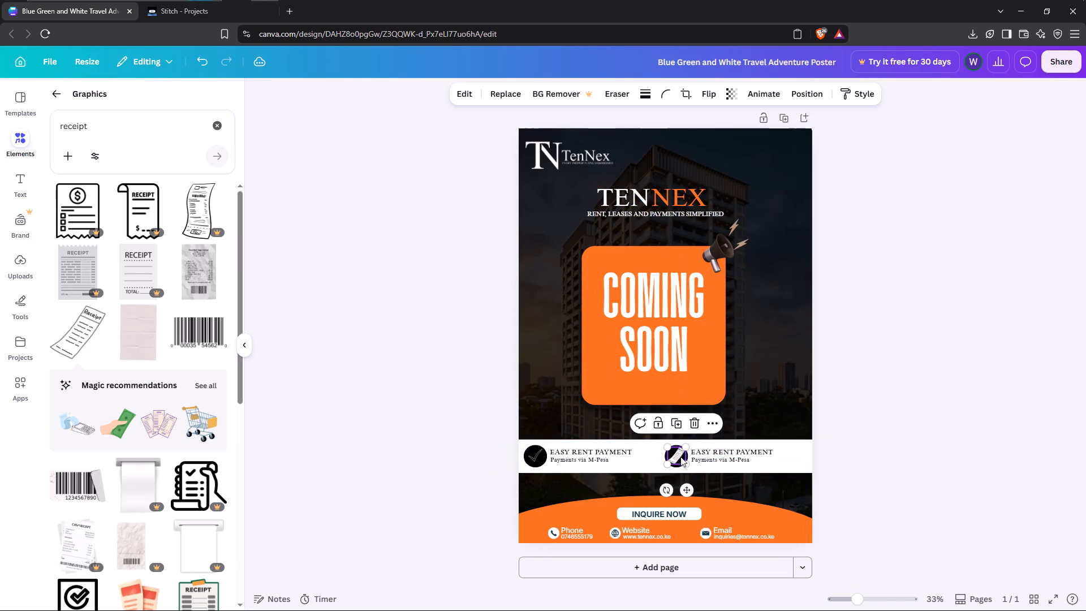
{"action": "left_click_drag", "start_coordinate": [684, 460], "coordinate": [682, 455]}
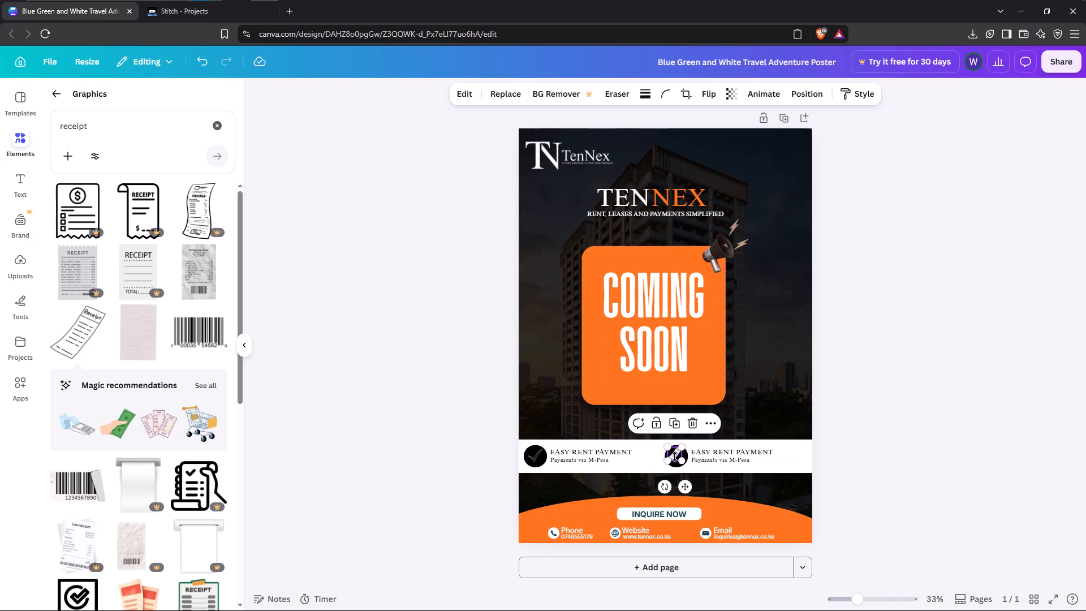
{"action": "left_click", "coordinate": [674, 455]}
{"action": "left_click", "coordinate": [674, 452]}
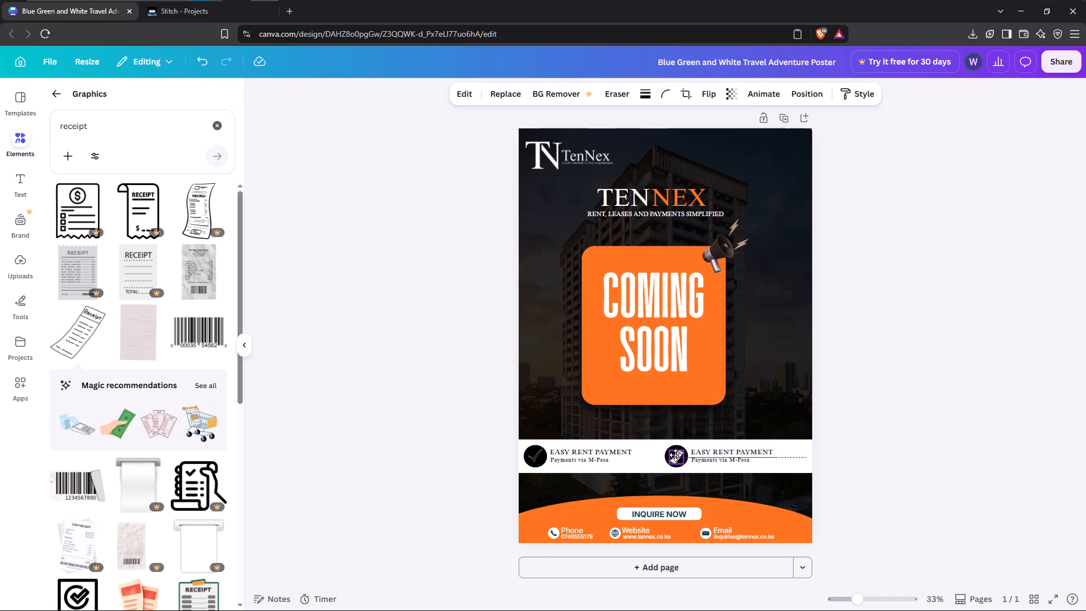
{"action": "left_click", "coordinate": [351, 463]}
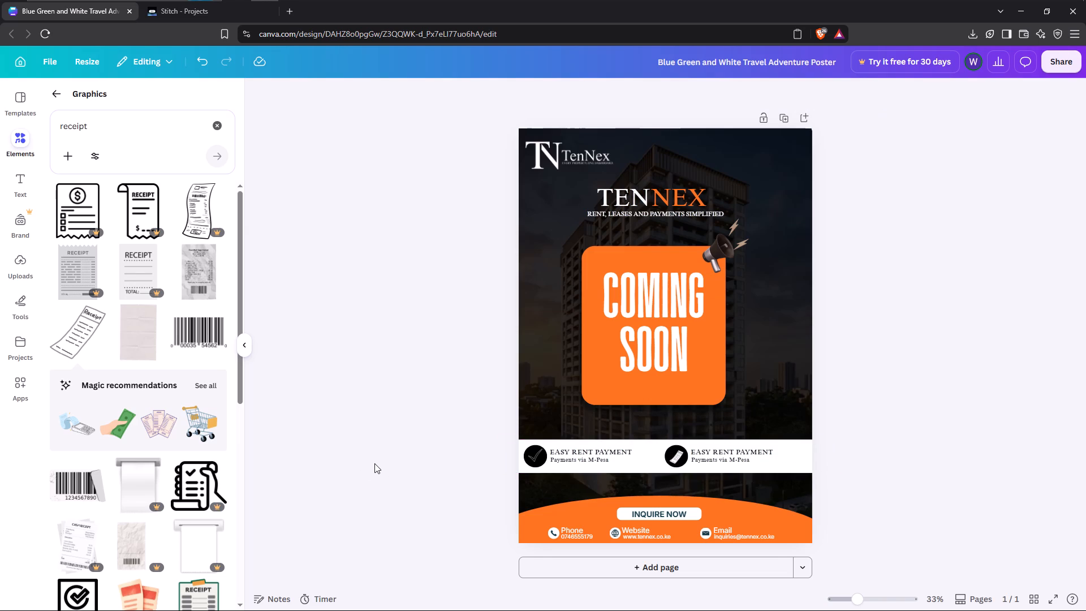
Replace the heading beside the receipt icon with ALL RECORDS IN ONE PLACE.
{"action": "double_click", "coordinate": [711, 454]}
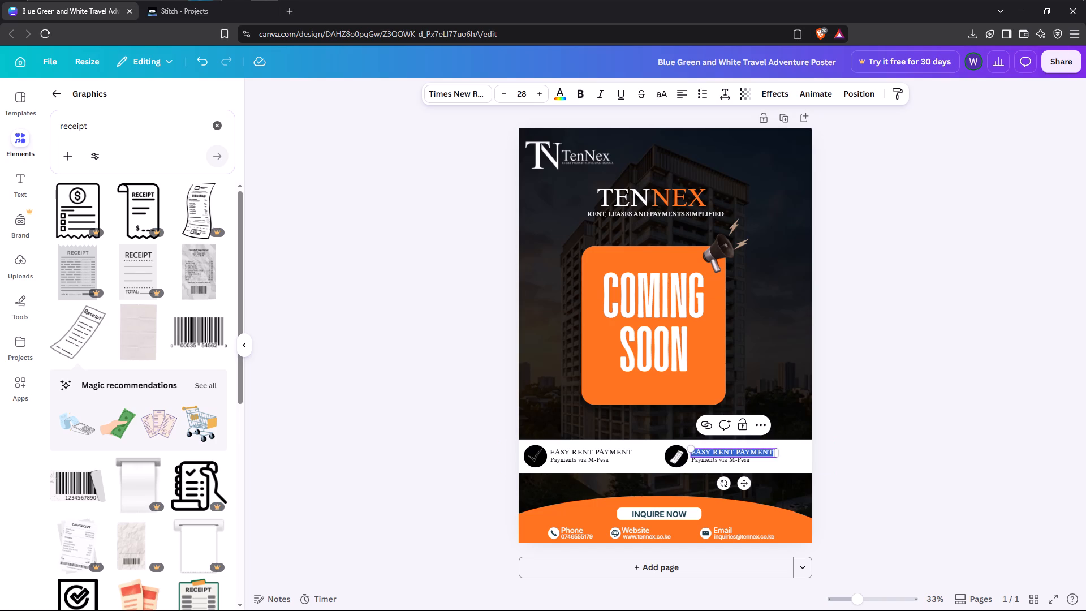
{"action": "type", "text": "ALL"}
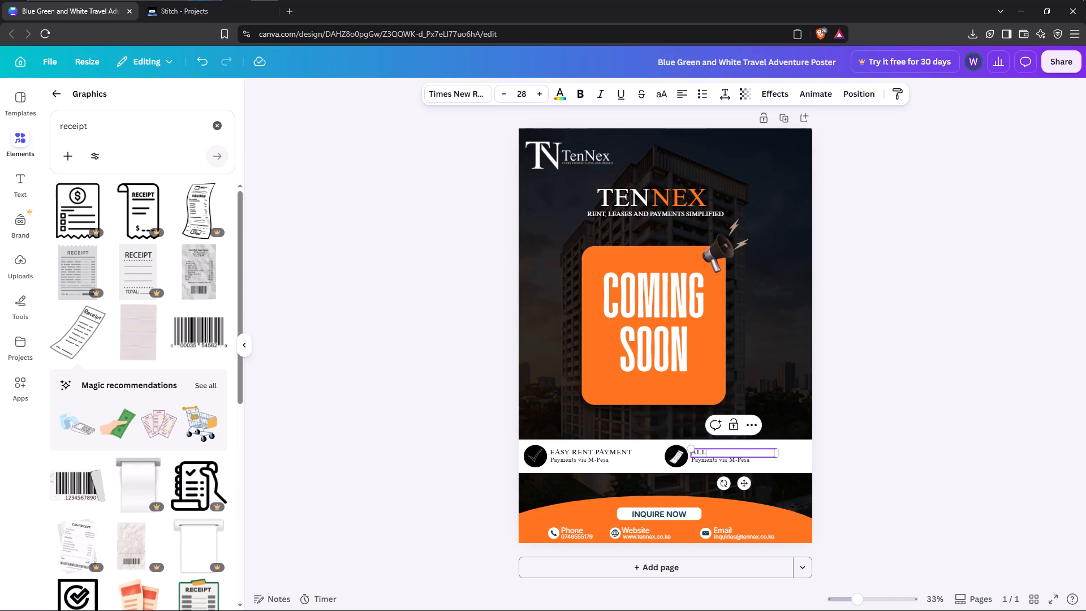
{"action": "key", "text": "space"}
{"action": "type", "text": "RECORDS"}
{"action": "key", "text": "space"}
{"action": "type", "text": "IN ONE"}
{"action": "key", "text": "space"}
{"action": "key", "text": "bracketleft"}
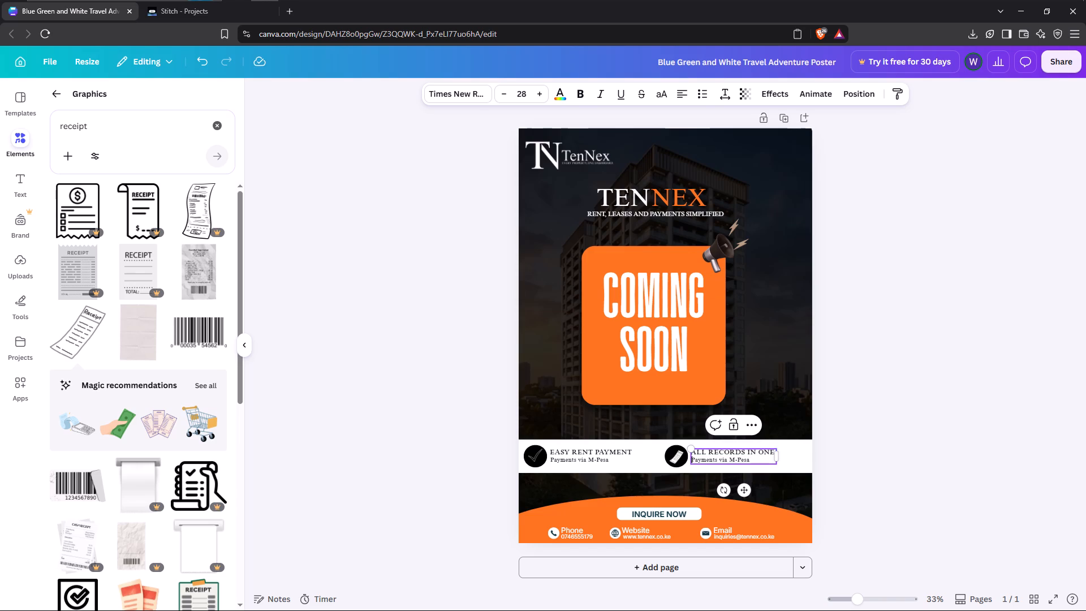
{"action": "key", "text": "BackSpace"}
{"action": "type", "text": "PLA"}
{"action": "type", "text": "CE"}
{"action": "left_click", "coordinate": [382, 442]}
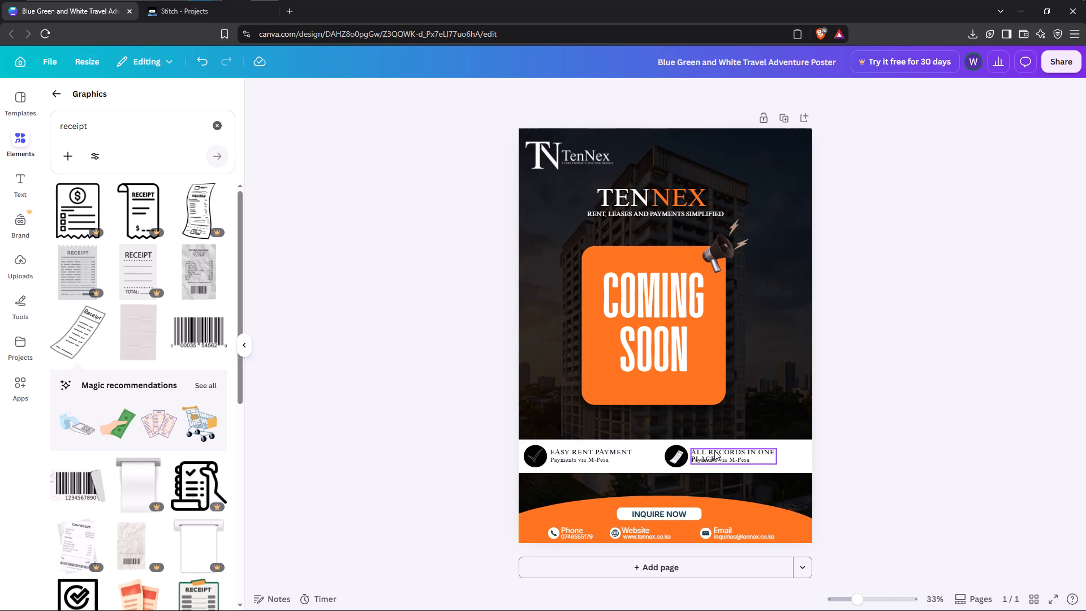
Widen the ALL RECORDS IN ONE PLACE text box to about 17.1 so it fits one line, and align it just above its caption.
{"action": "left_click", "coordinate": [714, 450]}
{"action": "left_click", "coordinate": [775, 453]}
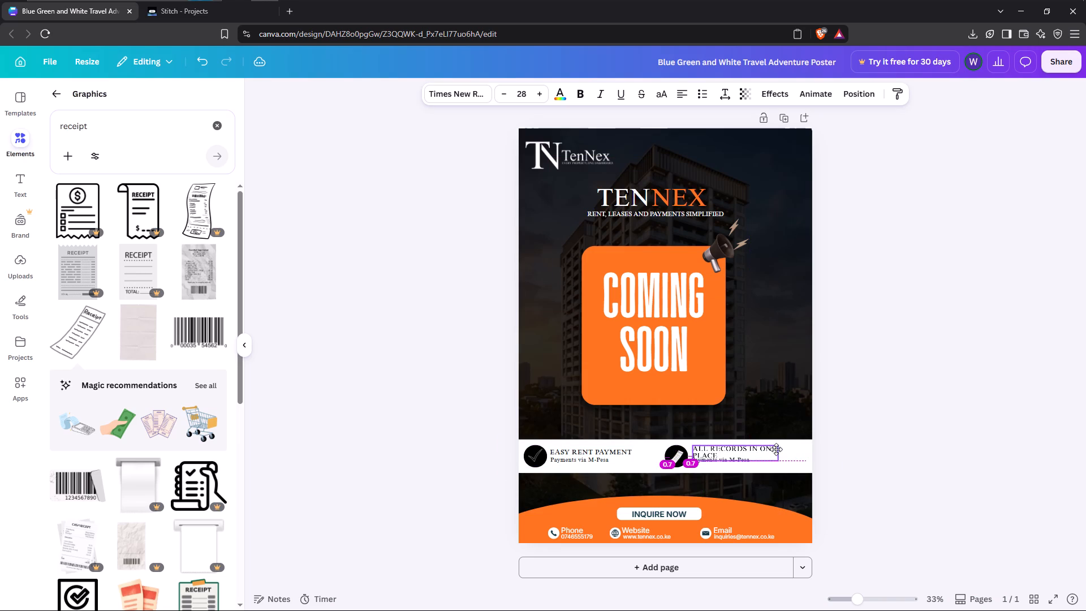
{"action": "left_click_drag", "start_coordinate": [781, 455], "coordinate": [816, 457]}
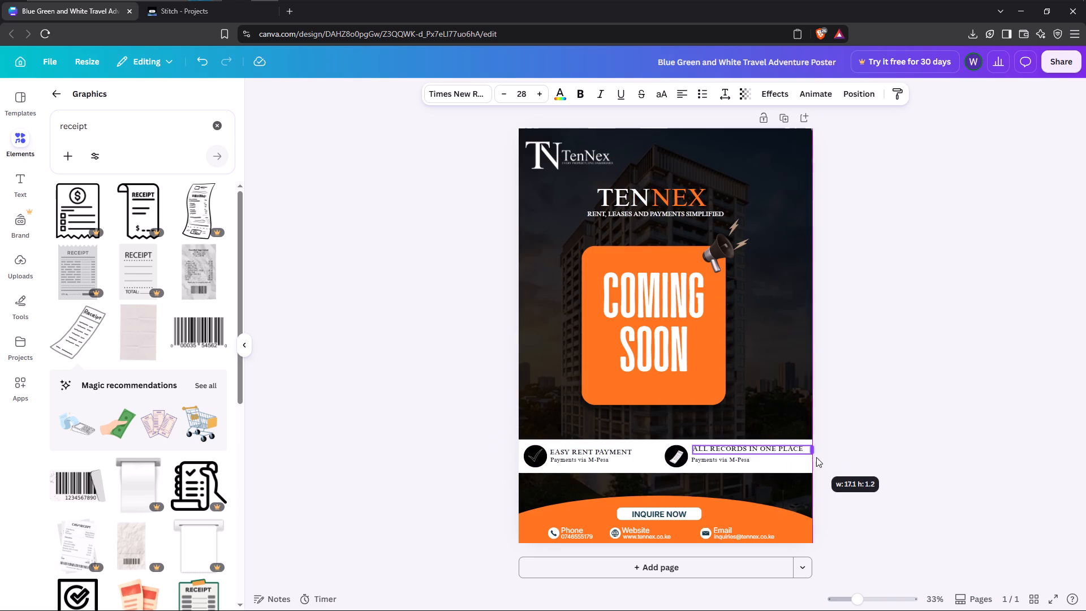
{"action": "left_click_drag", "start_coordinate": [816, 457], "coordinate": [819, 458]}
{"action": "left_click", "coordinate": [867, 480]}
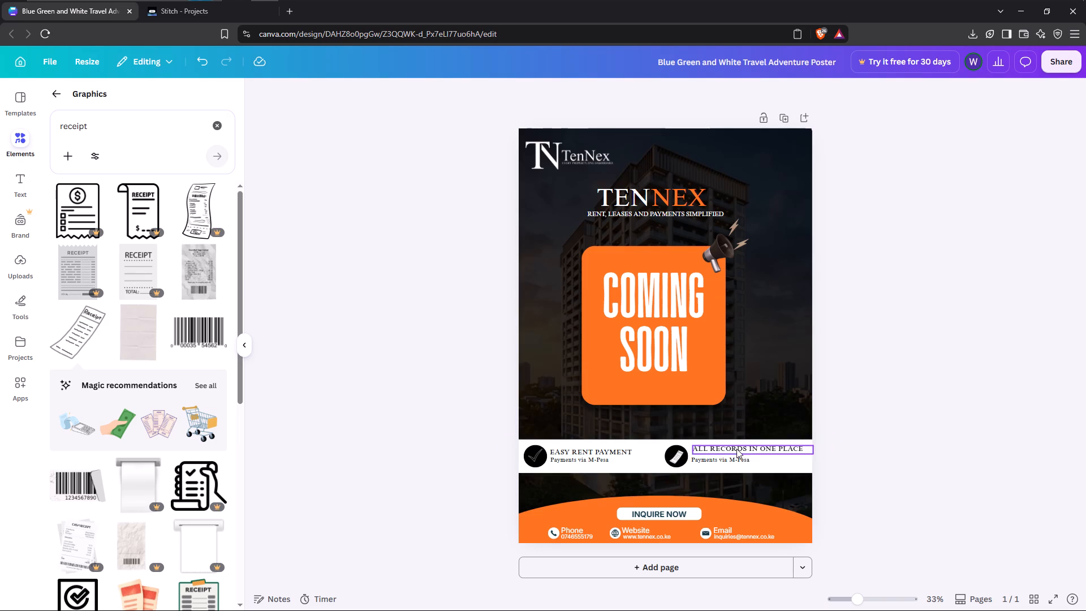
{"action": "left_click", "coordinate": [736, 449]}
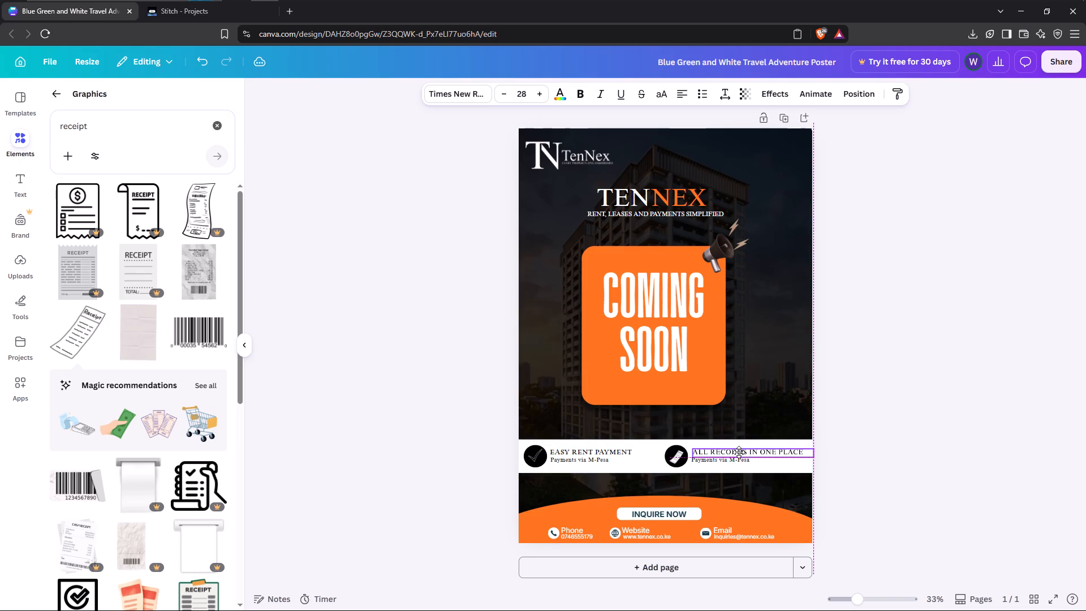
{"action": "left_click", "coordinate": [878, 476]}
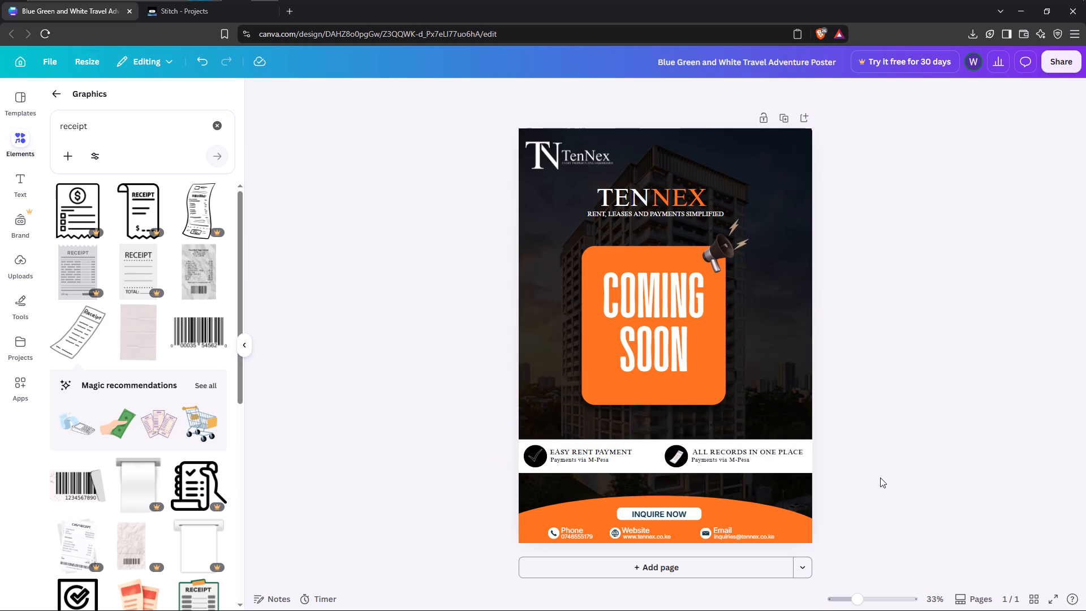
{"action": "left_click", "coordinate": [747, 451]}
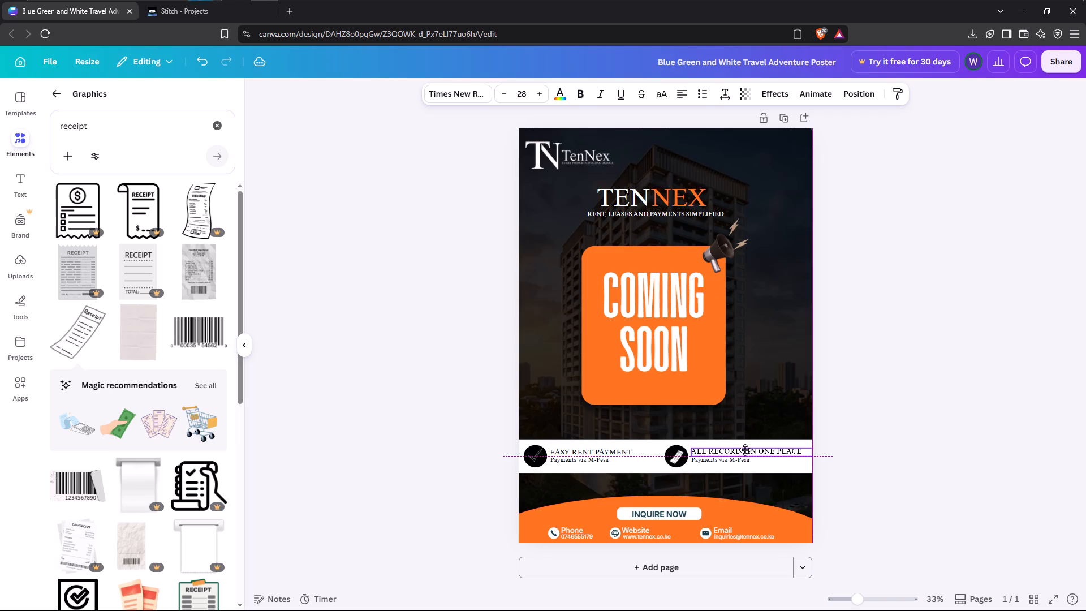
{"action": "left_click", "coordinate": [886, 487]}
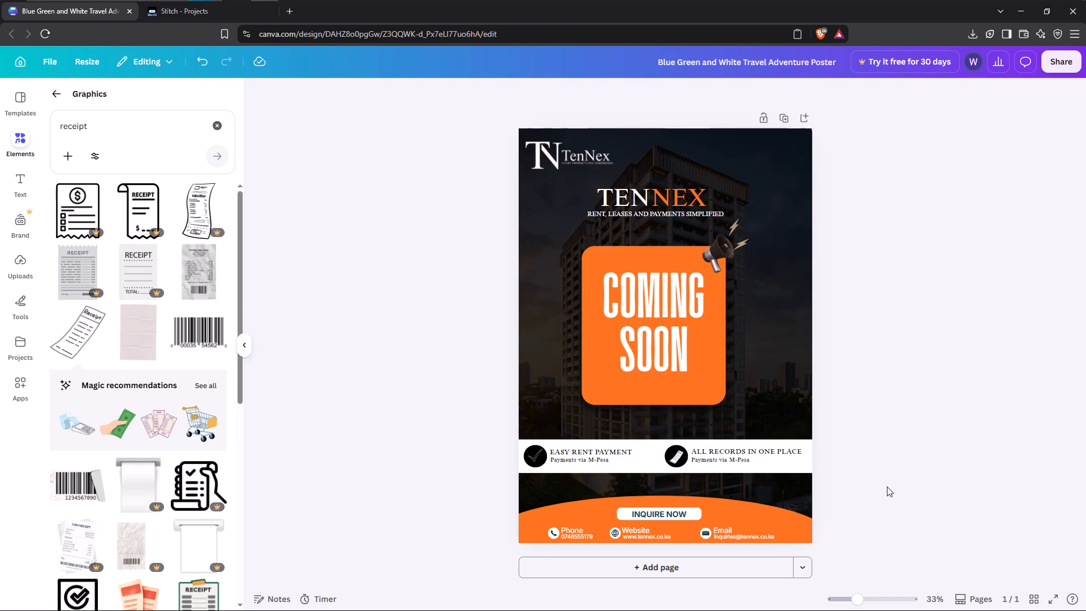
Replace the caption beneath ALL RECORDS IN ONE PLACE with No More Notes In a Book.
{"action": "double_click", "coordinate": [713, 458]}
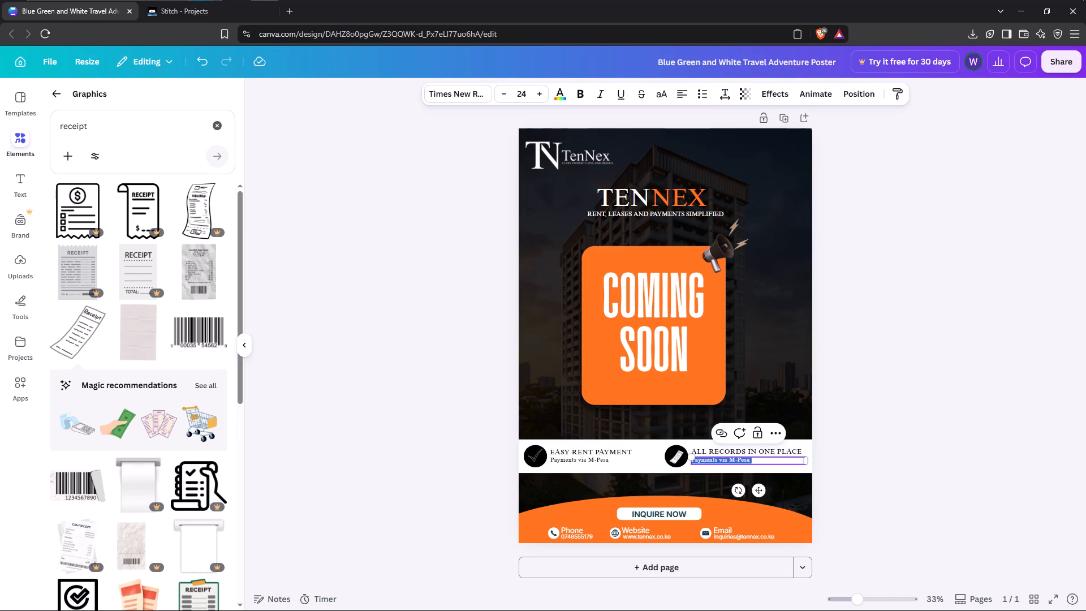
{"action": "type", "text": "No"}
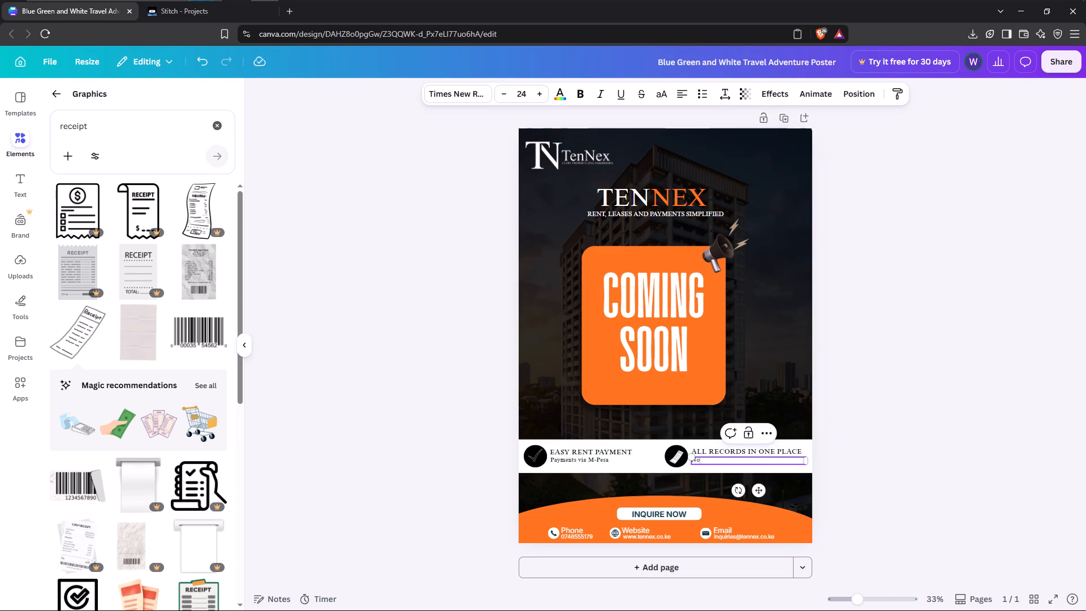
{"action": "key", "text": "space"}
{"action": "key", "text": "BackSpace"}
{"action": "type", "text": "O"}
{"action": "key", "text": "space"}
{"action": "key", "text": "BackSpace"}
{"action": "key", "text": "BackSpace"}
{"action": "key", "text": "BackSpace"}
{"action": "type", "text": "O"}
{"action": "key", "text": "space"}
{"action": "key", "text": "BackSpace"}
{"action": "type", "text": "o"}
{"action": "key", "text": "space"}
{"action": "type", "text": "More"}
{"action": "key", "text": "space"}
{"action": "type", "text": "No"}
{"action": "type", "text": "tes"}
{"action": "key", "text": "space"}
{"action": "type", "text": "In a"}
{"action": "key", "text": "space"}
{"action": "type", "text": "Book"}
{"action": "left_click", "coordinate": [507, 405]}
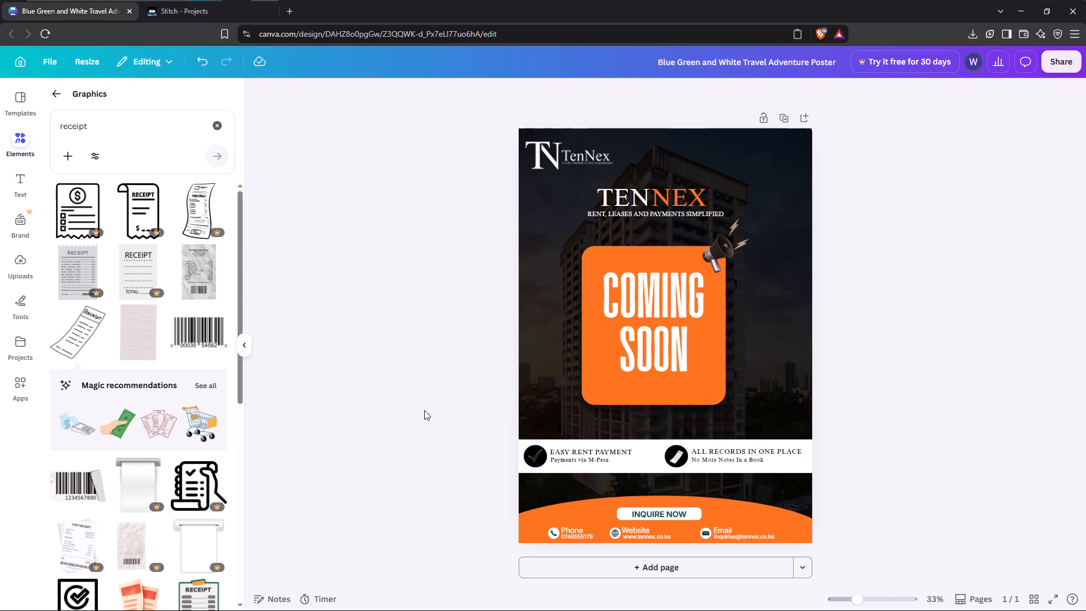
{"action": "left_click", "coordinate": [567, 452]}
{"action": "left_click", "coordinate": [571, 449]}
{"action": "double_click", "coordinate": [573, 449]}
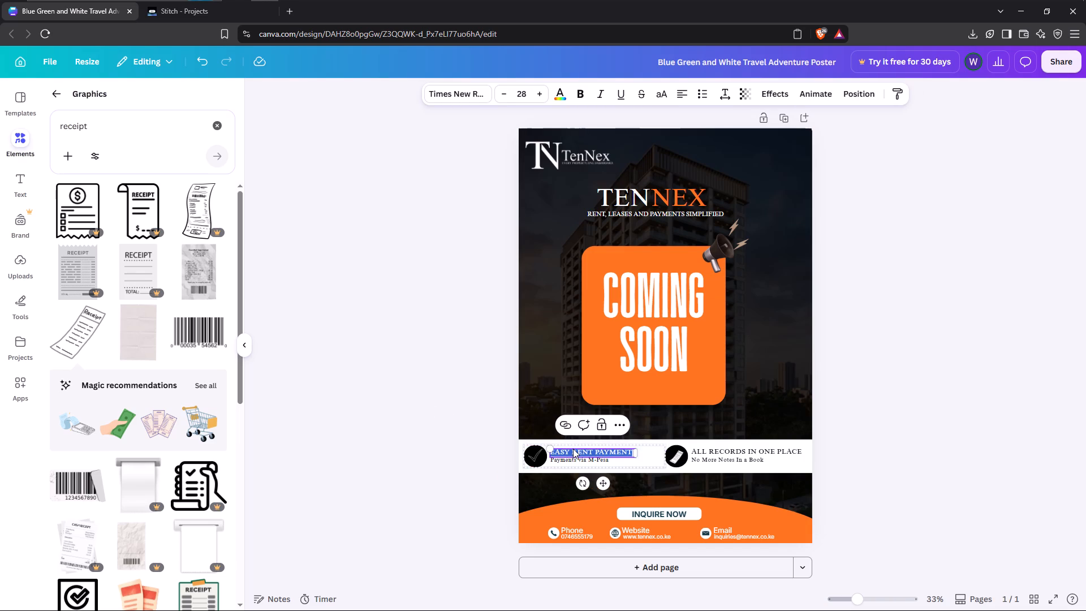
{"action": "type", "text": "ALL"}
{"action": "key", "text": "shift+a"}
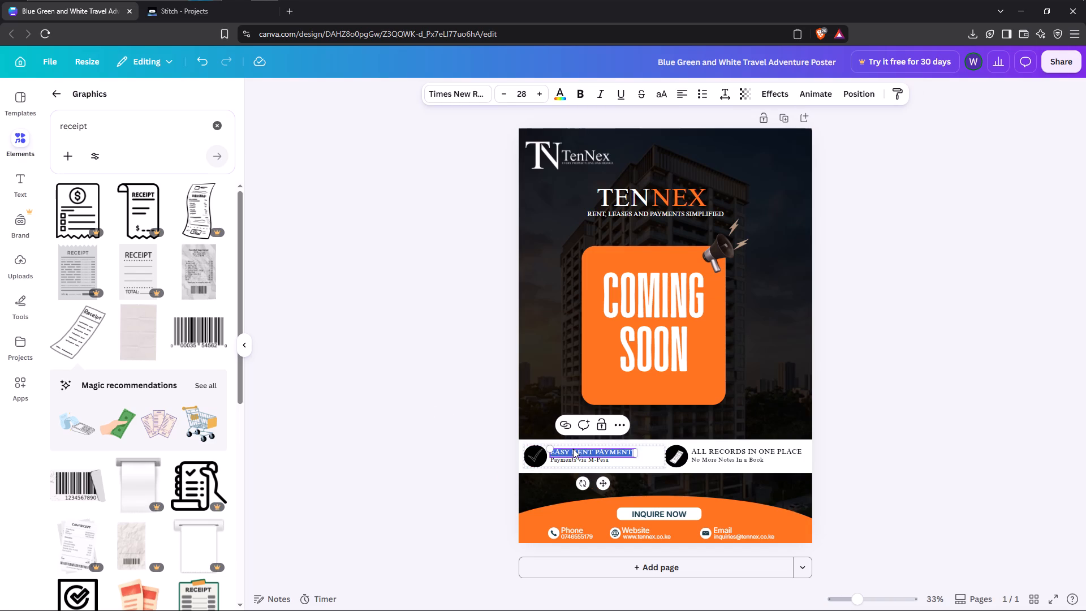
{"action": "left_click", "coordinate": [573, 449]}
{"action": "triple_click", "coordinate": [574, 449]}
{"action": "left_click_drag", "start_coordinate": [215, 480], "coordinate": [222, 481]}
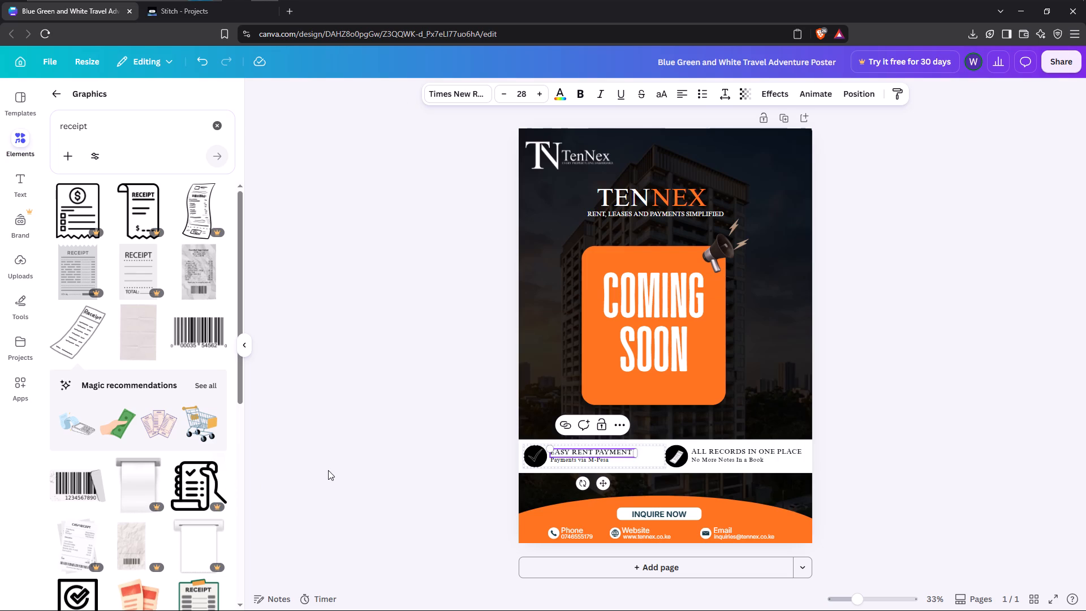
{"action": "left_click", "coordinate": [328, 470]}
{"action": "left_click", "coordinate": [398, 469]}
Ungroup the check-mark feature item in the white band and replace its EASY RENT PAYMENT heading with ALL IN ONE DASHBOARD.
{"action": "left_click", "coordinate": [589, 449]}
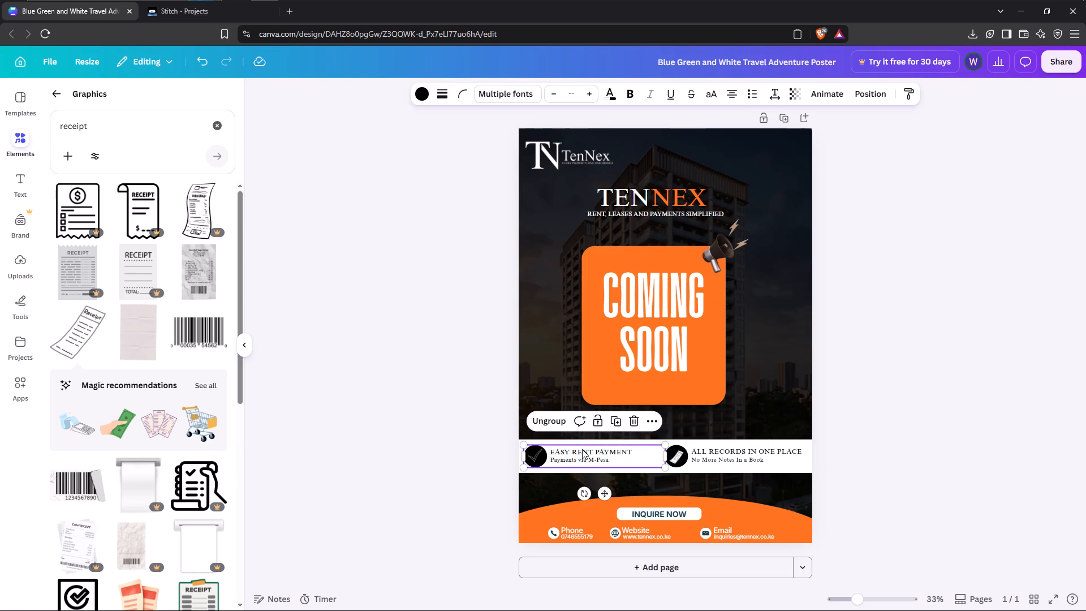
{"action": "left_click", "coordinate": [554, 425]}
{"action": "double_click", "coordinate": [567, 450]}
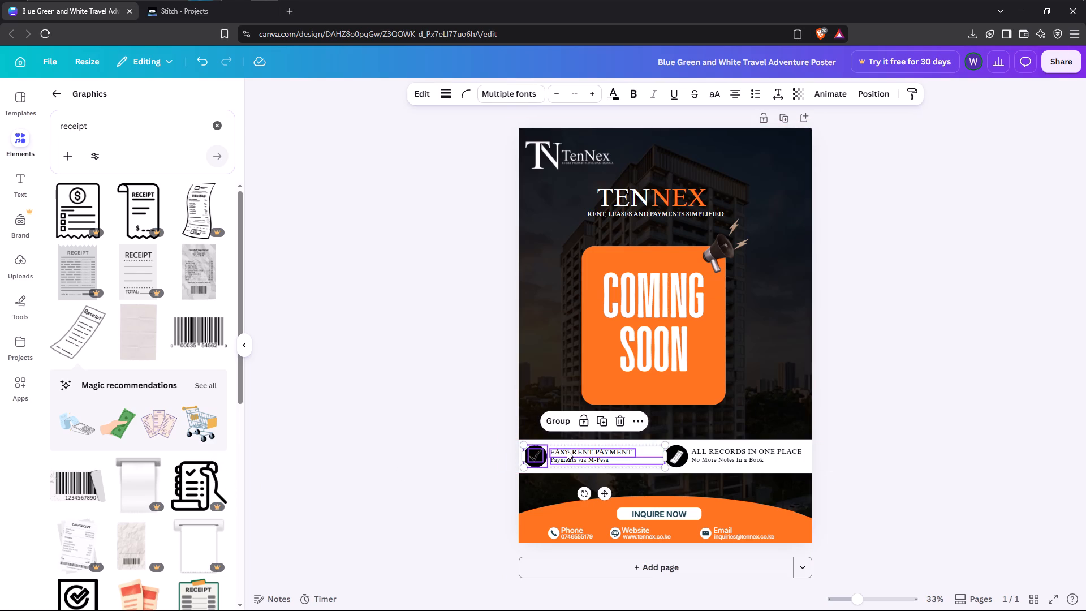
{"action": "left_click", "coordinate": [434, 459]}
{"action": "double_click", "coordinate": [573, 450]}
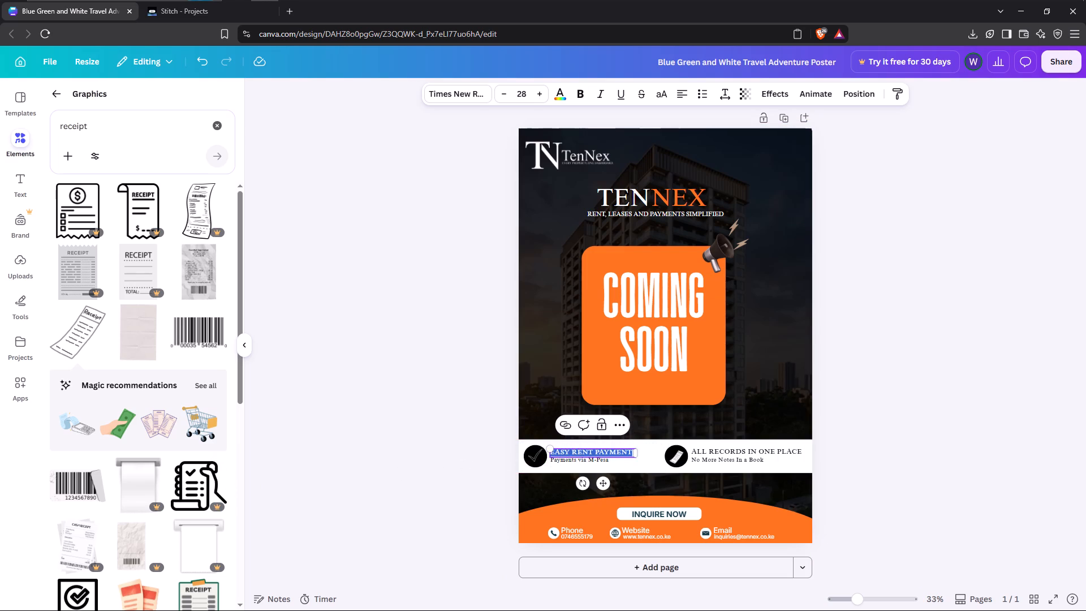
{"action": "type", "text": "ALL"}
{"action": "key", "text": "space"}
{"action": "type", "text": "IN ONE"}
{"action": "key", "text": "space"}
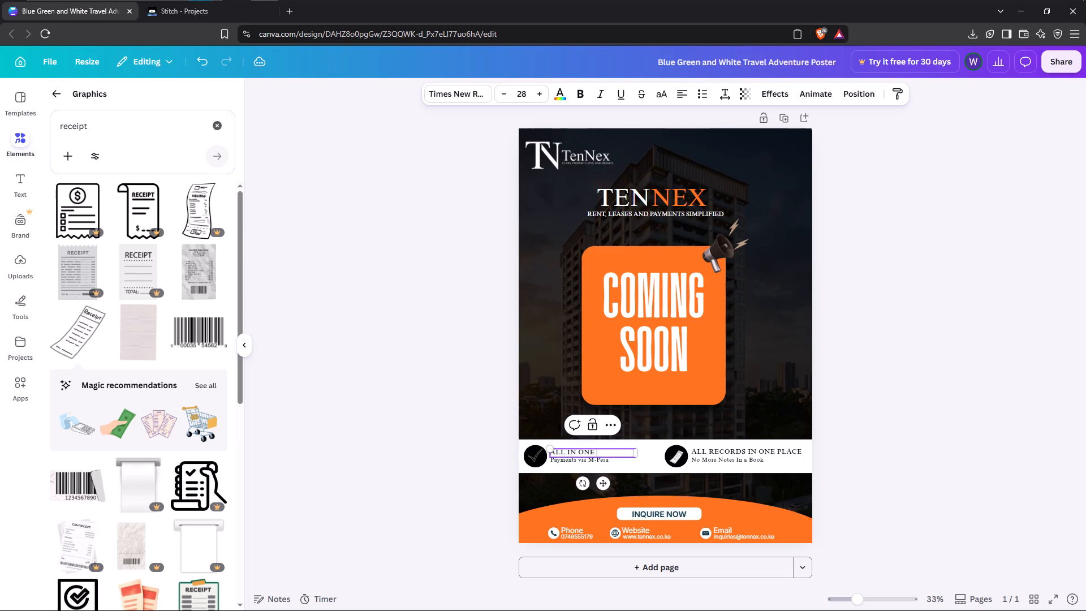
{"action": "type", "text": "DASHBOARD"}
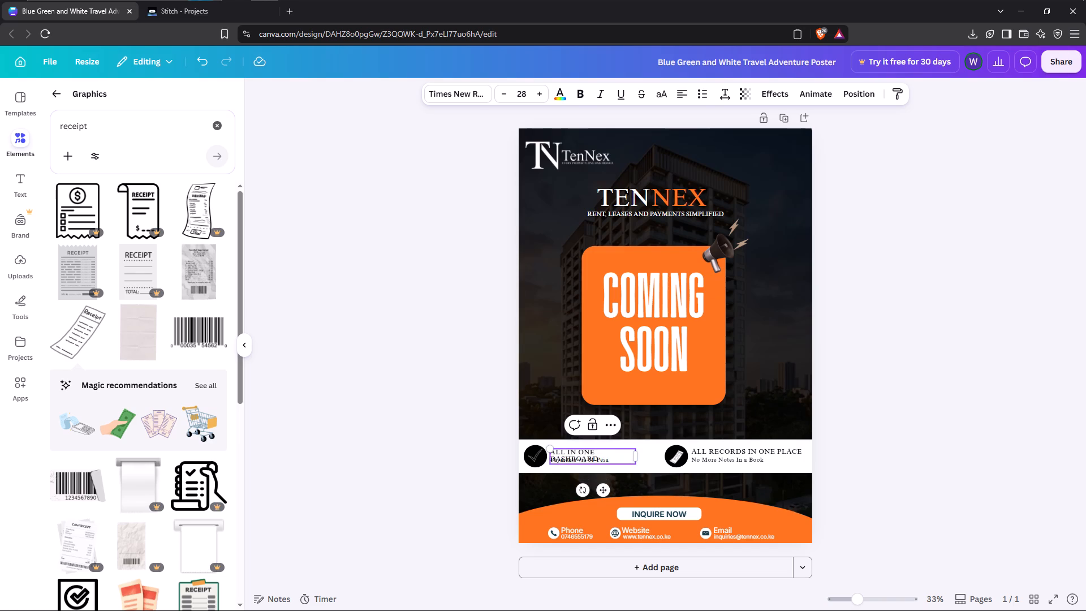
{"action": "left_click", "coordinate": [456, 432]}
Widen the ALL IN ONE DASHBOARD text box to fit one line and align it just above its caption, level with the neighbouring heading.
{"action": "left_click", "coordinate": [576, 458]}
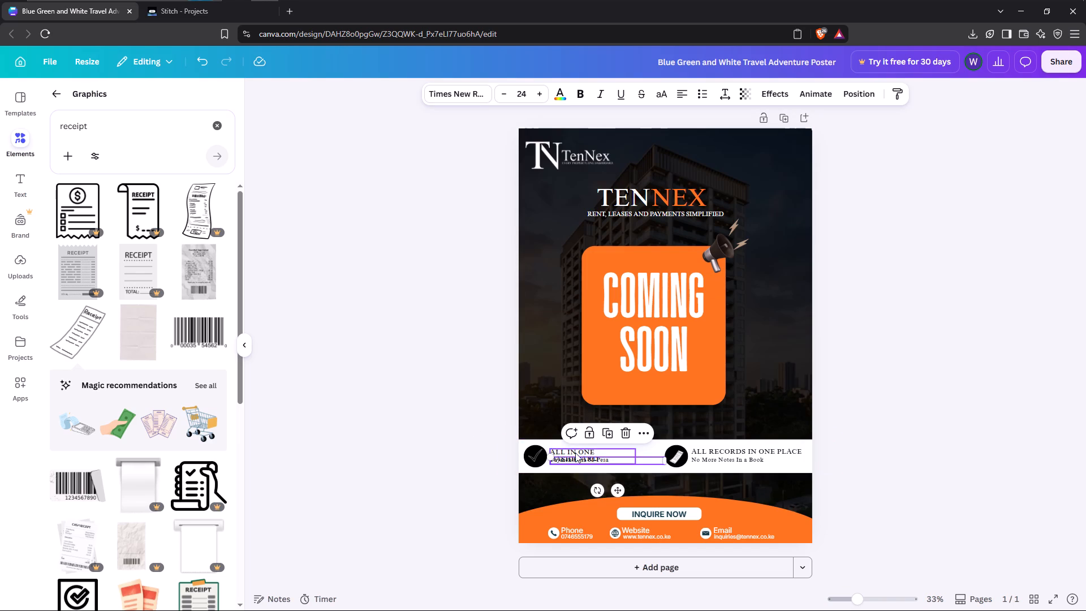
{"action": "left_click", "coordinate": [574, 449]}
{"action": "left_click", "coordinate": [634, 455]}
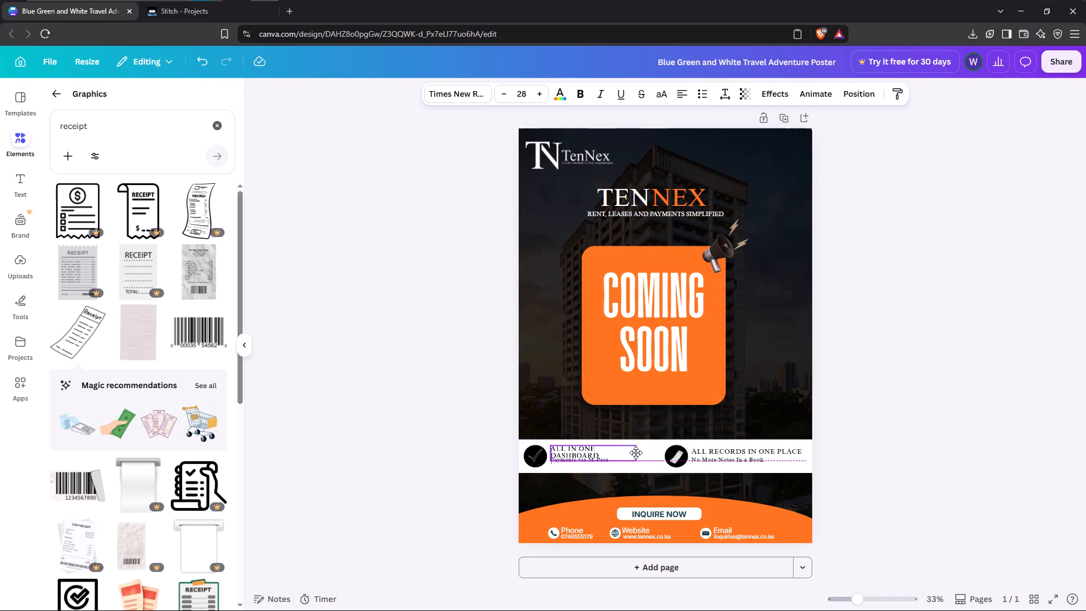
{"action": "left_click_drag", "start_coordinate": [637, 453], "coordinate": [650, 461]}
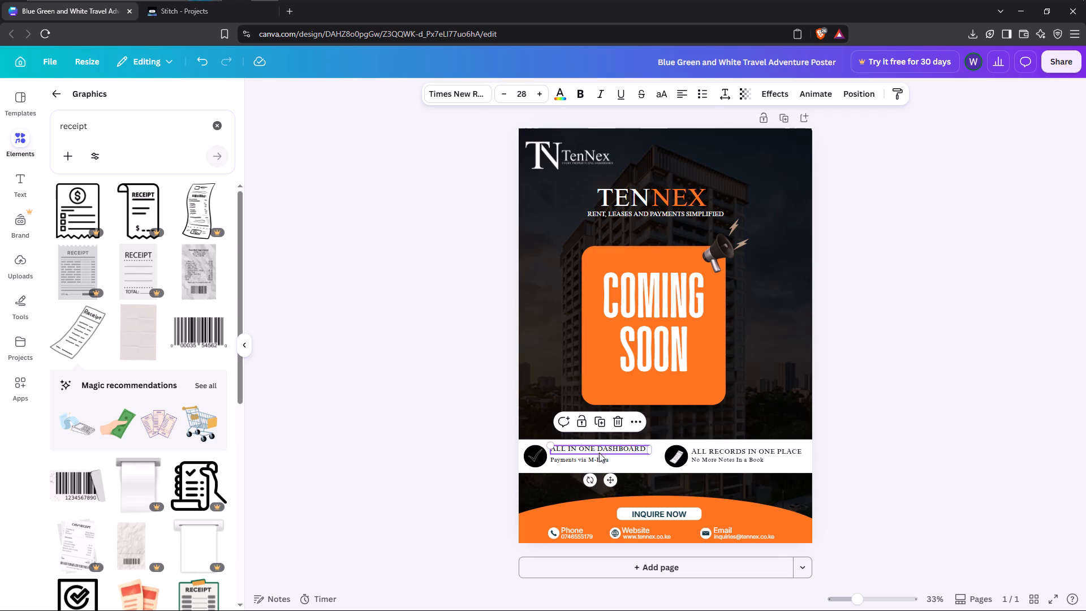
{"action": "left_click", "coordinate": [593, 450]}
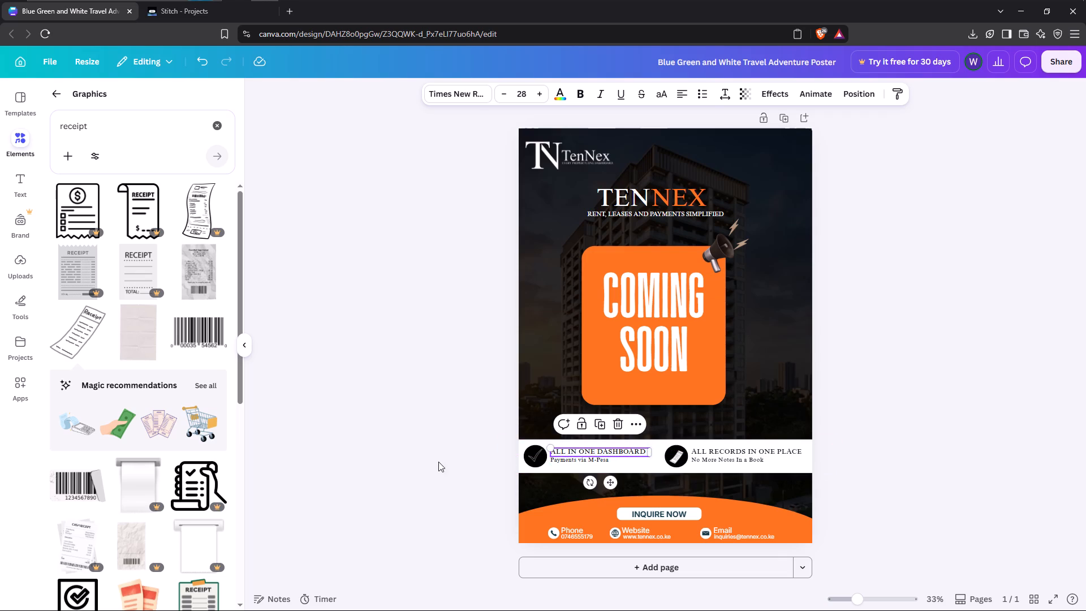
{"action": "left_click", "coordinate": [398, 466]}
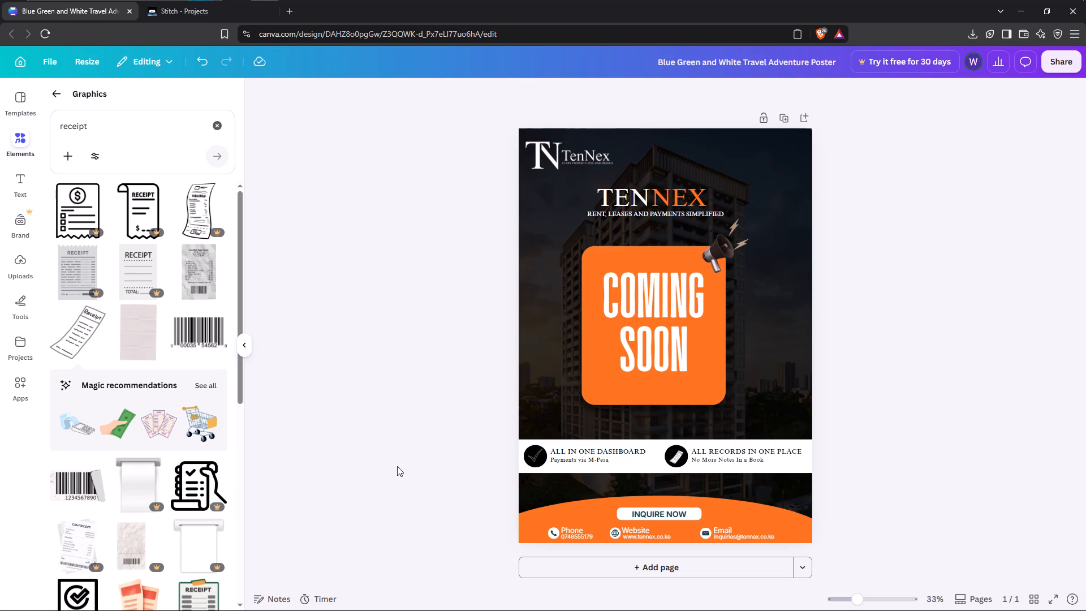
Replace the caption beneath ALL IN ONE DASHBOARD in the white band with Handles all Functions.
{"action": "double_click", "coordinate": [580, 462]}
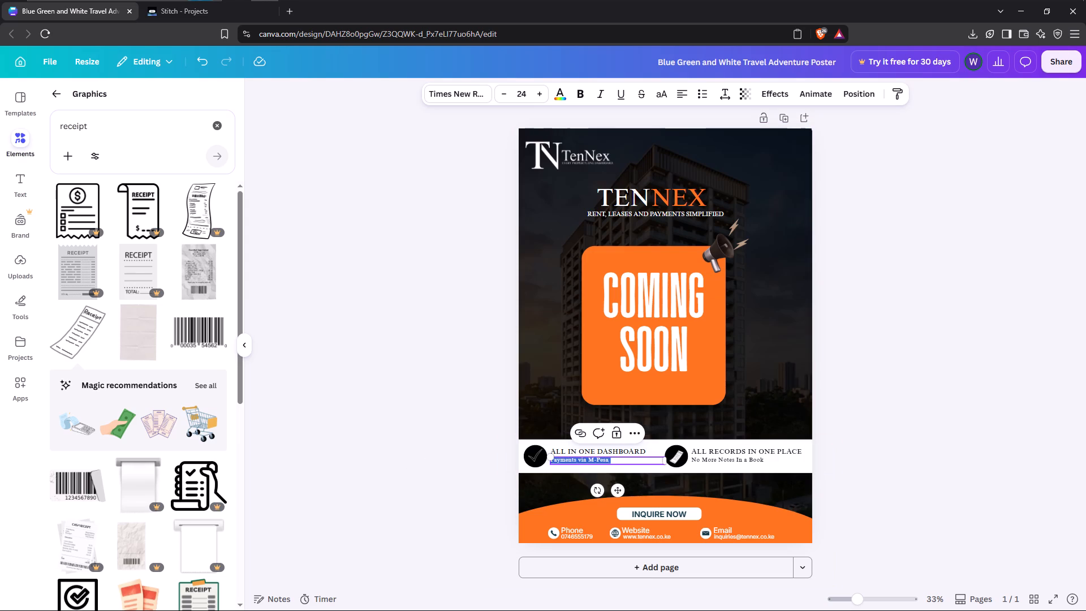
{"action": "type", "text": "Hand"}
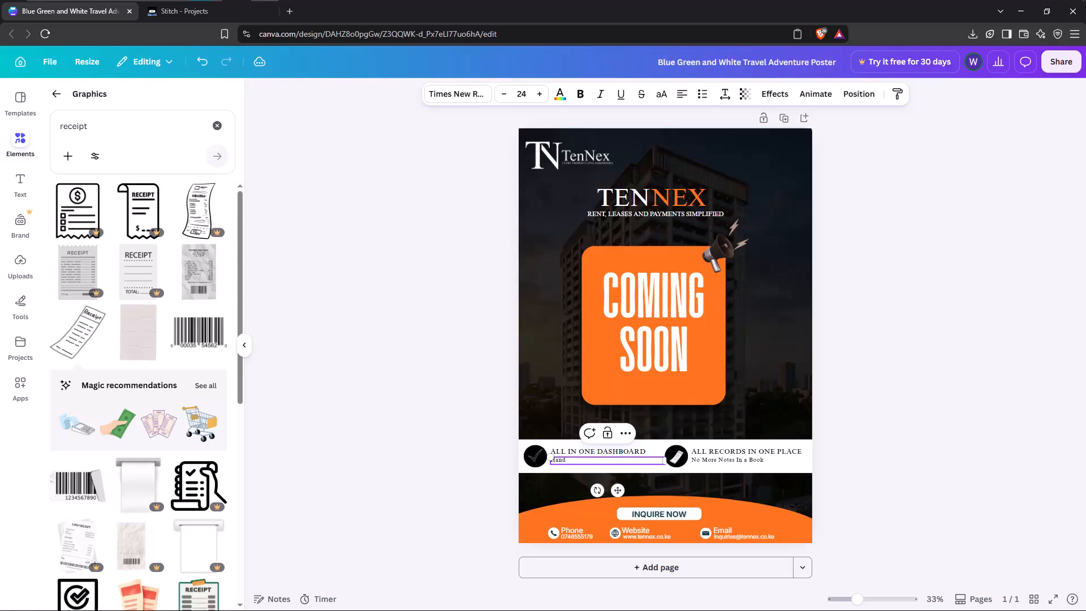
{"action": "type", "text": "les"}
{"action": "key", "text": "space"}
{"action": "type", "text": "all"}
{"action": "key", "text": "space"}
{"action": "type", "text": "FUnctiond"}
{"action": "key", "text": "BackSpace"}
{"action": "key", "text": "BackSpace"}
{"action": "key", "text": "BackSpace"}
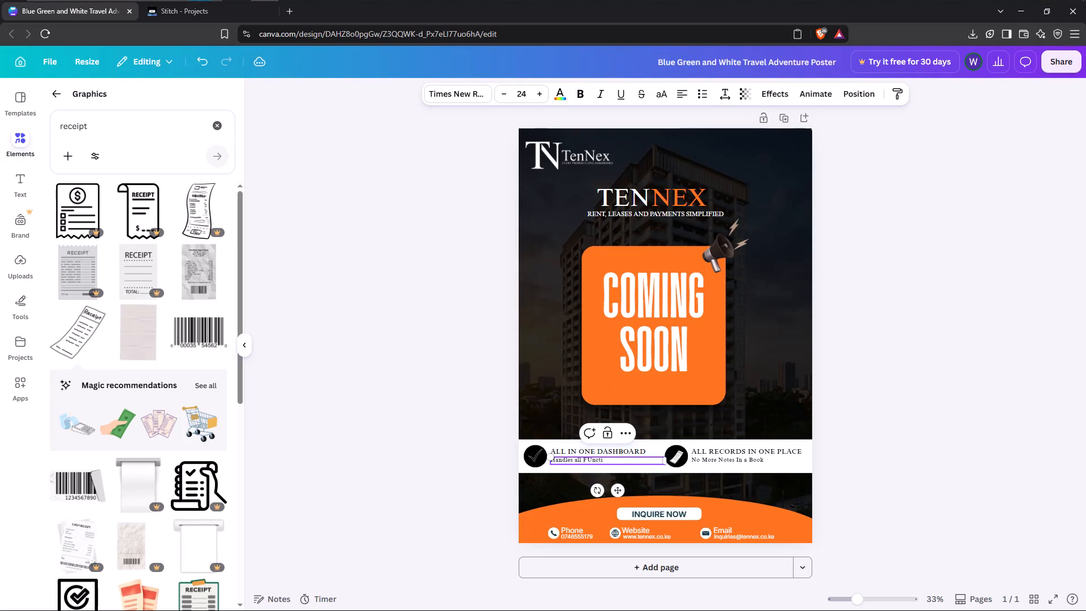
{"action": "key", "text": "BackSpace"}
{"action": "key", "text": "BackSpace"}
{"action": "key", "text": "BackSpace"}
{"action": "key", "text": "BackSpace"}
{"action": "key", "text": "BackSpace"}
{"action": "type", "text": "unctions"}
{"action": "left_click", "coordinate": [325, 438]}
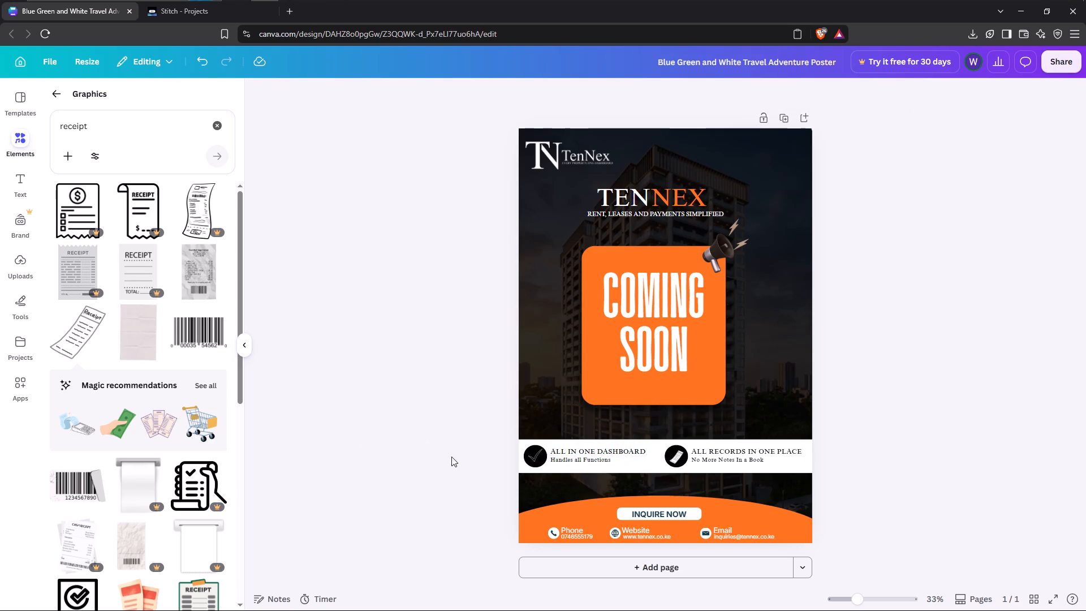
Search the graphics for together and look through the results for an icon to replace the check mark.
{"action": "left_click", "coordinate": [537, 455]}
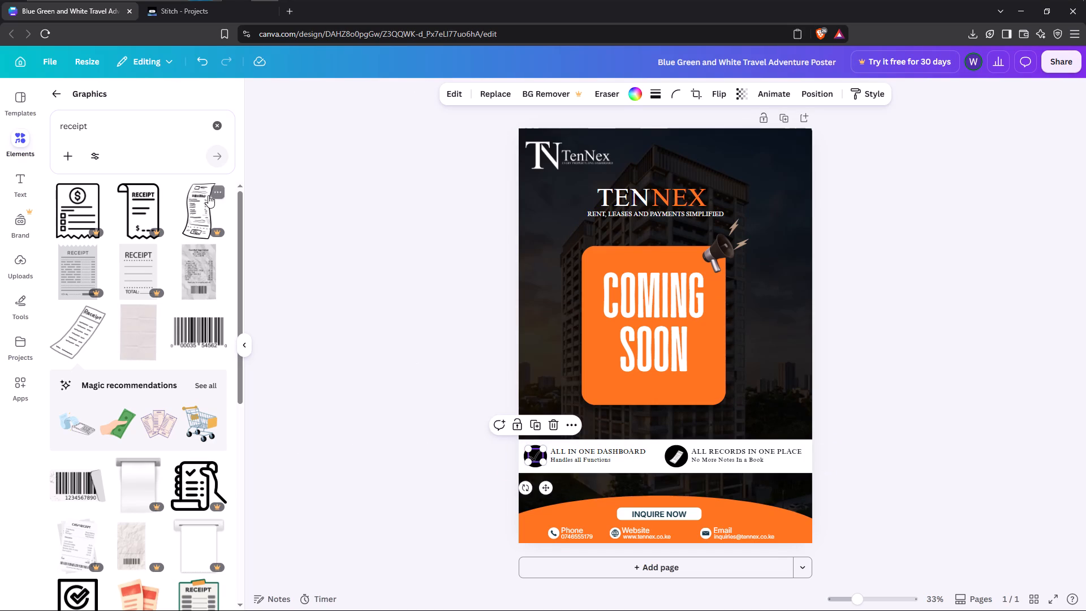
{"action": "left_click_drag", "start_coordinate": [109, 132], "coordinate": [59, 117]}
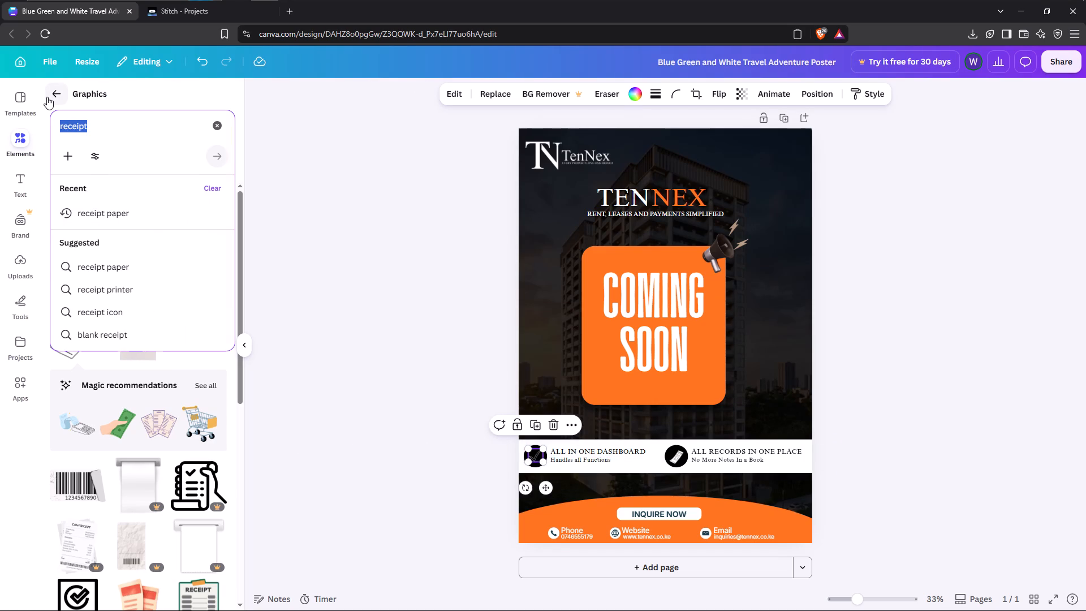
{"action": "type", "text": "tog"}
{"action": "key", "text": "r"}
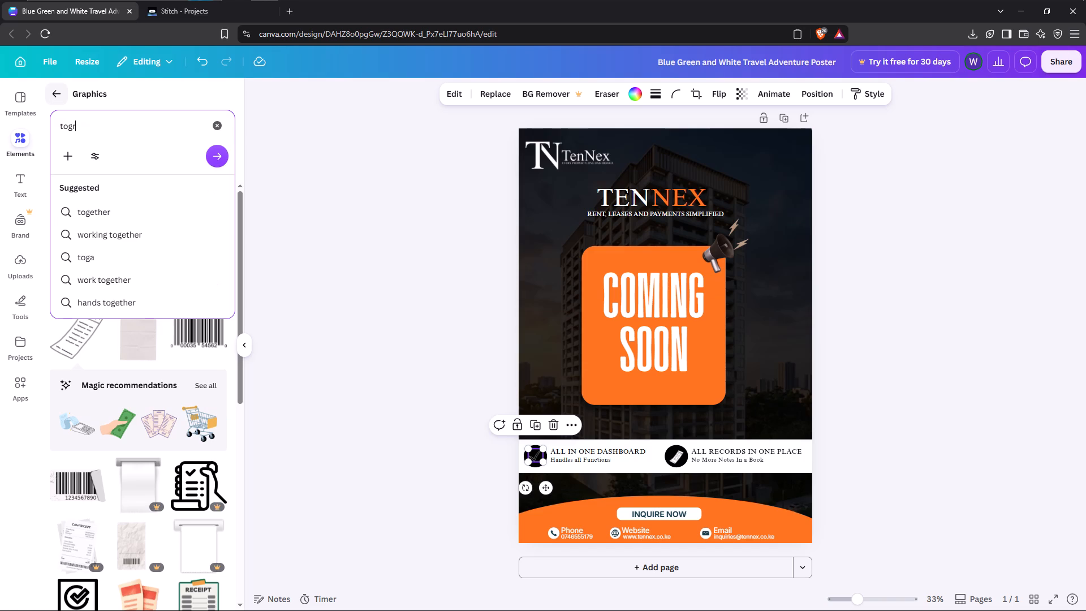
{"action": "key", "text": "BackSpace"}
{"action": "type", "text": "ether"}
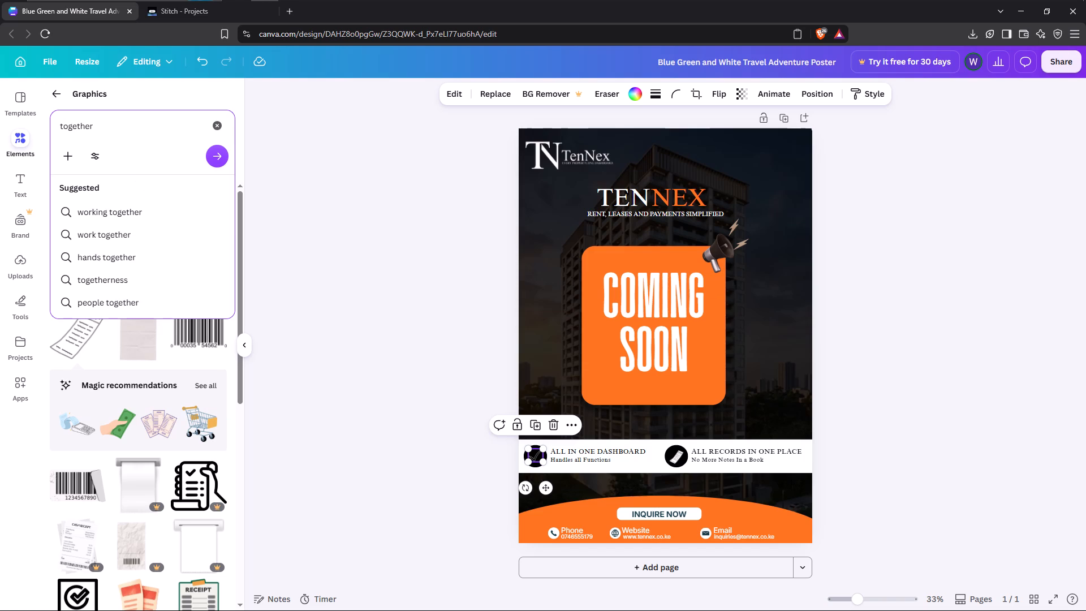
{"action": "left_click", "coordinate": [221, 155]}
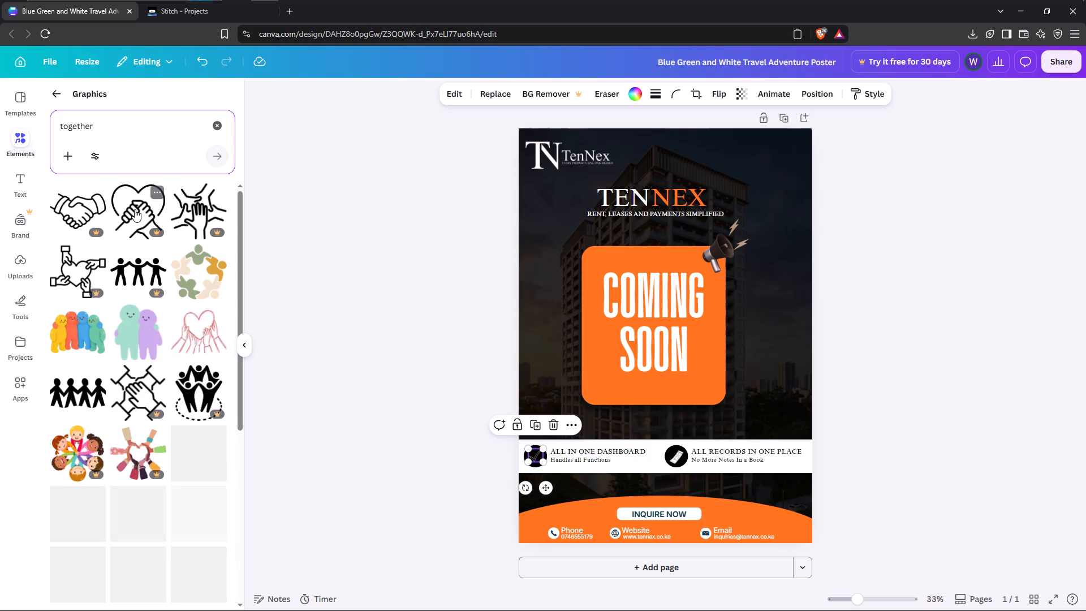
{"action": "scroll", "coordinate": [106, 309], "scroll_direction": "down", "scroll_amount": 4}
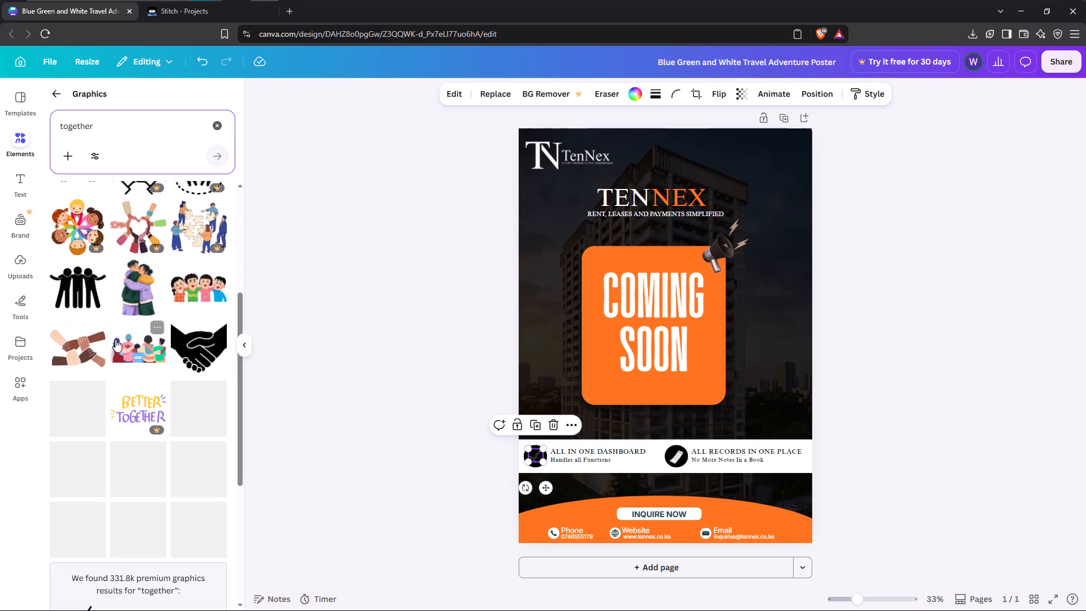
{"action": "scroll", "coordinate": [74, 369], "scroll_direction": "down", "scroll_amount": 2}
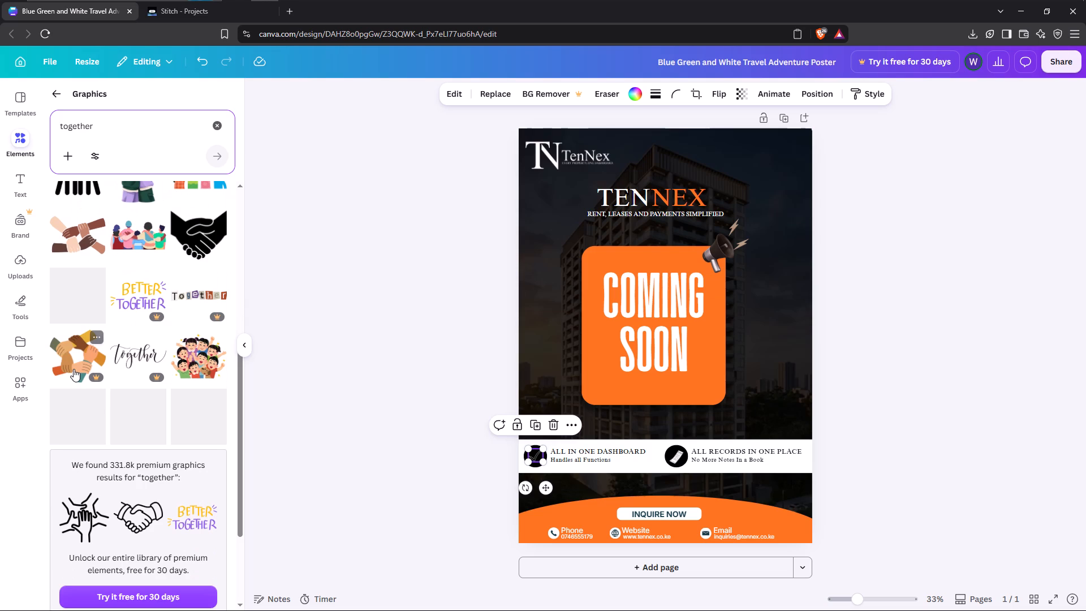
{"action": "scroll", "coordinate": [88, 348], "scroll_direction": "down", "scroll_amount": 3}
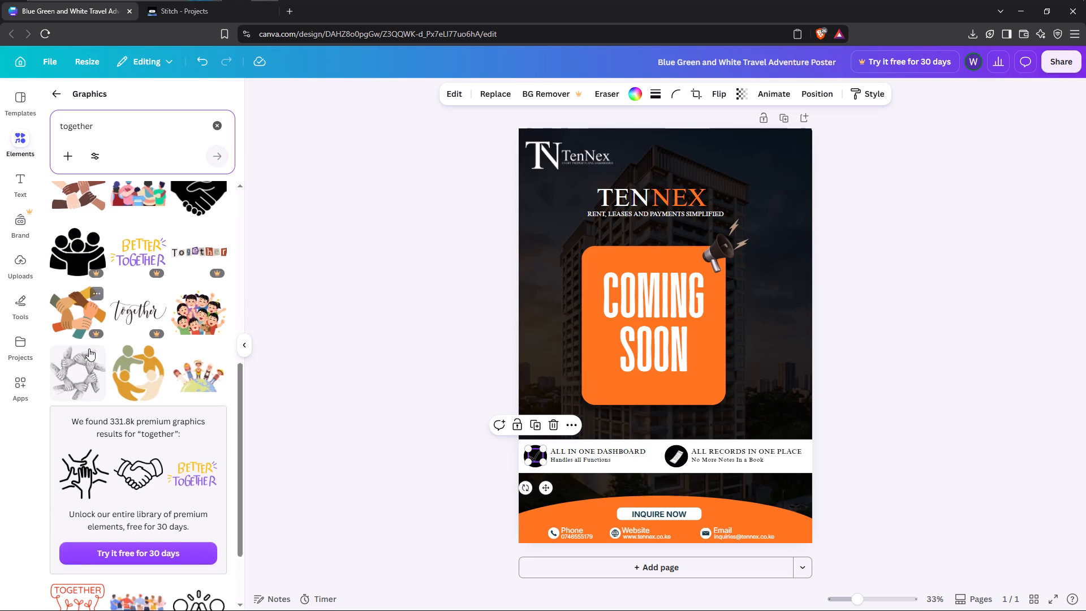
{"action": "scroll", "coordinate": [89, 348], "scroll_direction": "down", "scroll_amount": 6}
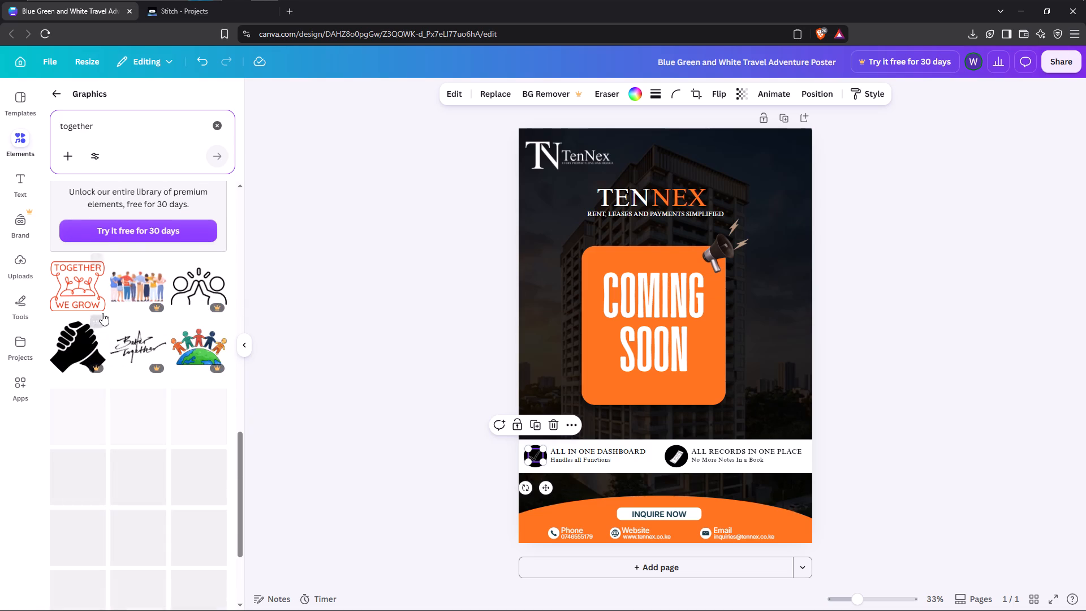
{"action": "scroll", "coordinate": [104, 332], "scroll_direction": "up", "scroll_amount": 10}
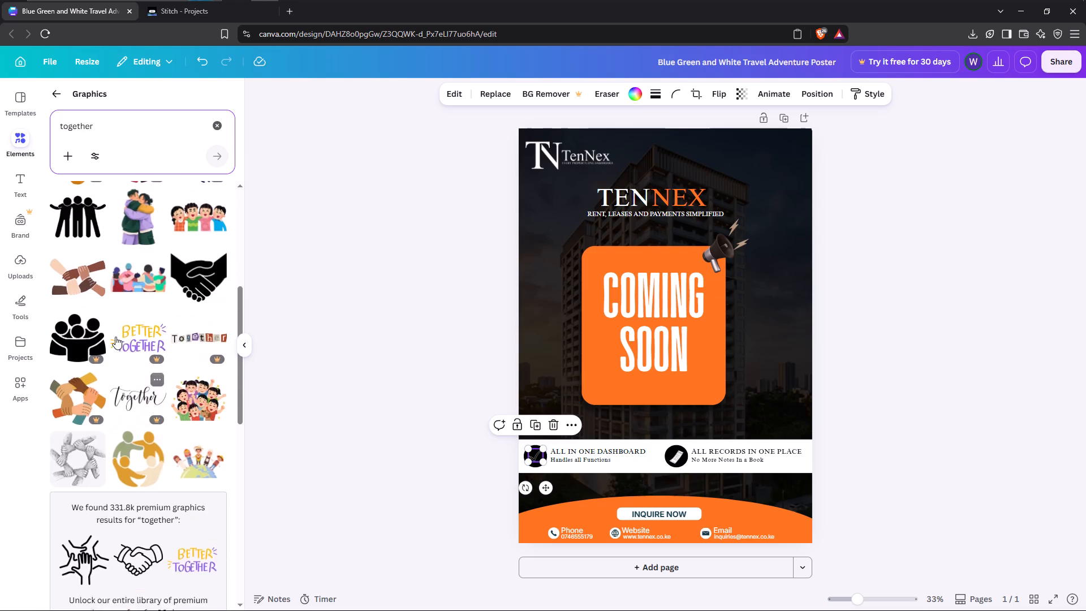
{"action": "scroll", "coordinate": [136, 328], "scroll_direction": "up", "scroll_amount": 7}
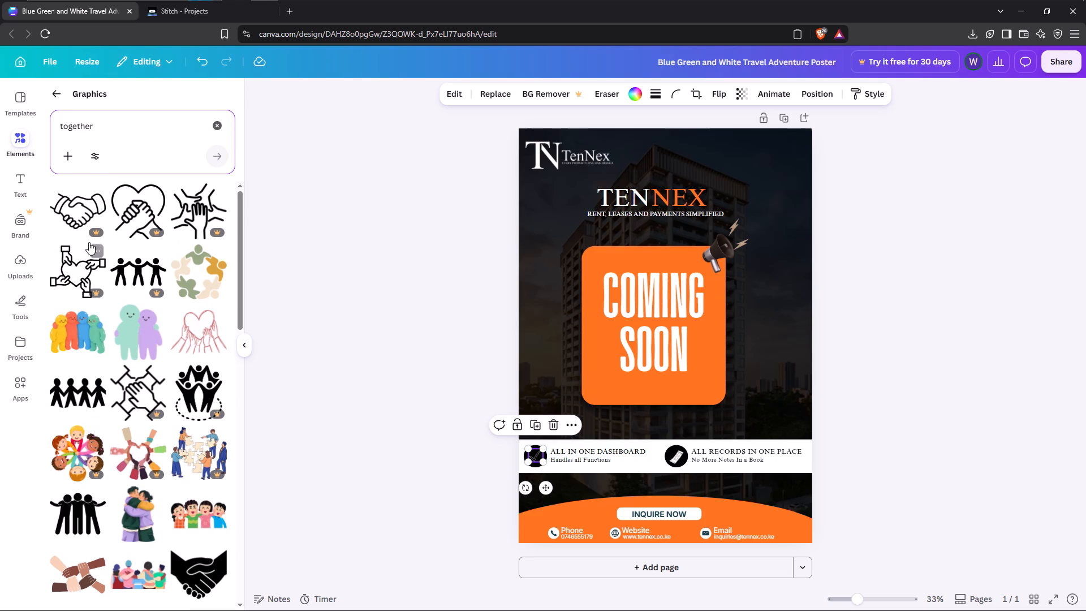
Search the graphics for handshake and add the free solid dark handshake with cuffs to the poster.
{"action": "left_click_drag", "start_coordinate": [116, 125], "coordinate": [47, 126]}
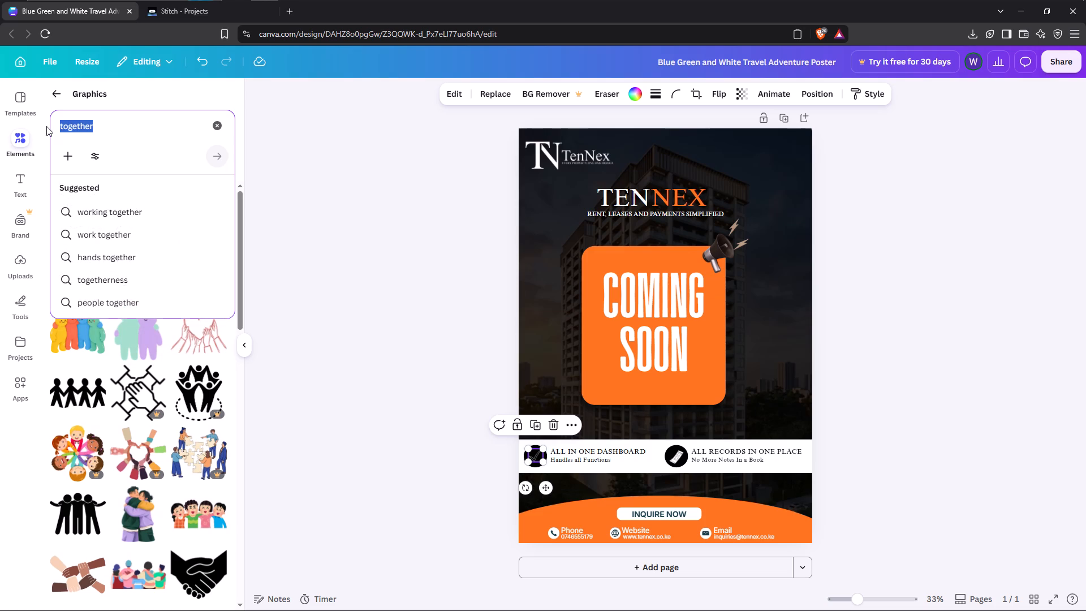
{"action": "type", "text": "handshake"}
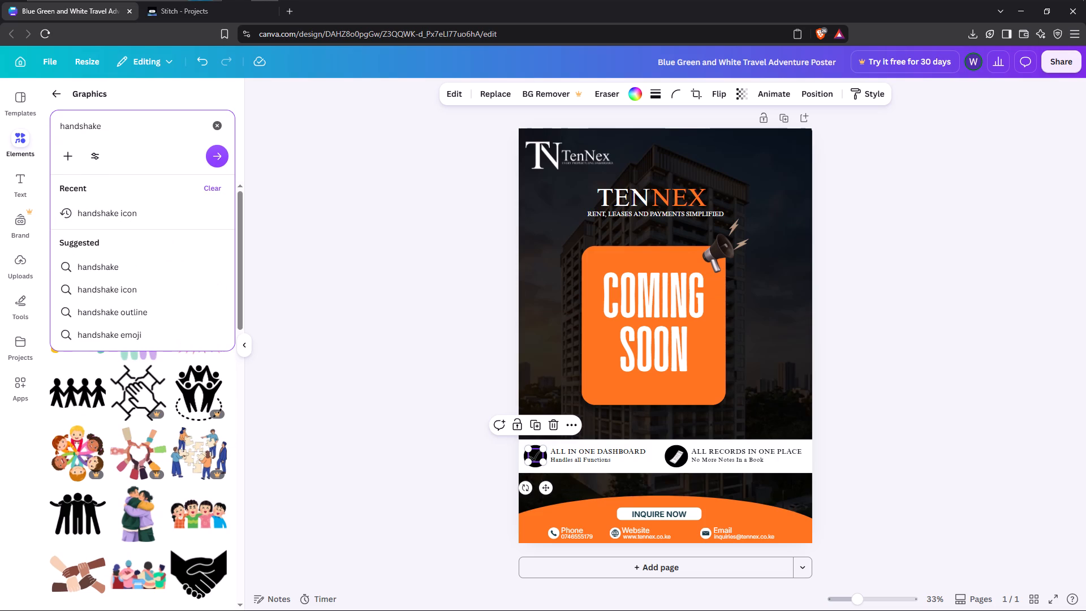
{"action": "key", "text": "Return"}
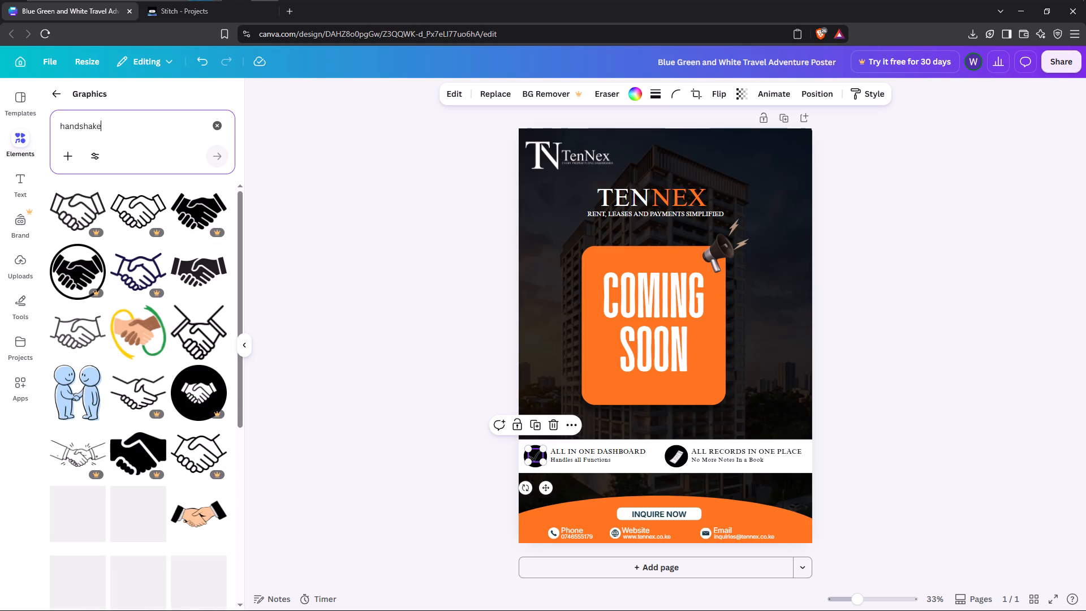
{"action": "left_click", "coordinate": [183, 271]}
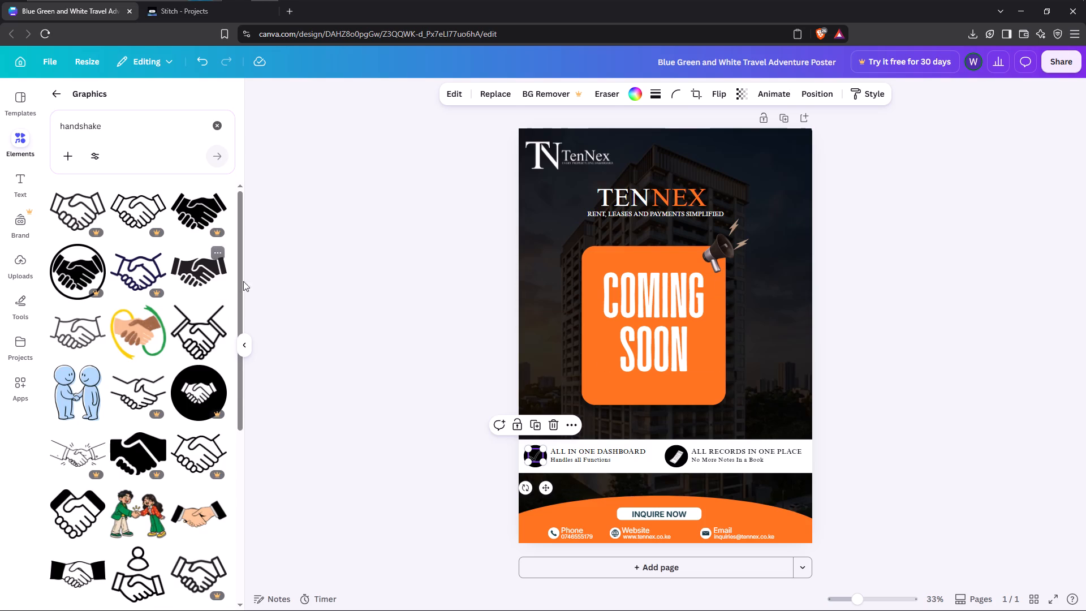
Delete the check mark from the black circle beside ALL IN ONE DASHBOARD.
{"action": "left_click", "coordinate": [537, 451]}
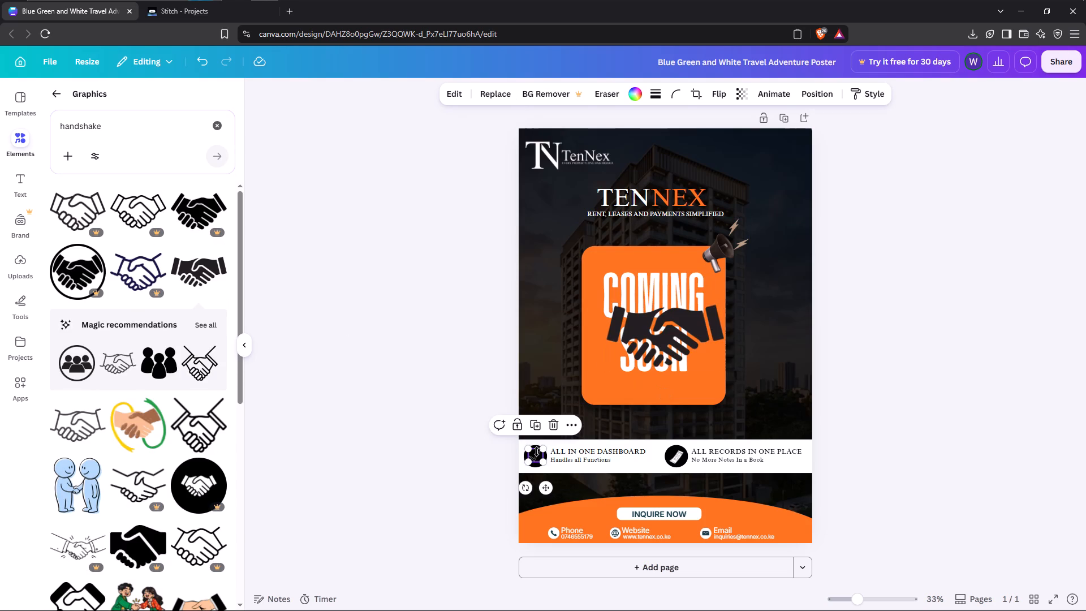
{"action": "left_click", "coordinate": [547, 424]}
Shrink the handshake graphic to icon size and move it onto the black circle beside ALL IN ONE DASHBOARD.
{"action": "left_click_drag", "start_coordinate": [625, 352], "coordinate": [577, 382]}
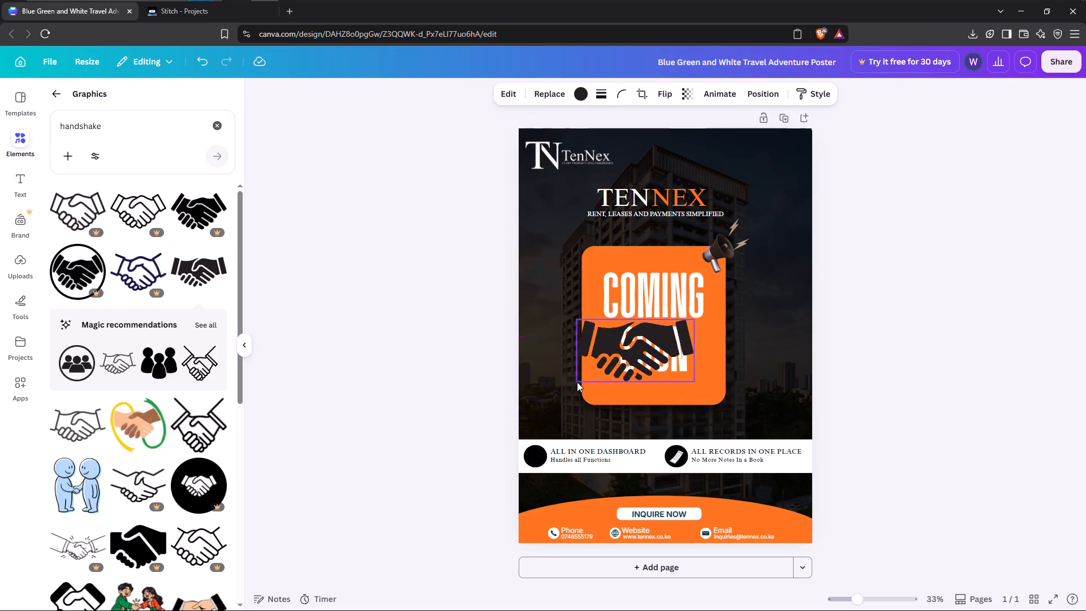
{"action": "left_click_drag", "start_coordinate": [577, 382], "coordinate": [506, 472]}
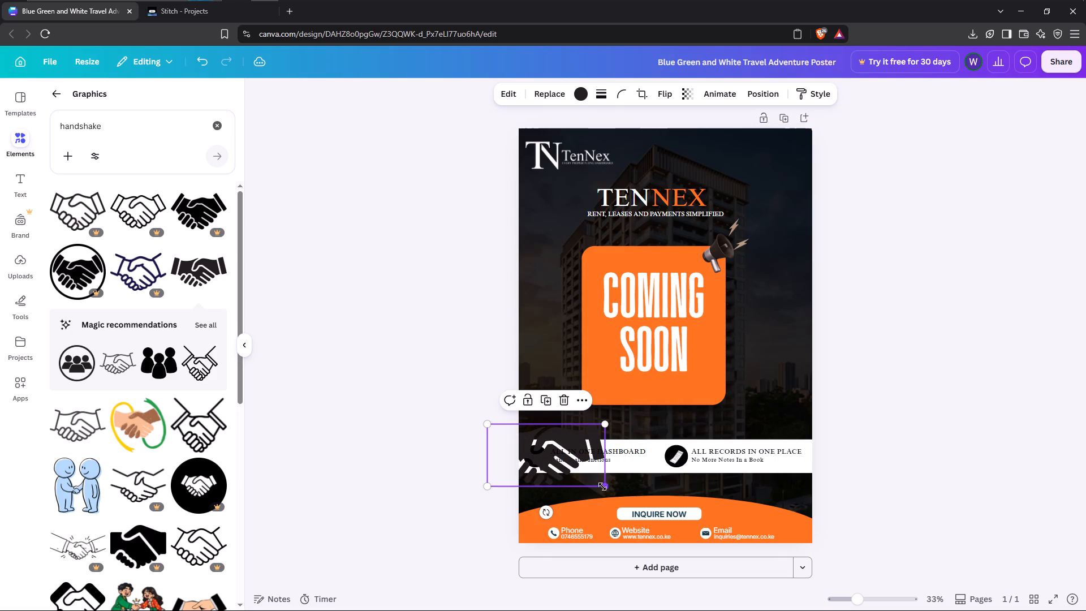
{"action": "left_click_drag", "start_coordinate": [602, 487], "coordinate": [512, 448]}
{"action": "left_click_drag", "start_coordinate": [504, 429], "coordinate": [519, 449]}
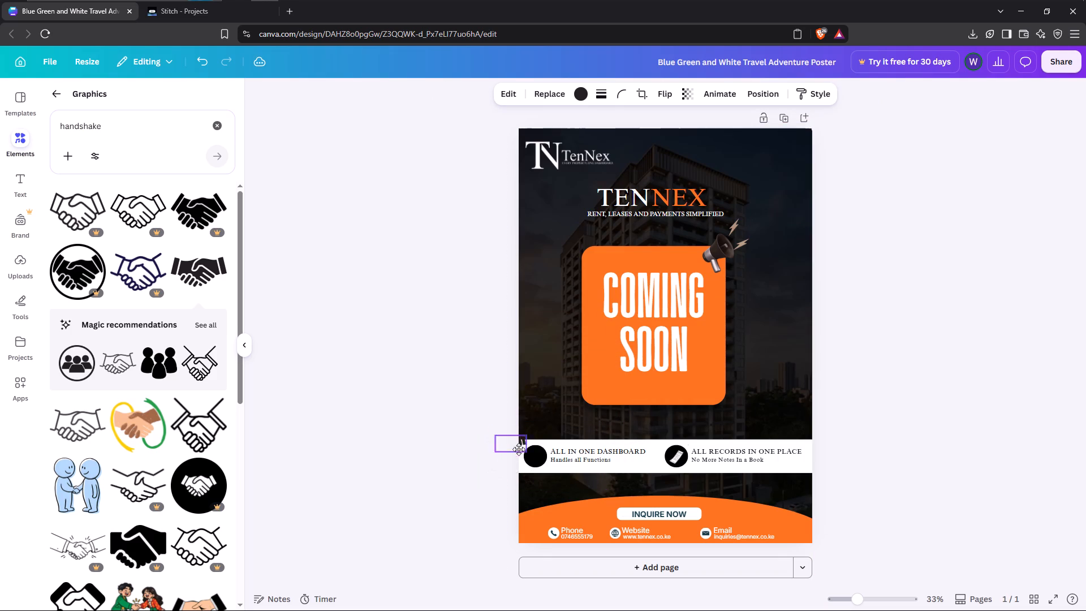
{"action": "left_click_drag", "start_coordinate": [519, 449], "coordinate": [535, 455]}
{"action": "left_click_drag", "start_coordinate": [516, 450], "coordinate": [529, 458]}
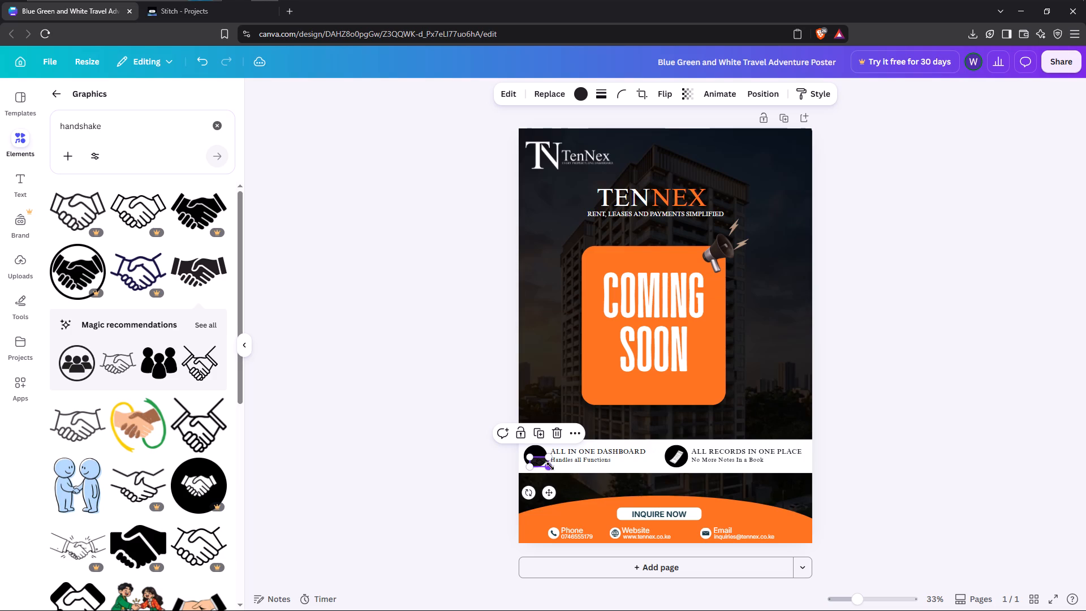
Fine-tune the handshake graphic's size to fit inside the black circle beside ALL IN ONE DASHBOARD and centre it there.
{"action": "left_click_drag", "start_coordinate": [550, 466], "coordinate": [546, 472]}
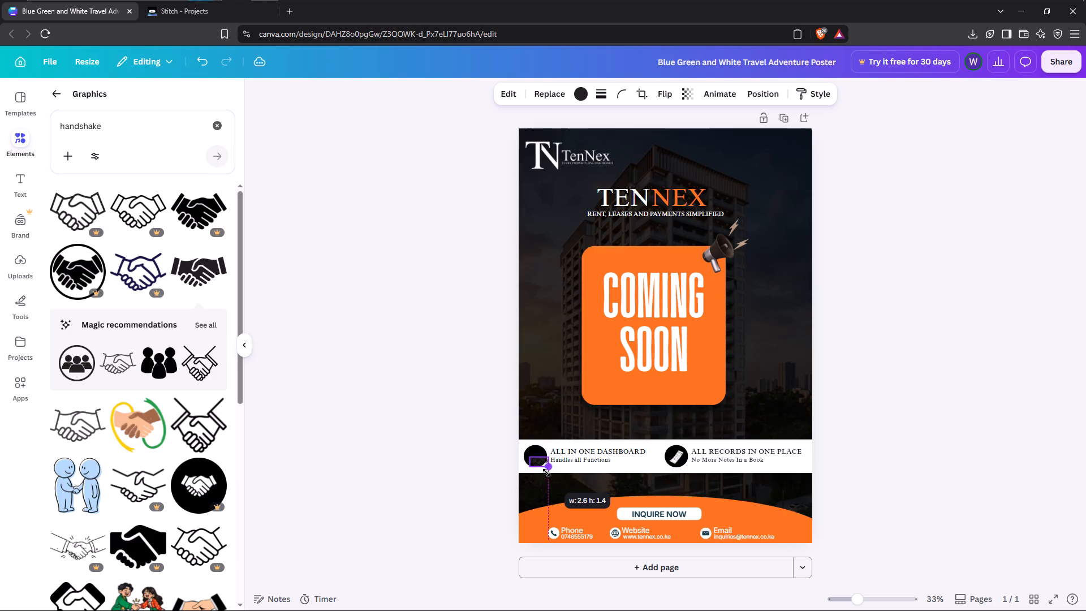
{"action": "left_click_drag", "start_coordinate": [546, 472], "coordinate": [547, 483]}
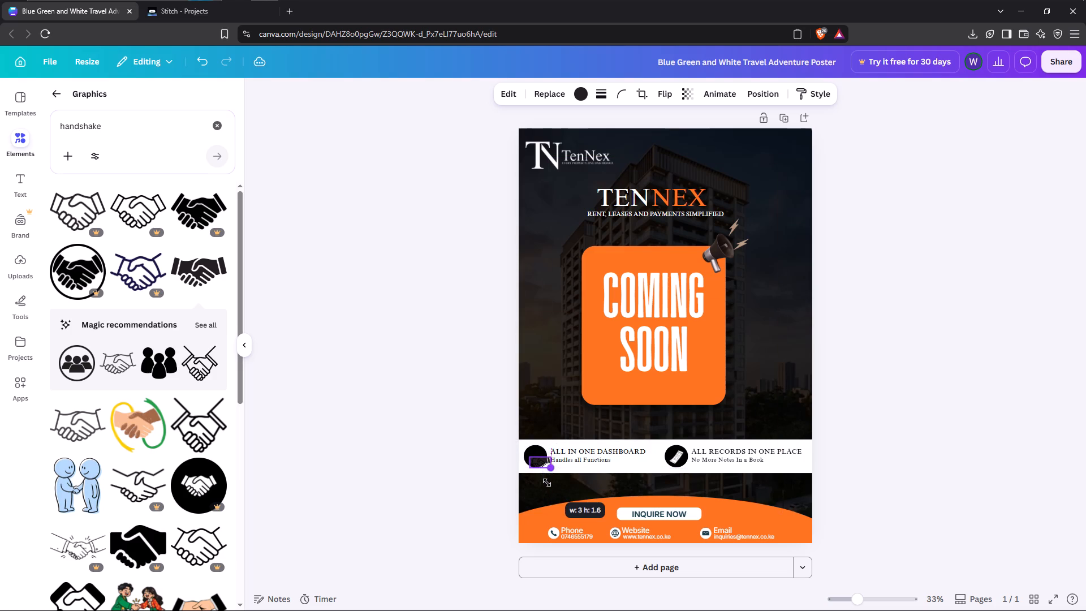
{"action": "left_click_drag", "start_coordinate": [547, 483], "coordinate": [547, 487]}
{"action": "left_click_drag", "start_coordinate": [536, 466], "coordinate": [535, 461]}
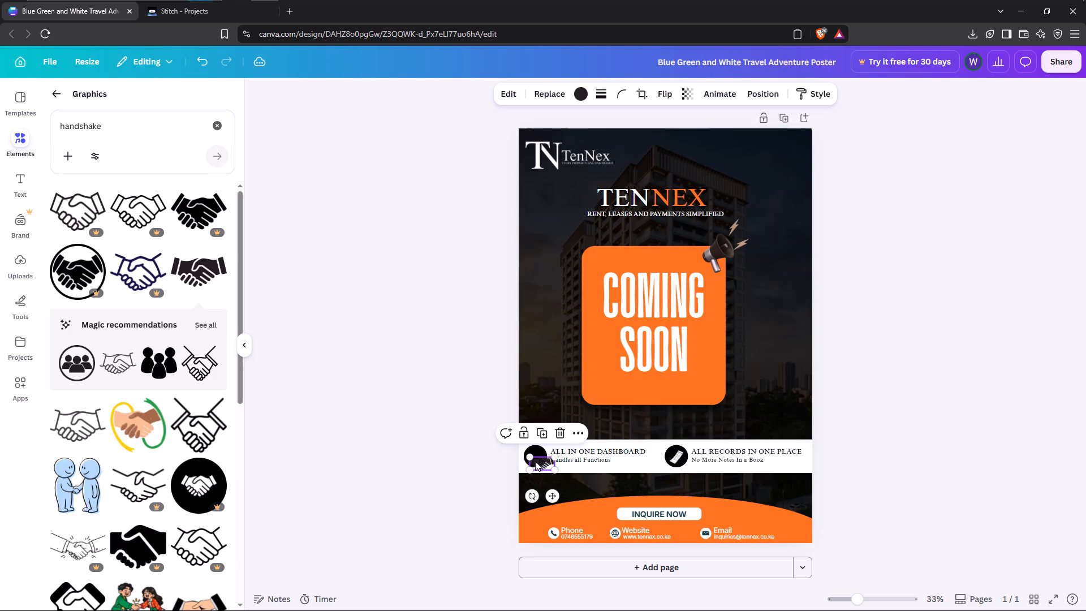
{"action": "left_click_drag", "start_coordinate": [535, 461], "coordinate": [534, 460]}
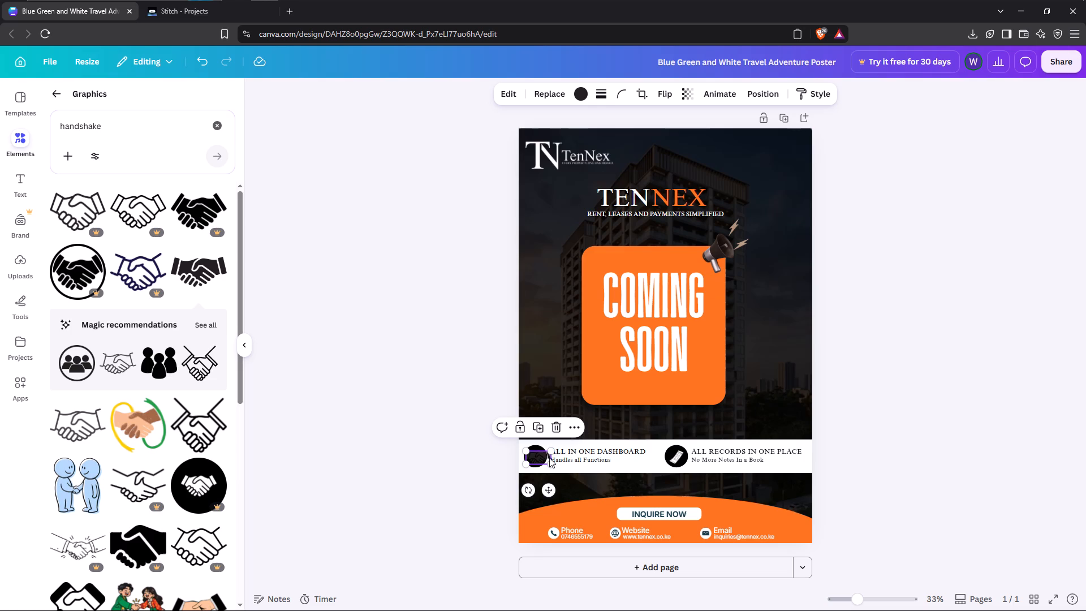
{"action": "left_click", "coordinate": [549, 458]}
{"action": "left_click", "coordinate": [547, 454]}
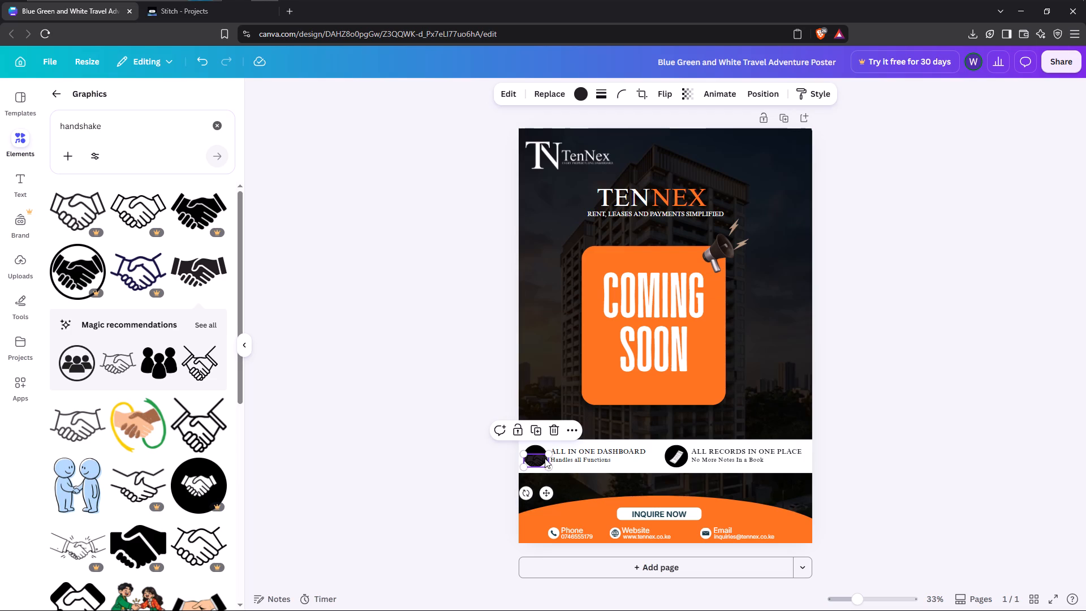
{"action": "left_click_drag", "start_coordinate": [546, 454], "coordinate": [540, 456]}
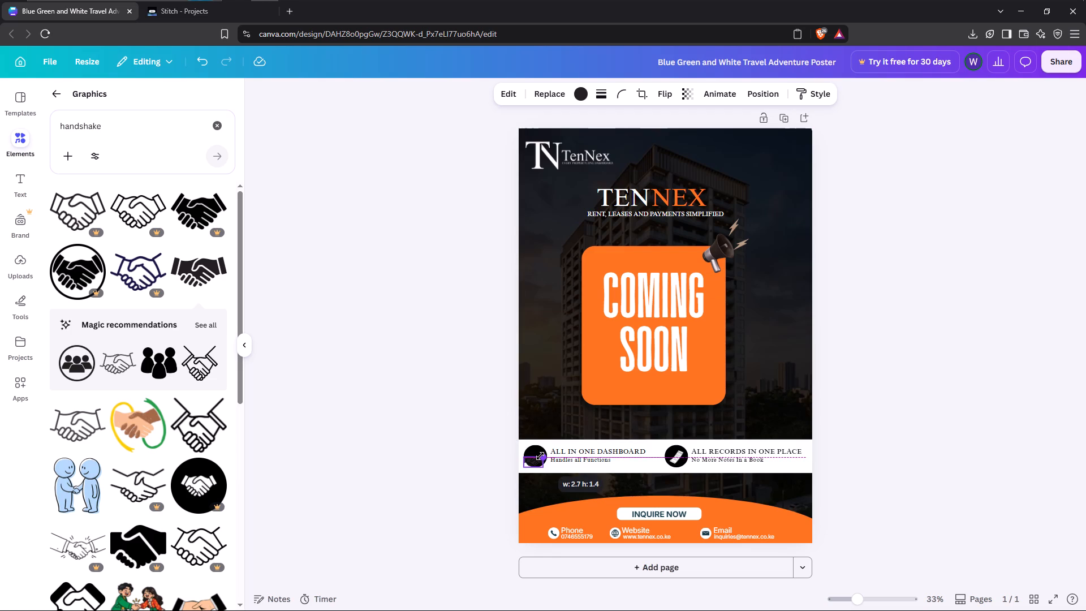
{"action": "left_click_drag", "start_coordinate": [540, 456], "coordinate": [540, 448]}
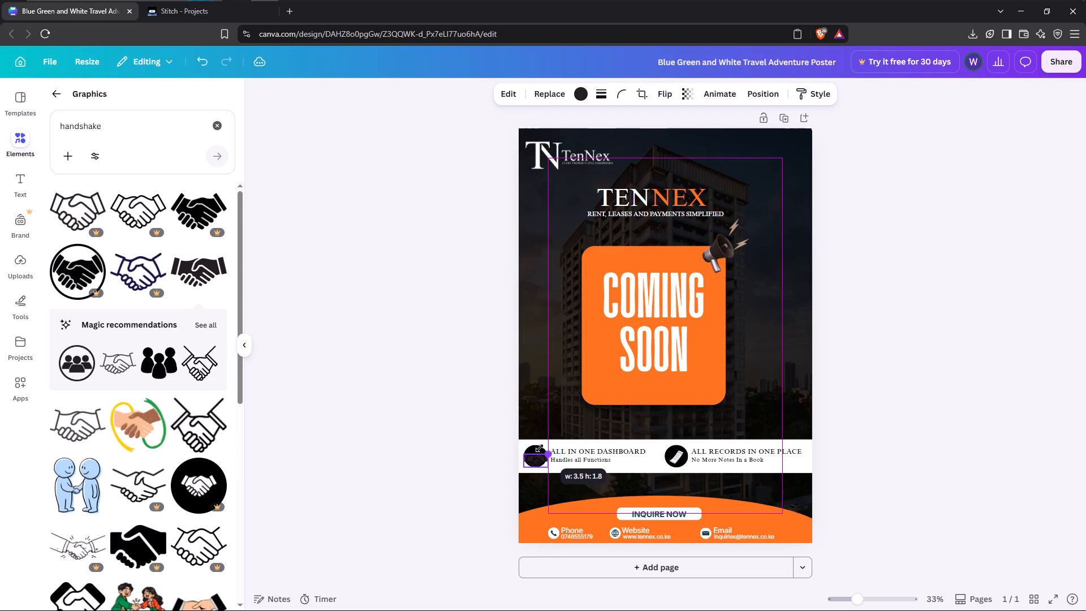
{"action": "left_click_drag", "start_coordinate": [540, 448], "coordinate": [534, 455]}
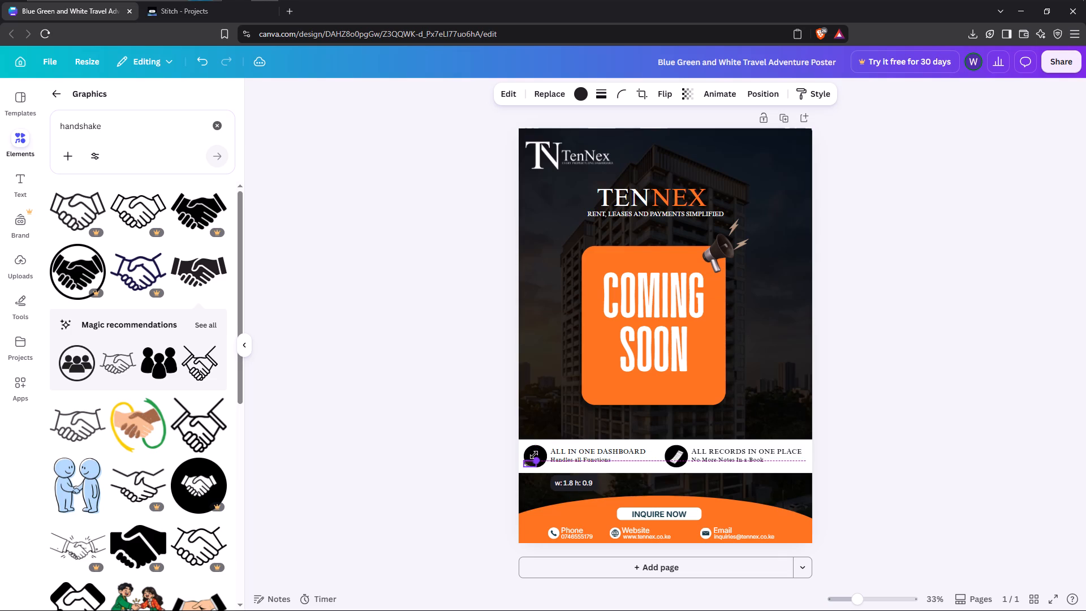
{"action": "left_click_drag", "start_coordinate": [534, 455], "coordinate": [534, 454]}
{"action": "left_click_drag", "start_coordinate": [534, 454], "coordinate": [535, 453]}
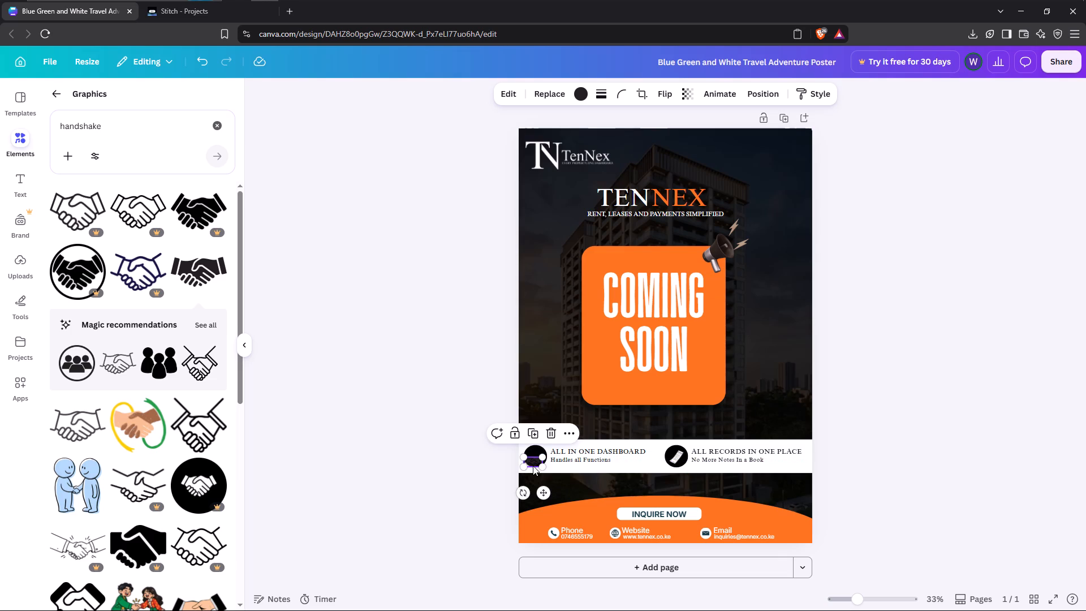
{"action": "left_click", "coordinate": [533, 464]}
{"action": "left_click_drag", "start_coordinate": [532, 459], "coordinate": [535, 455]}
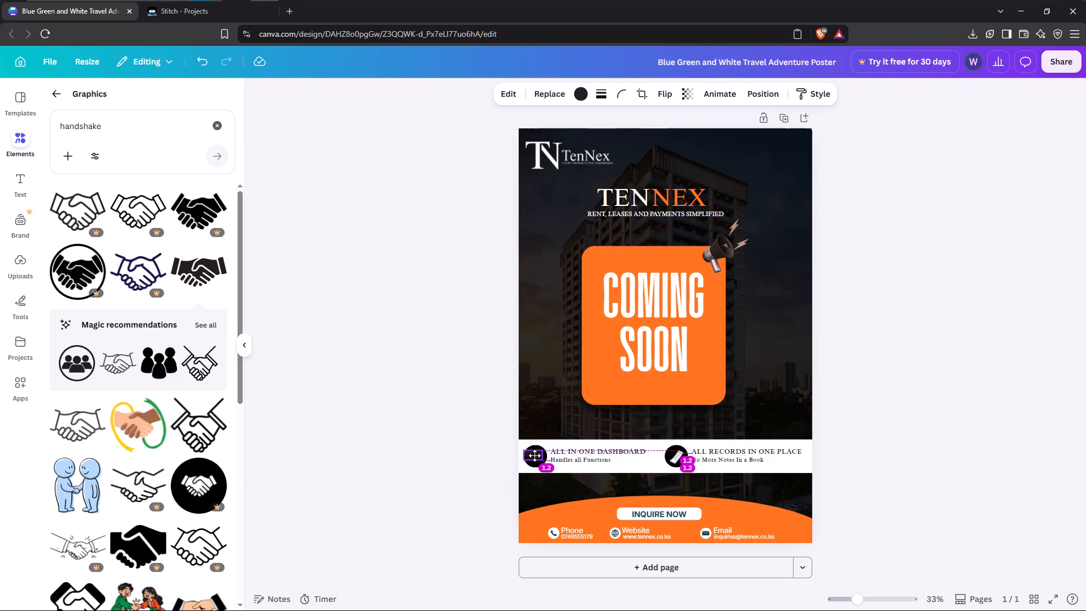
{"action": "left_click_drag", "start_coordinate": [535, 455], "coordinate": [536, 454]}
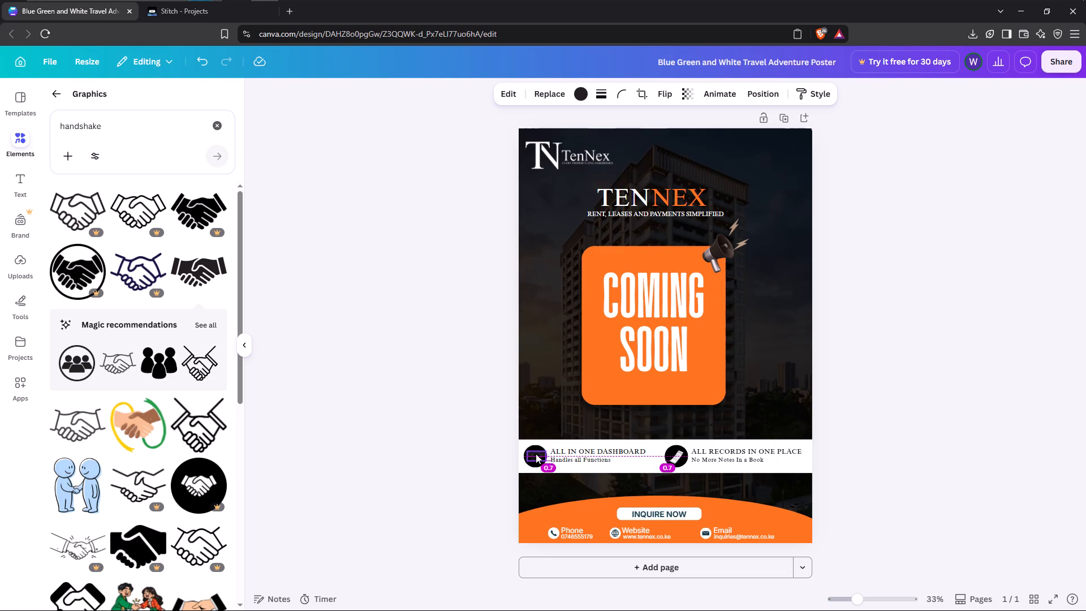
{"action": "left_click", "coordinate": [535, 459]}
Recolour the handshake's black part to the design's white so it stands out on the black circle, and deselect it.
{"action": "left_click", "coordinate": [528, 458]}
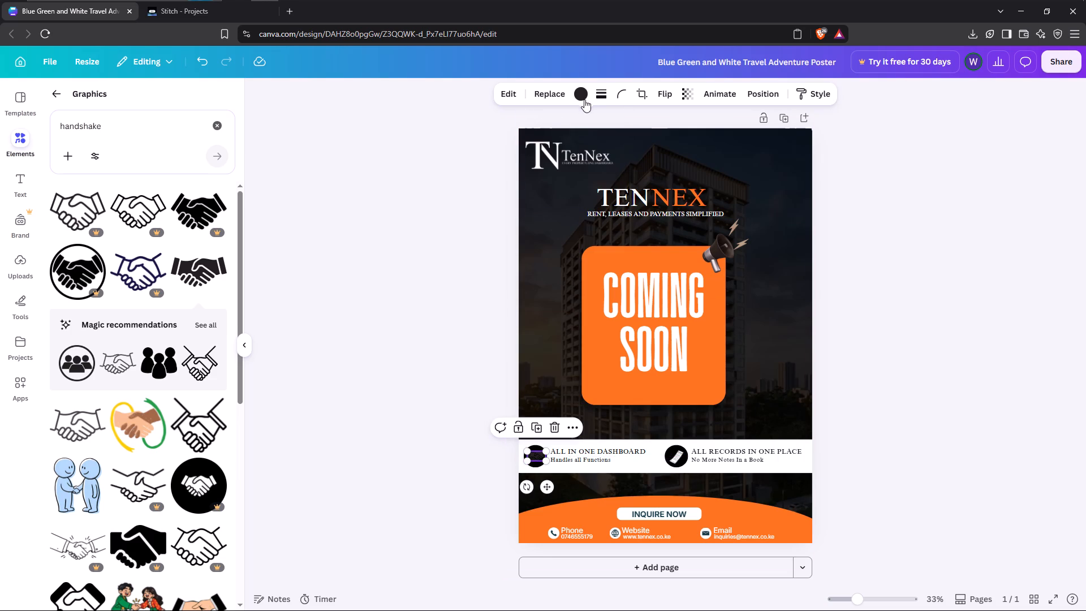
{"action": "left_click", "coordinate": [580, 97]}
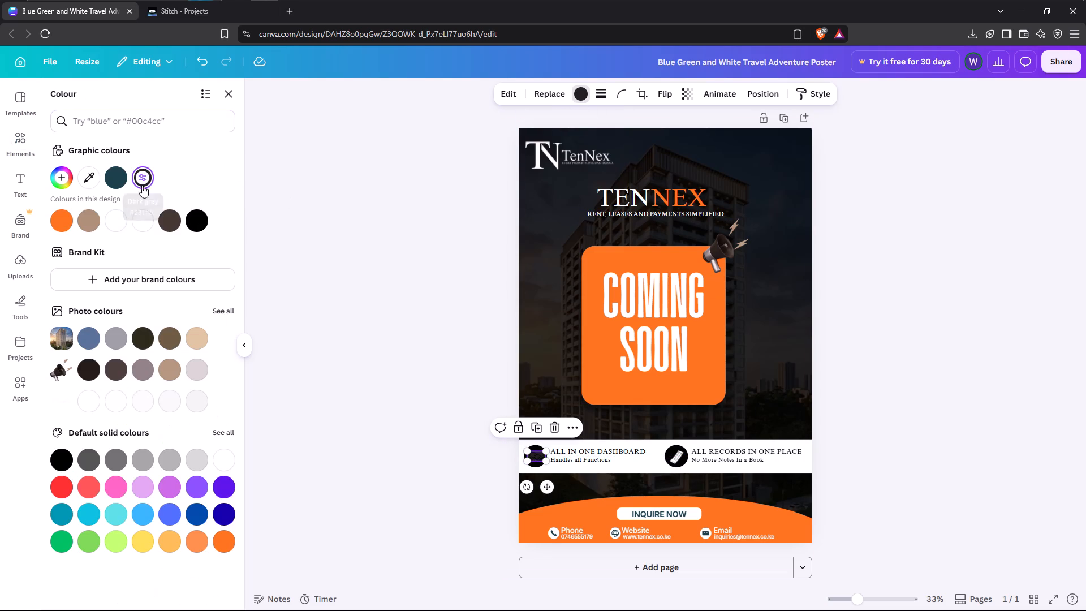
{"action": "left_click", "coordinate": [115, 222]}
{"action": "left_click", "coordinate": [311, 341]}
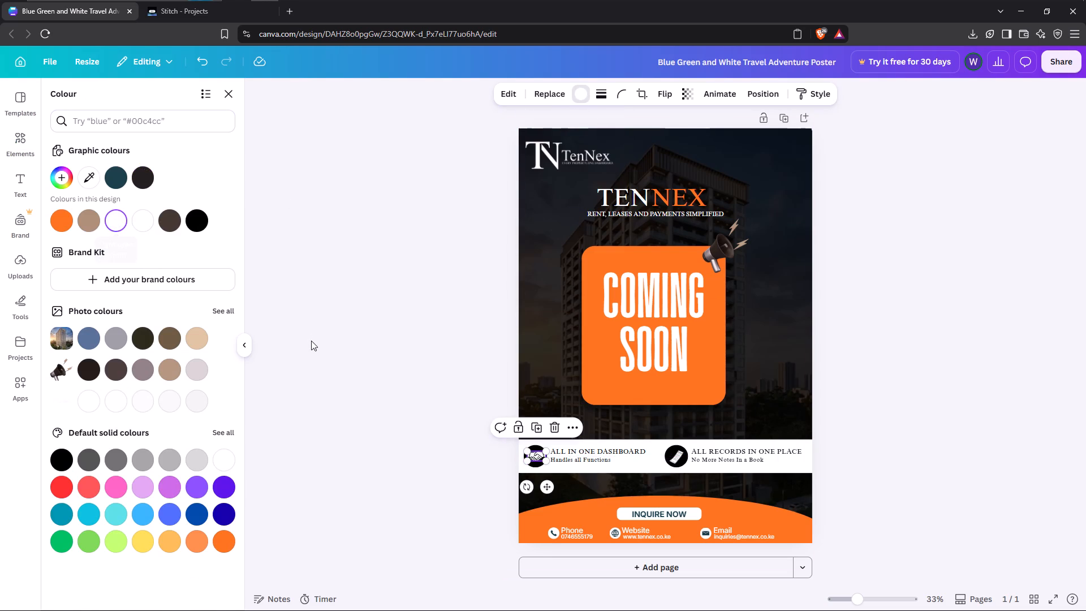
{"action": "left_click", "coordinate": [468, 438]}
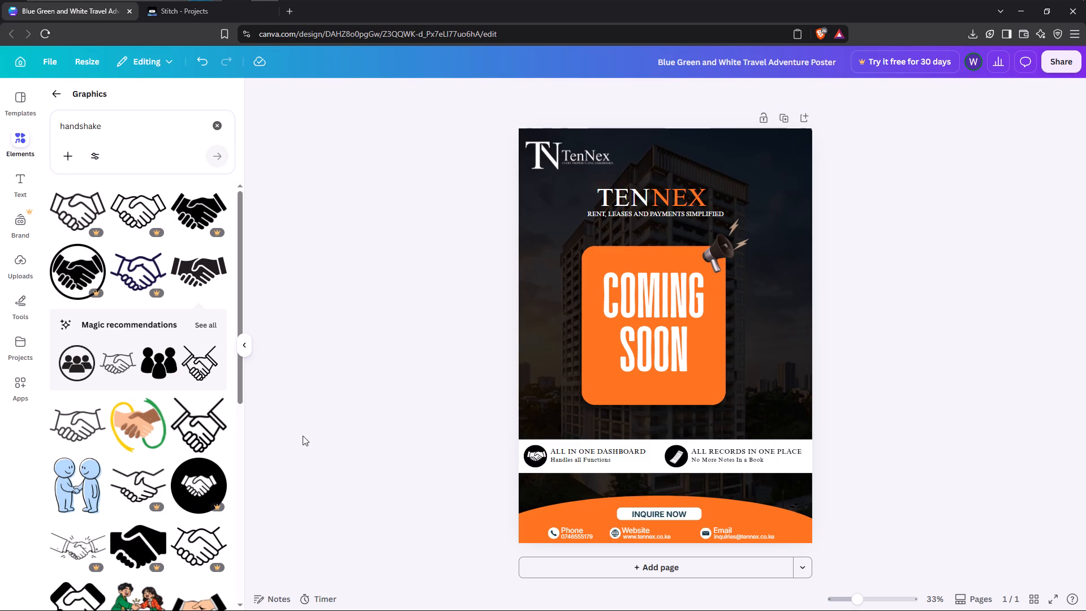
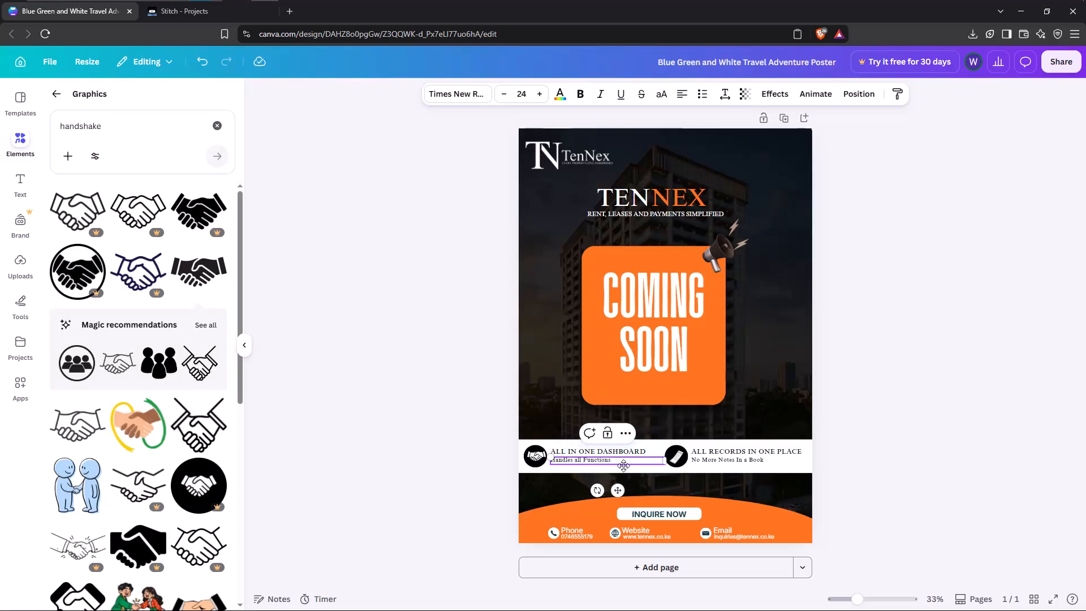
Replace the caption under ALL IN ONE DASHBOARD with "One Clear View of Your Property" and deselect it.
{"action": "key", "text": "Right"}
{"action": "key", "text": "Right"}
{"action": "key", "text": "Right"}
{"action": "key", "text": "Right"}
{"action": "key", "text": "Right"}
{"action": "key", "text": "Right"}
{"action": "key", "text": "Right"}
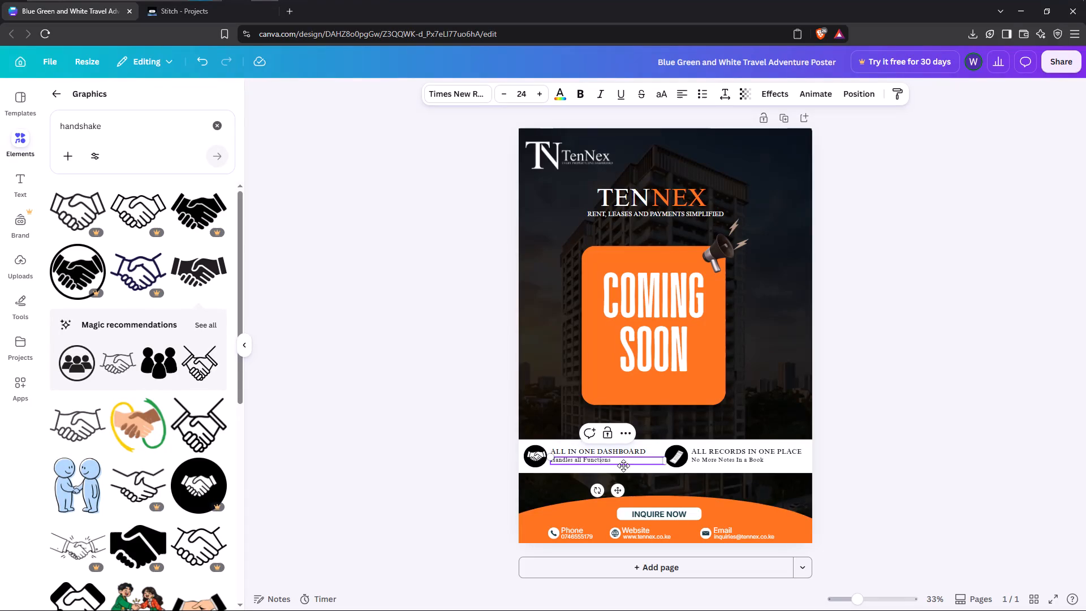
{"action": "key", "text": "Right"}
{"action": "key", "text": "Right"}
{"action": "key", "text": "Right"}
{"action": "key", "text": "BackSpace"}
{"action": "key", "text": "BackSpace"}
{"action": "key", "text": "BackSpace"}
{"action": "key", "text": "BackSpace"}
{"action": "key", "text": "BackSpace"}
{"action": "key", "text": "BackSpace"}
{"action": "key", "text": "BackSpace"}
{"action": "key", "text": "BackSpace"}
{"action": "key", "text": "BackSpace"}
{"action": "key", "text": "BackSpace"}
{"action": "key", "text": "BackSpace"}
{"action": "key", "text": "BackSpace"}
{"action": "key", "text": "BackSpace"}
{"action": "key", "text": "BackSpace"}
{"action": "key", "text": "BackSpace"}
{"action": "key", "text": "BackSpace"}
{"action": "key", "text": "BackSpace"}
{"action": "key", "text": "BackSpace"}
{"action": "key", "text": "BackSpace"}
{"action": "key", "text": "BackSpace"}
{"action": "key", "text": "BackSpace"}
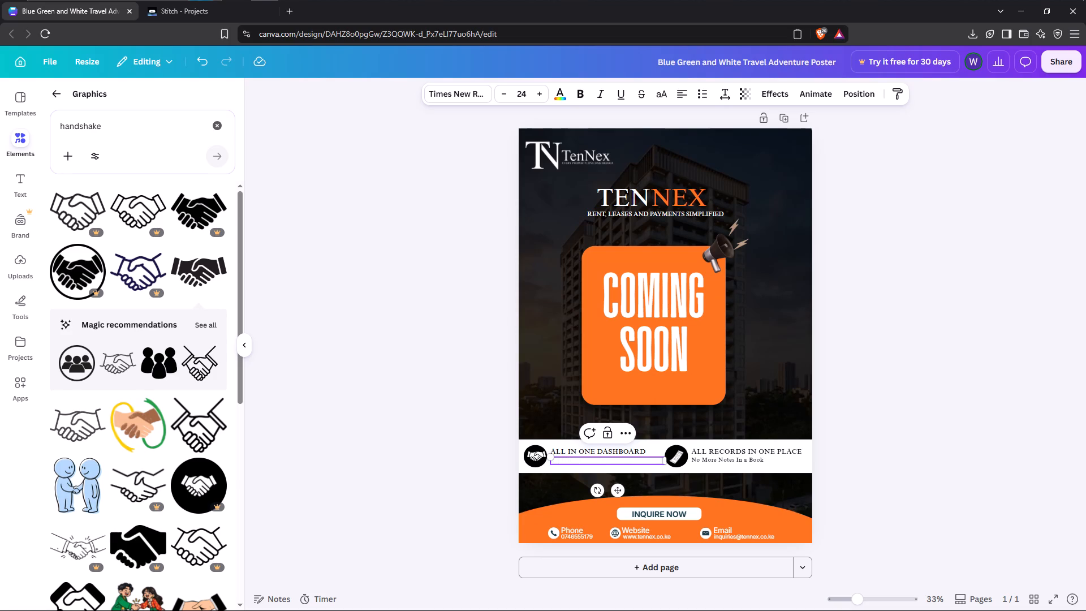
{"action": "type", "text": "be"}
{"action": "key", "text": "BackSpace"}
{"action": "key", "text": "BackSpace"}
{"action": "type", "text": "One"}
{"action": "key", "text": "space"}
{"action": "type", "text": "Clear"}
{"action": "key", "text": "space"}
{"action": "type", "text": "View"}
{"action": "key", "text": "space"}
{"action": "type", "text": "of"}
{"action": "key", "text": "space"}
{"action": "key", "text": "shift+y"}
{"action": "type", "text": "or"}
{"action": "key", "text": "space"}
{"action": "key", "text": "BackSpace"}
{"action": "key", "text": "BackSpace"}
{"action": "type", "text": "ur"}
{"action": "key", "text": "space"}
{"action": "key", "text": "shift+p"}
{"action": "type", "text": "rop"}
{"action": "type", "text": "erty"}
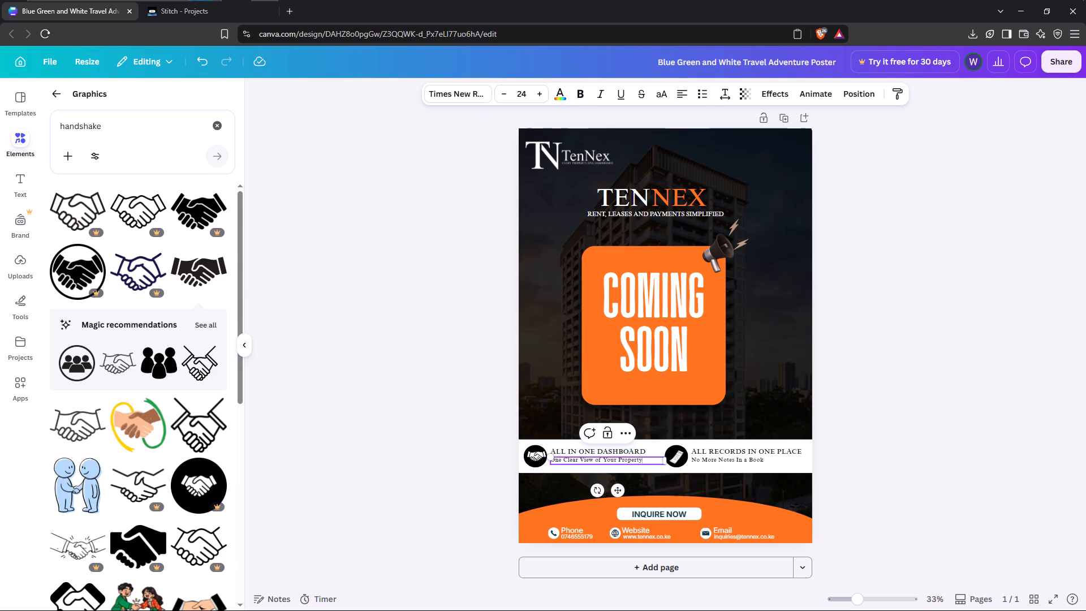
{"action": "left_click", "coordinate": [448, 456]}
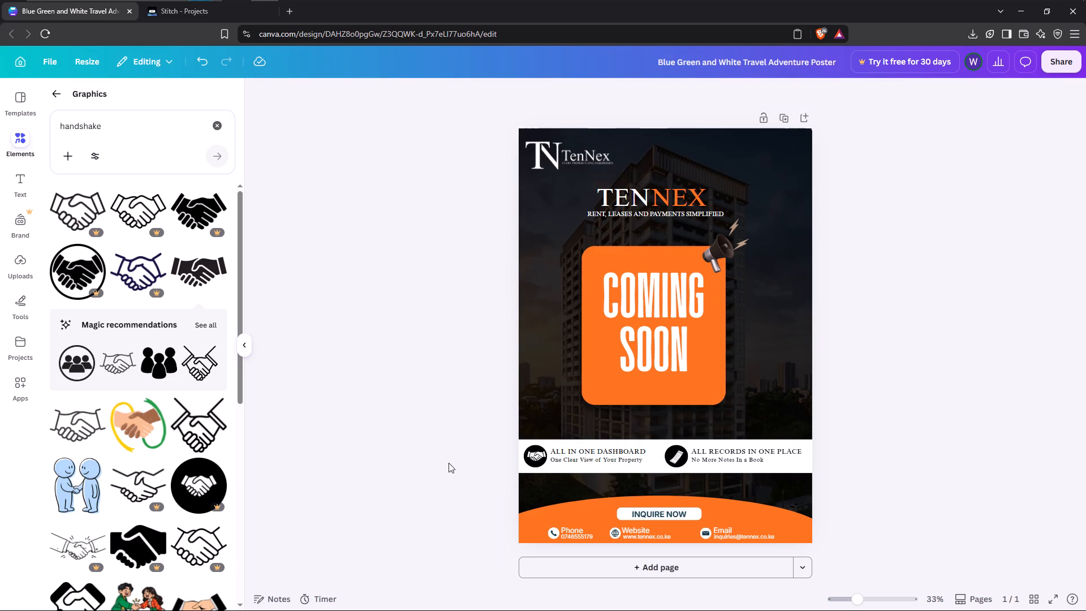
{"action": "left_click", "coordinate": [380, 433]}
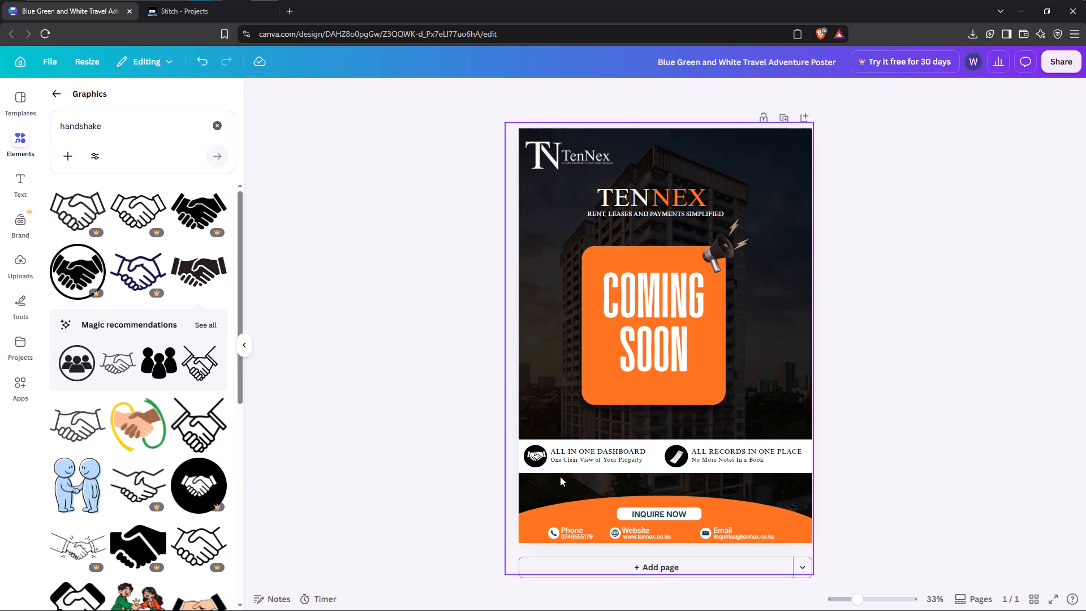
{"action": "left_click", "coordinate": [384, 470]}
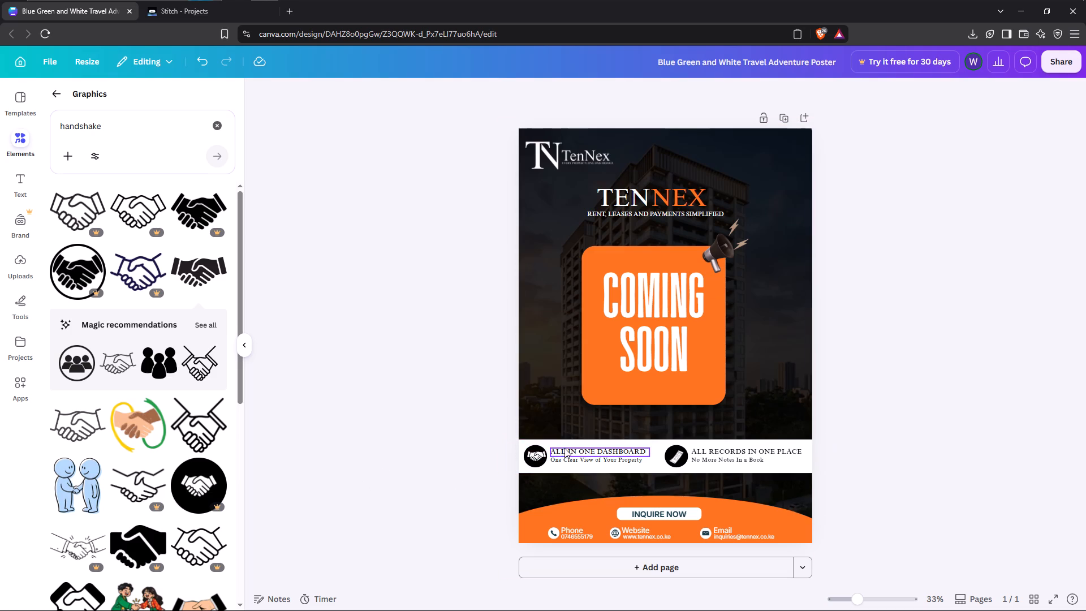
Fine-tune the vertical position of the ALL IN ONE DASHBOARD heading so it sits closely above its caption without overlapping.
{"action": "left_click", "coordinate": [564, 450]}
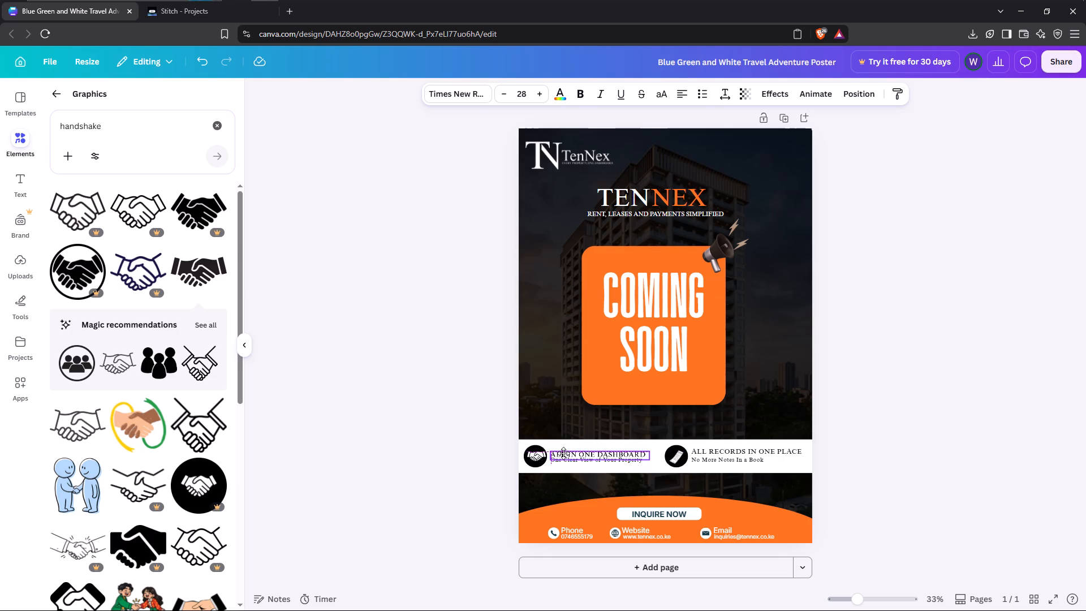
{"action": "left_click", "coordinate": [457, 446]}
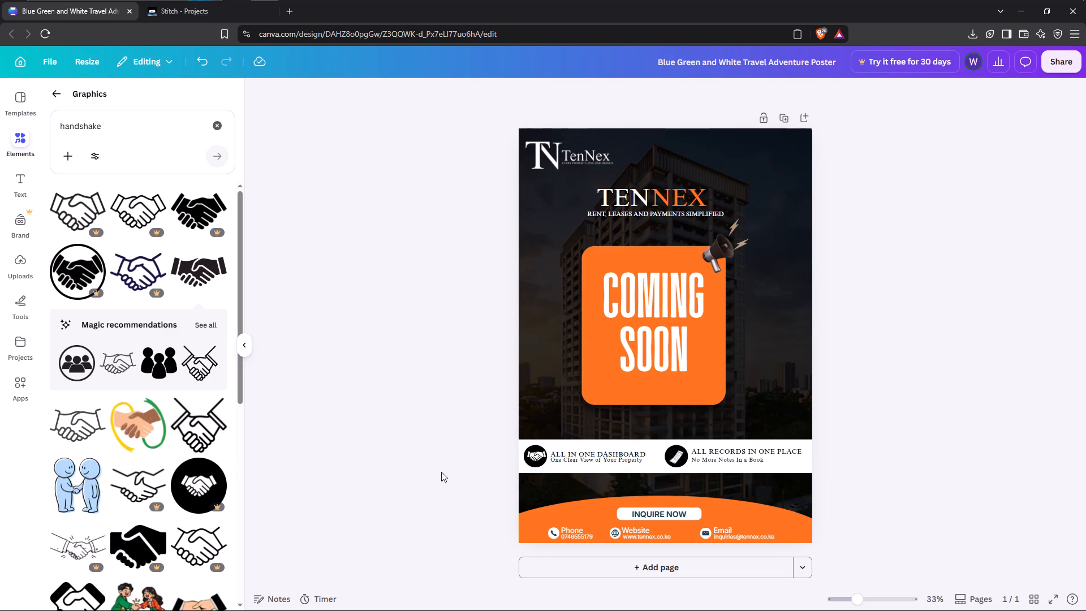
{"action": "left_click", "coordinate": [562, 454]}
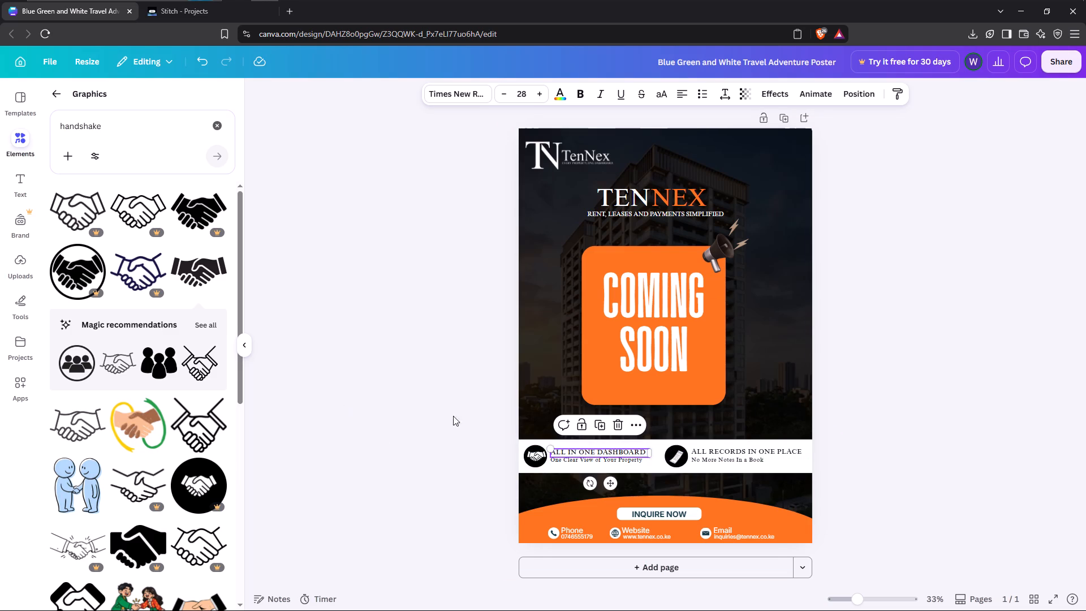
{"action": "left_click", "coordinate": [381, 444]}
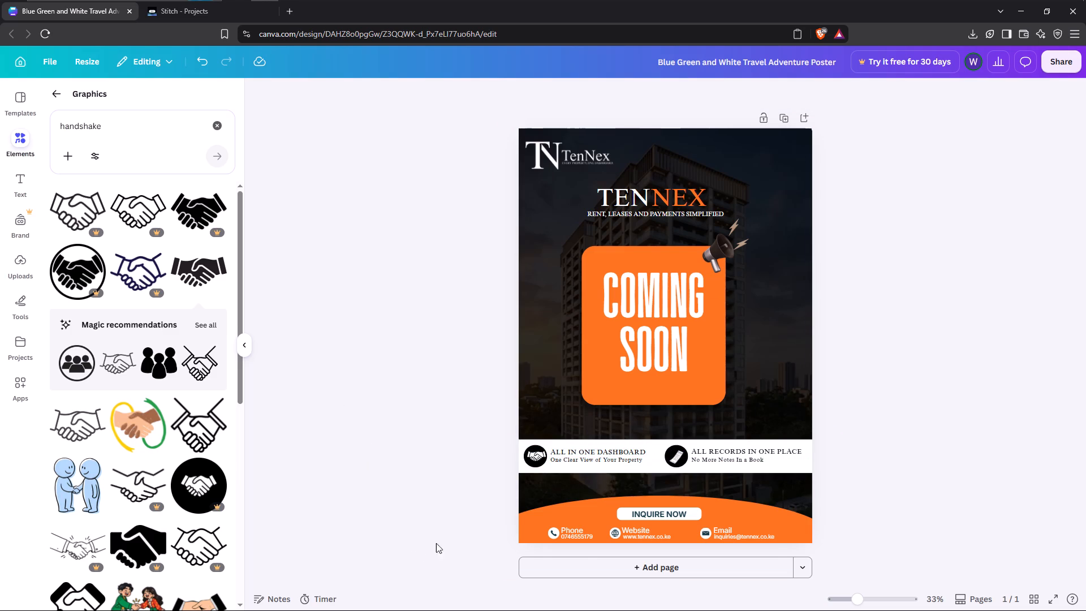
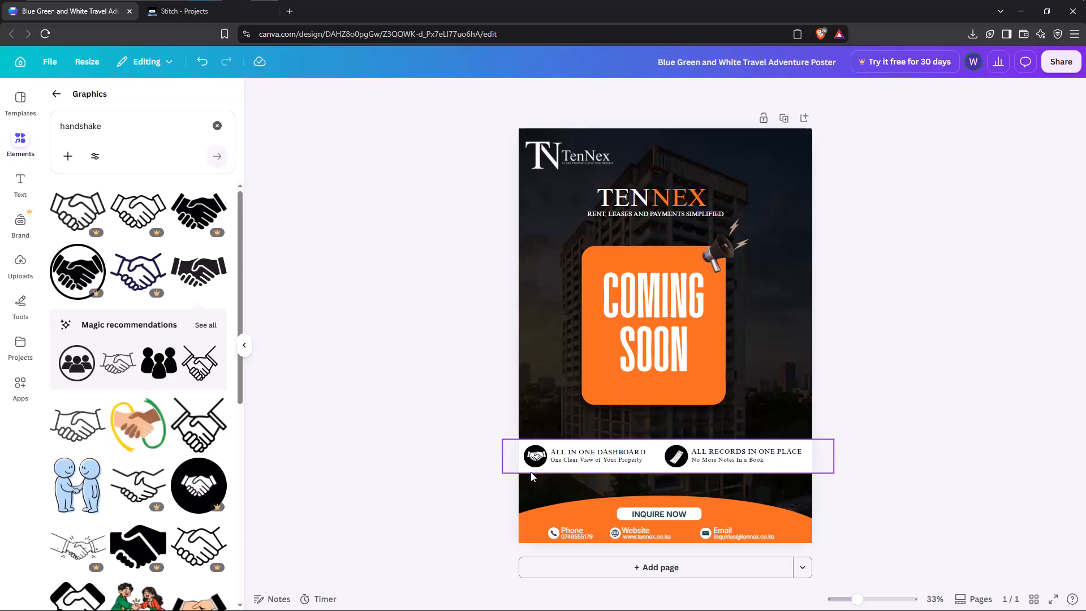
Set the transparency of the white strip behind the "All in One Dashboard" and "All Records in One Place" text to 76.
{"action": "left_click", "coordinate": [376, 424]}
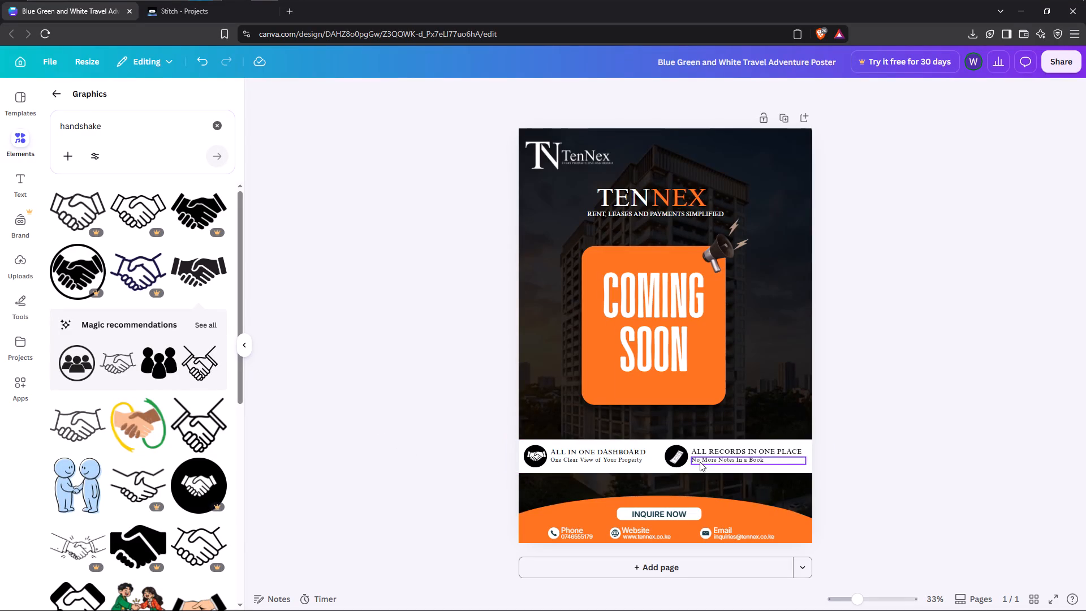
{"action": "left_click", "coordinate": [648, 470]}
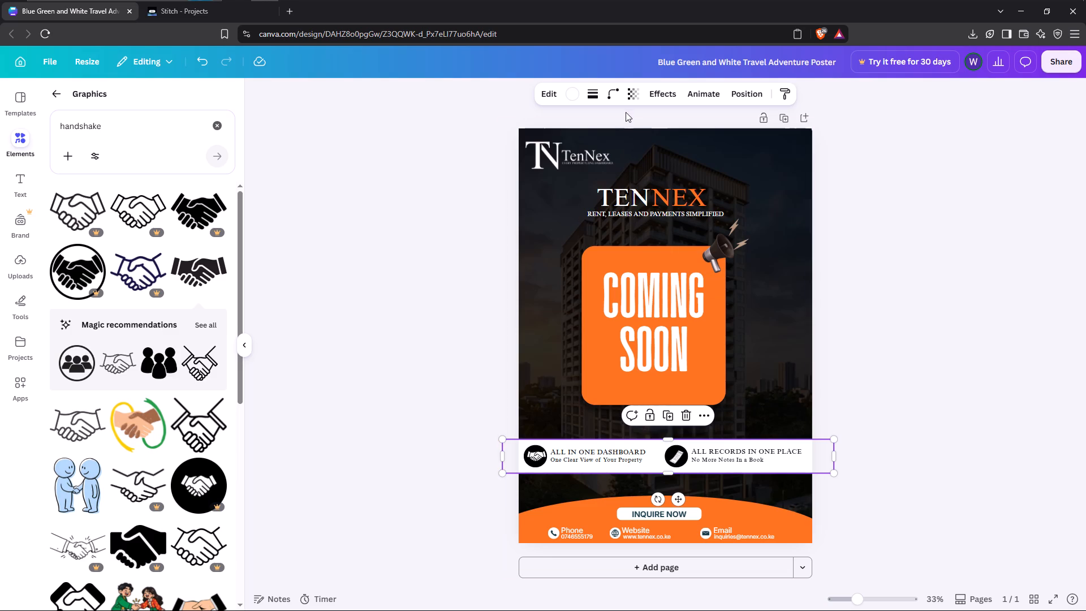
{"action": "left_click", "coordinate": [631, 100]}
{"action": "left_click_drag", "start_coordinate": [656, 145], "coordinate": [652, 146]}
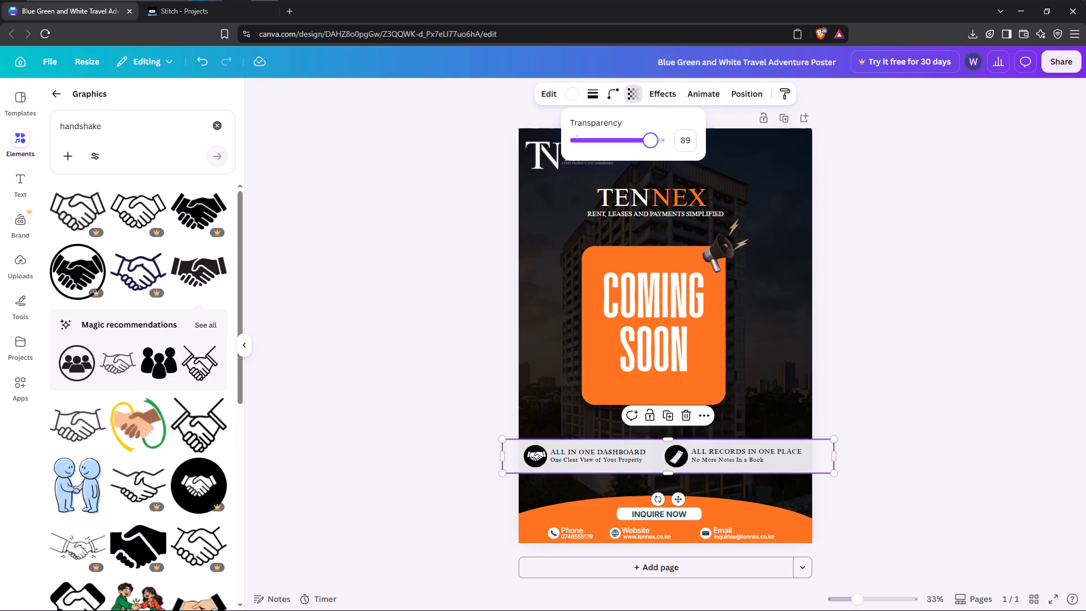
{"action": "left_click_drag", "start_coordinate": [652, 146], "coordinate": [649, 147]}
{"action": "left_click_drag", "start_coordinate": [649, 147], "coordinate": [644, 147]}
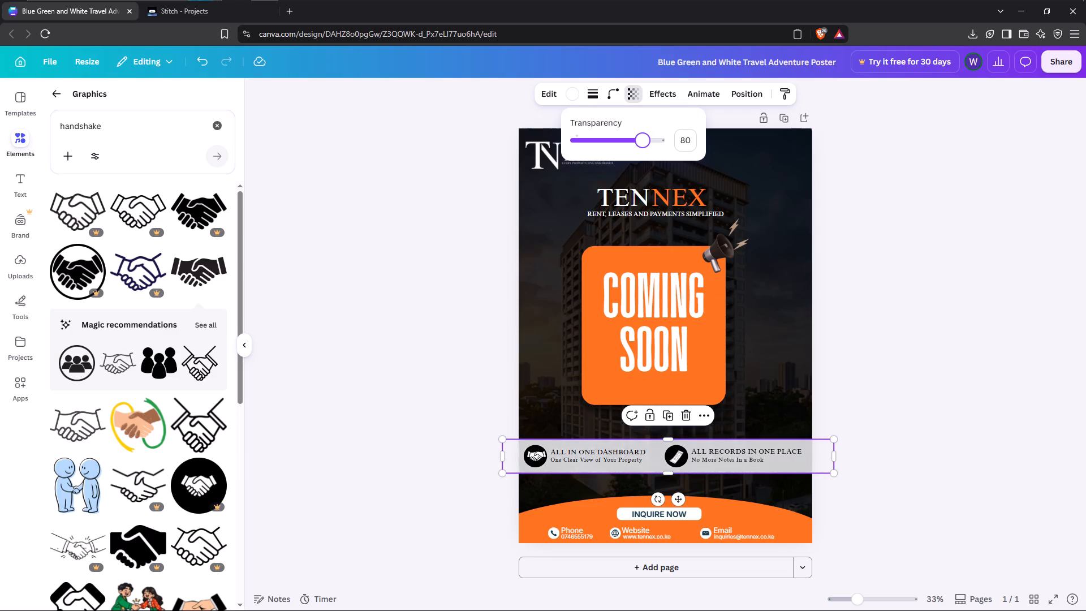
{"action": "left_click_drag", "start_coordinate": [644, 147], "coordinate": [639, 148]}
{"action": "right_click", "coordinate": [639, 148]}
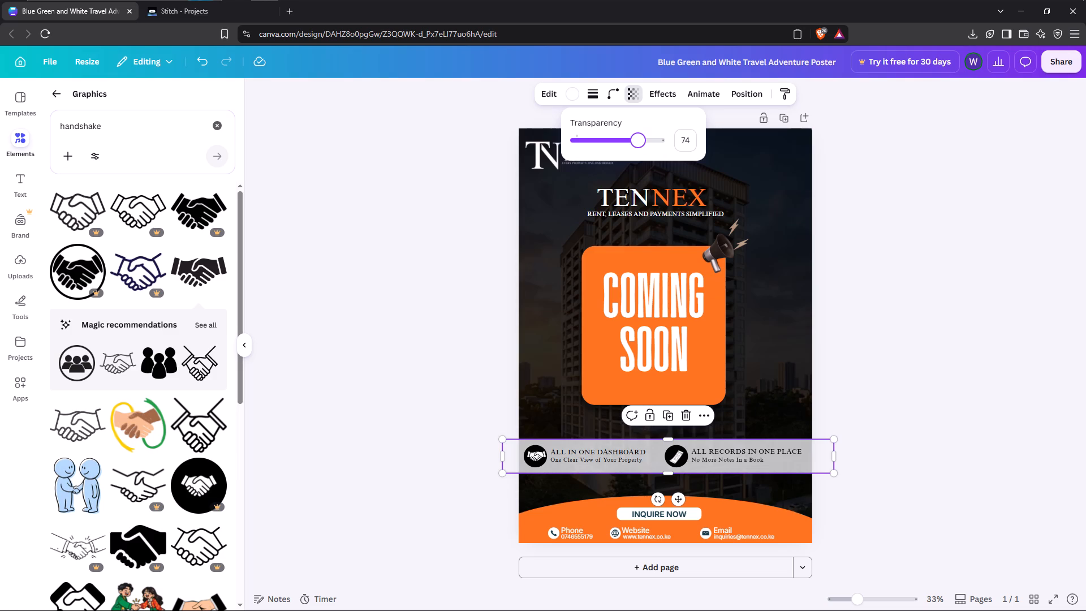
{"action": "left_click_drag", "start_coordinate": [639, 148], "coordinate": [626, 148]}
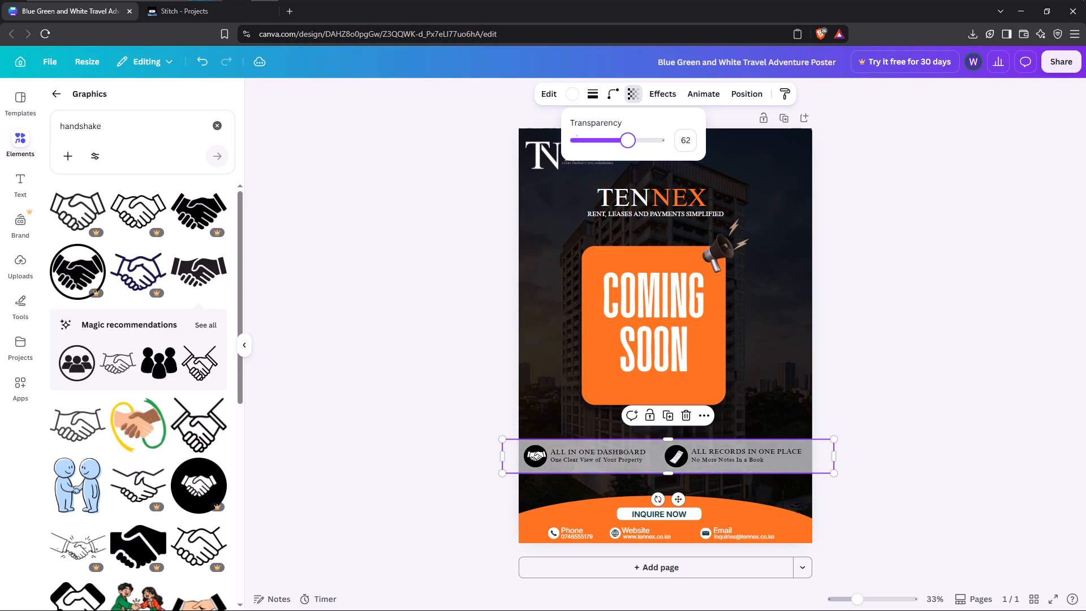
{"action": "left_click_drag", "start_coordinate": [626, 148], "coordinate": [631, 148]}
{"action": "left_click", "coordinate": [682, 137]}
{"action": "type", "text": "76"}
{"action": "left_click", "coordinate": [943, 227]}
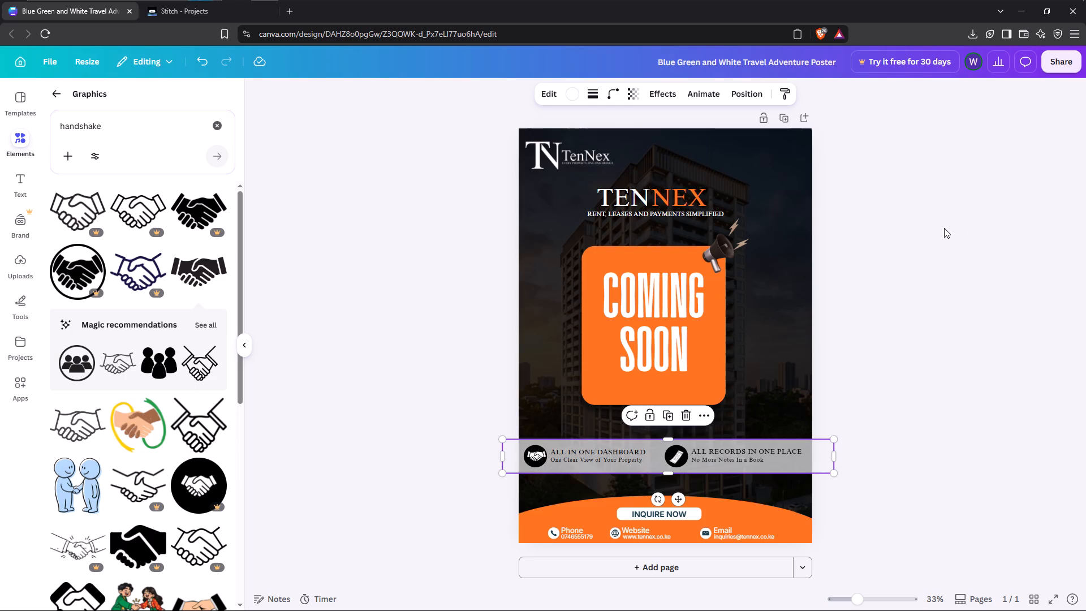
{"action": "left_click", "coordinate": [921, 328]}
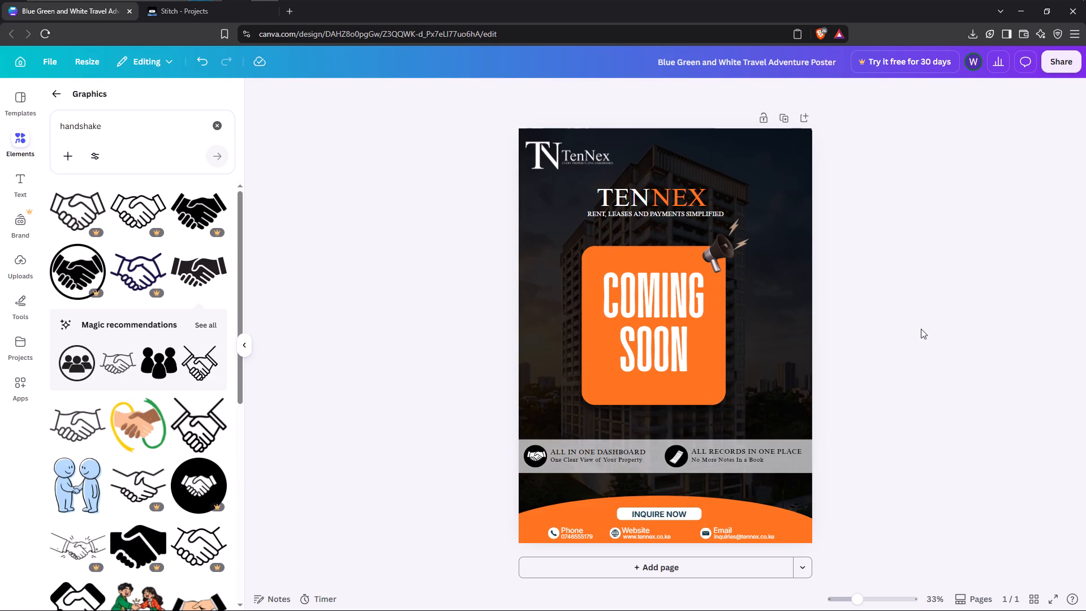
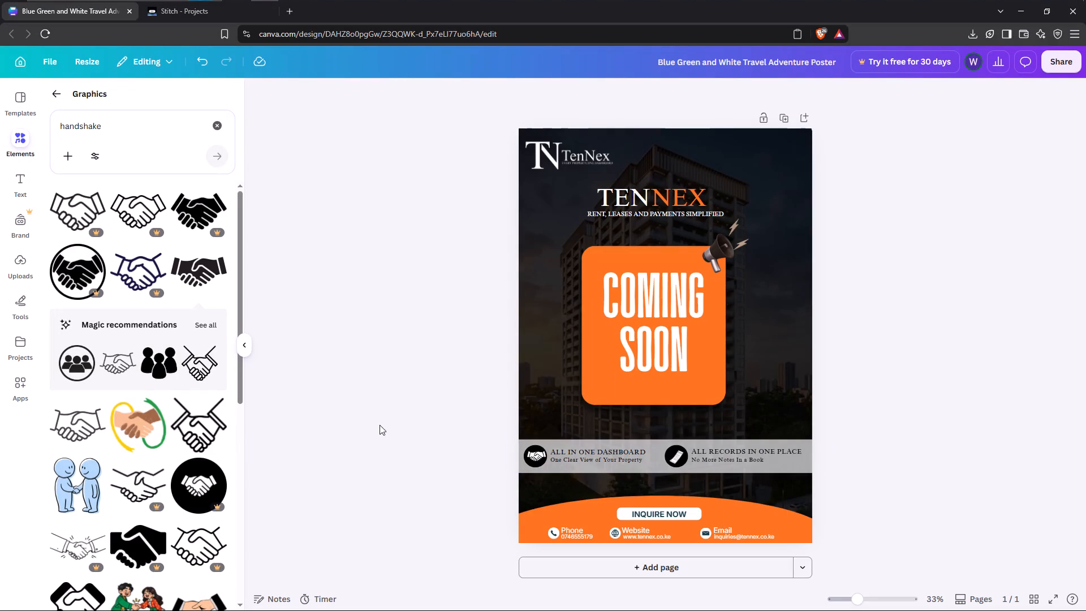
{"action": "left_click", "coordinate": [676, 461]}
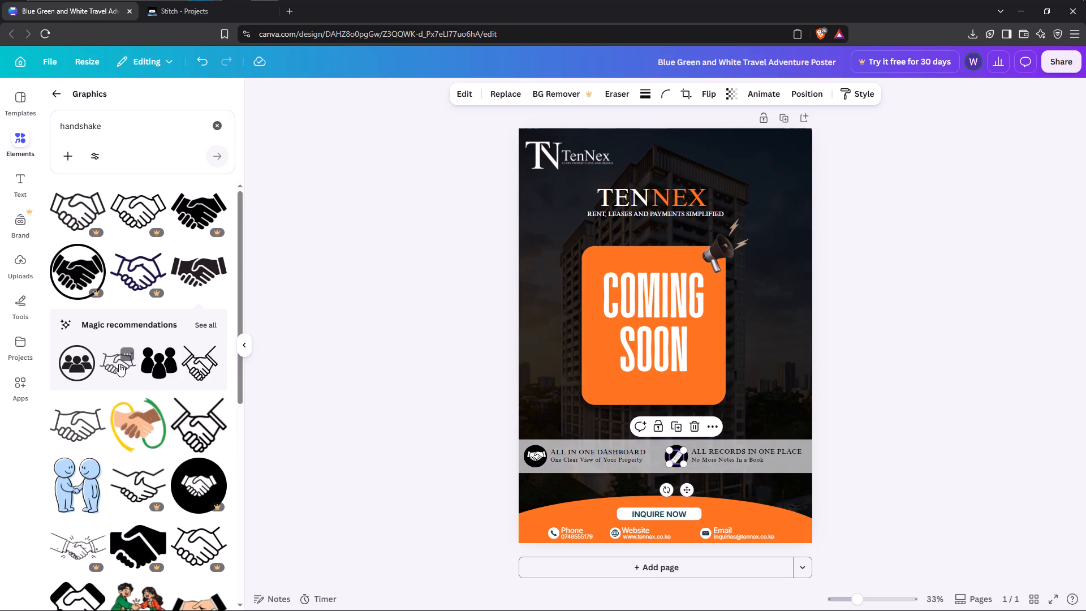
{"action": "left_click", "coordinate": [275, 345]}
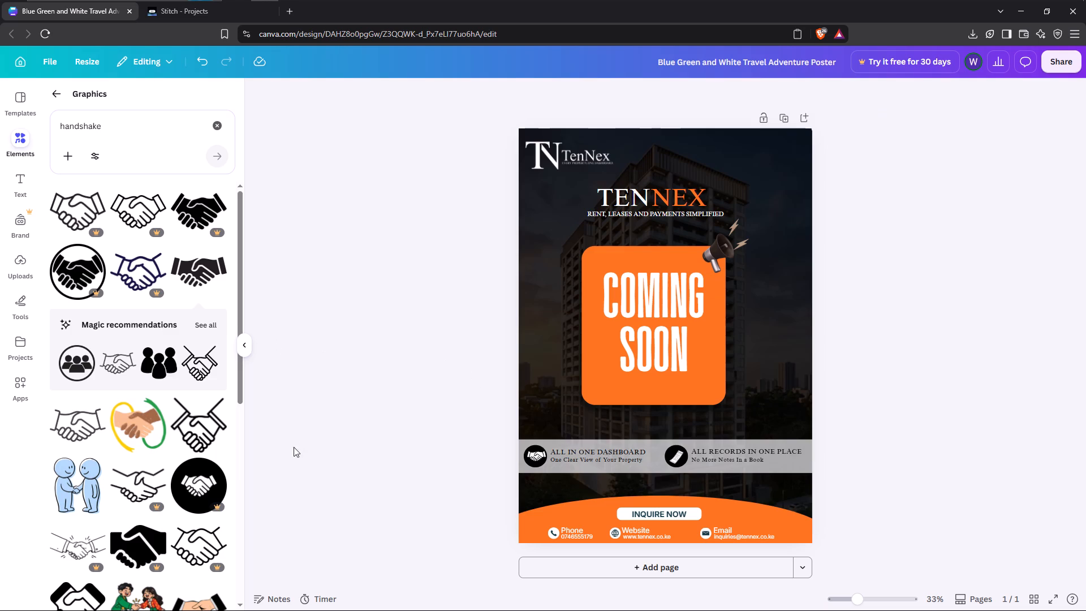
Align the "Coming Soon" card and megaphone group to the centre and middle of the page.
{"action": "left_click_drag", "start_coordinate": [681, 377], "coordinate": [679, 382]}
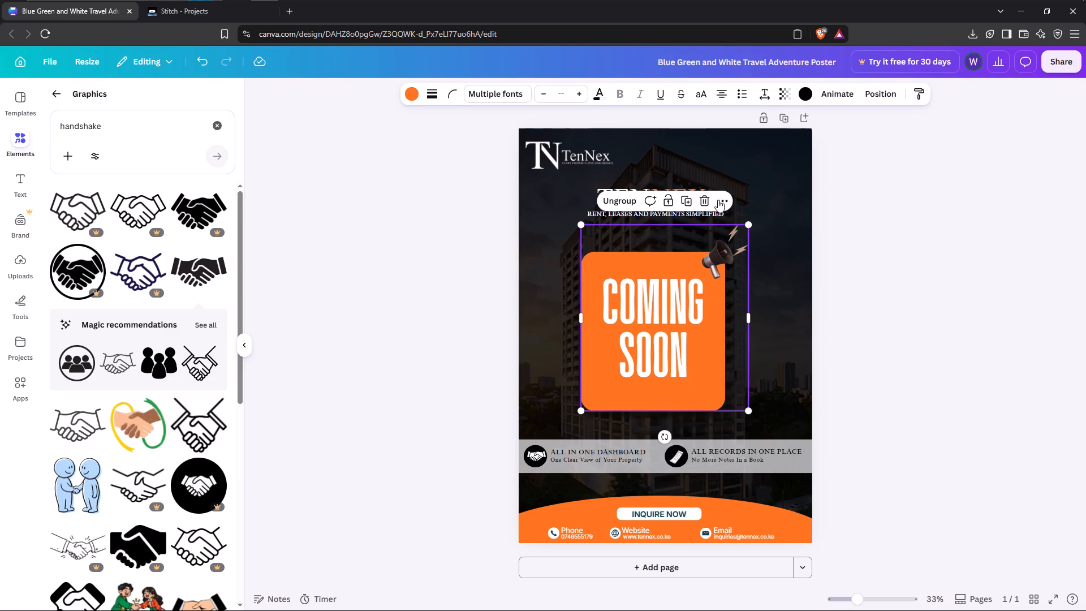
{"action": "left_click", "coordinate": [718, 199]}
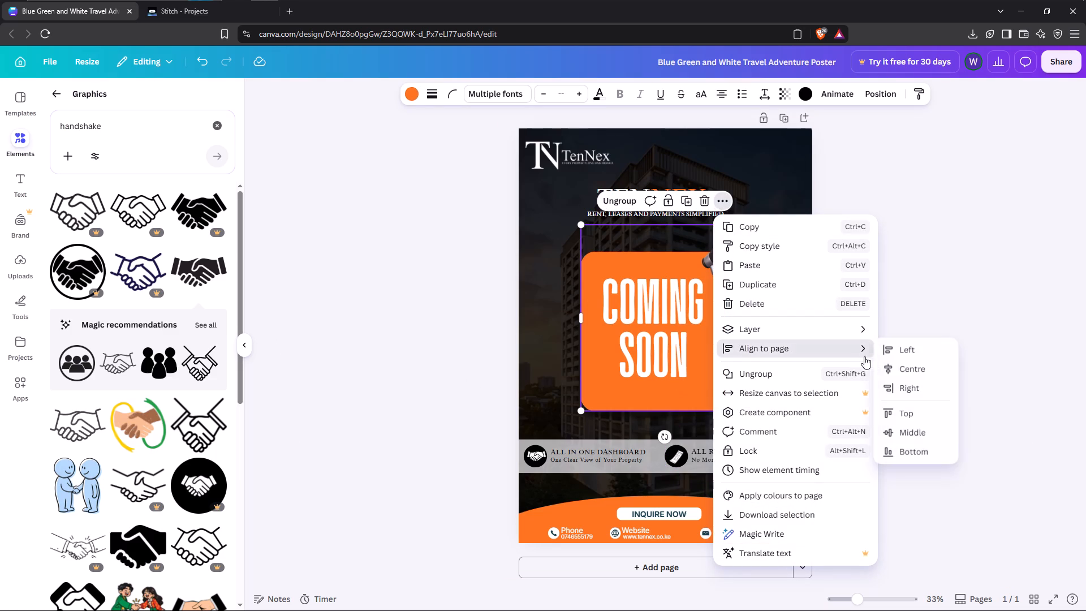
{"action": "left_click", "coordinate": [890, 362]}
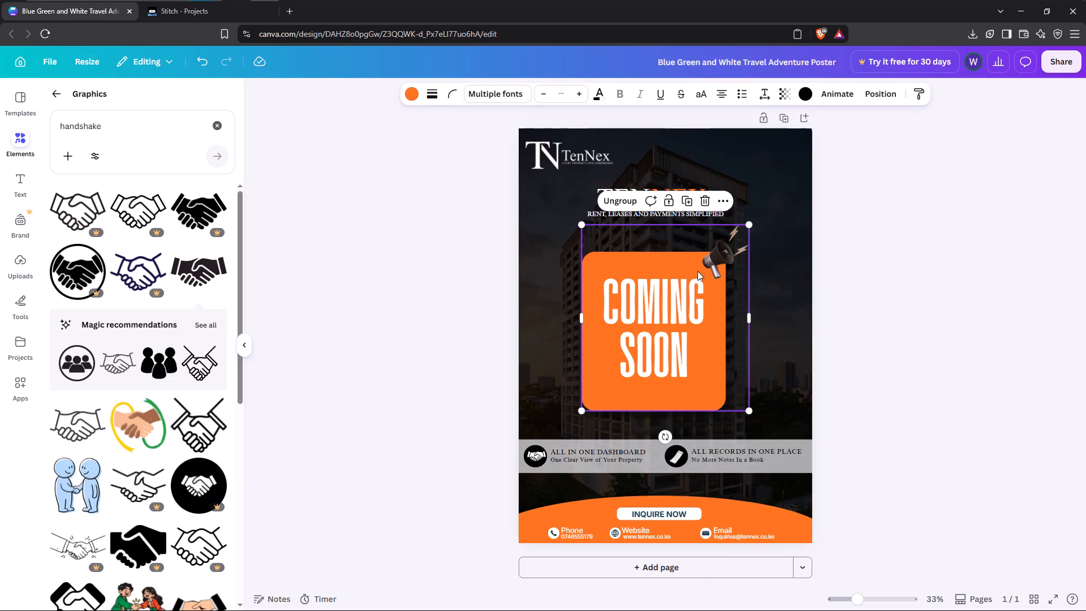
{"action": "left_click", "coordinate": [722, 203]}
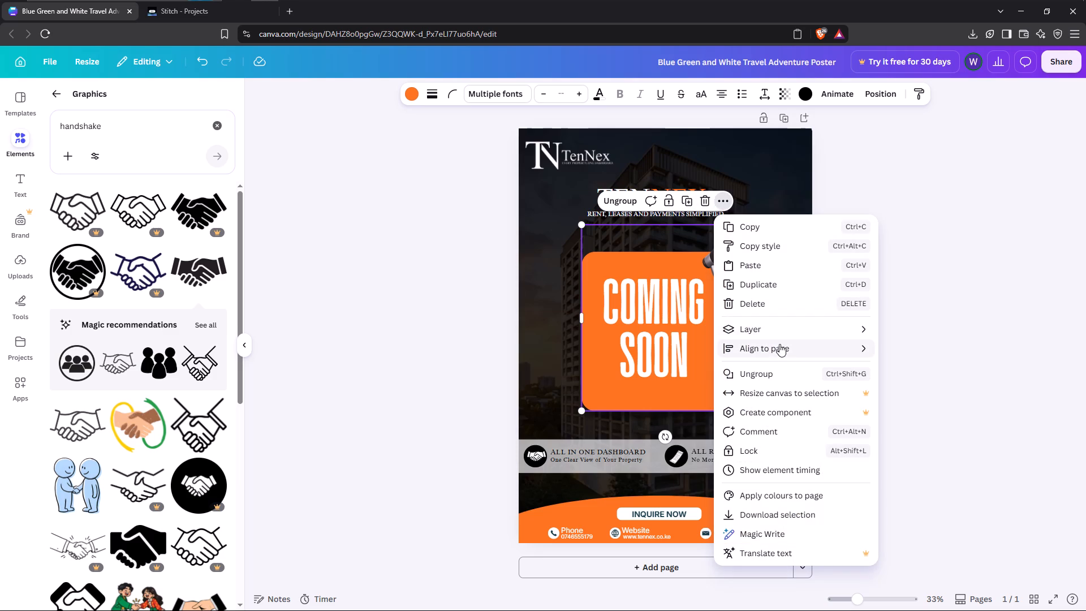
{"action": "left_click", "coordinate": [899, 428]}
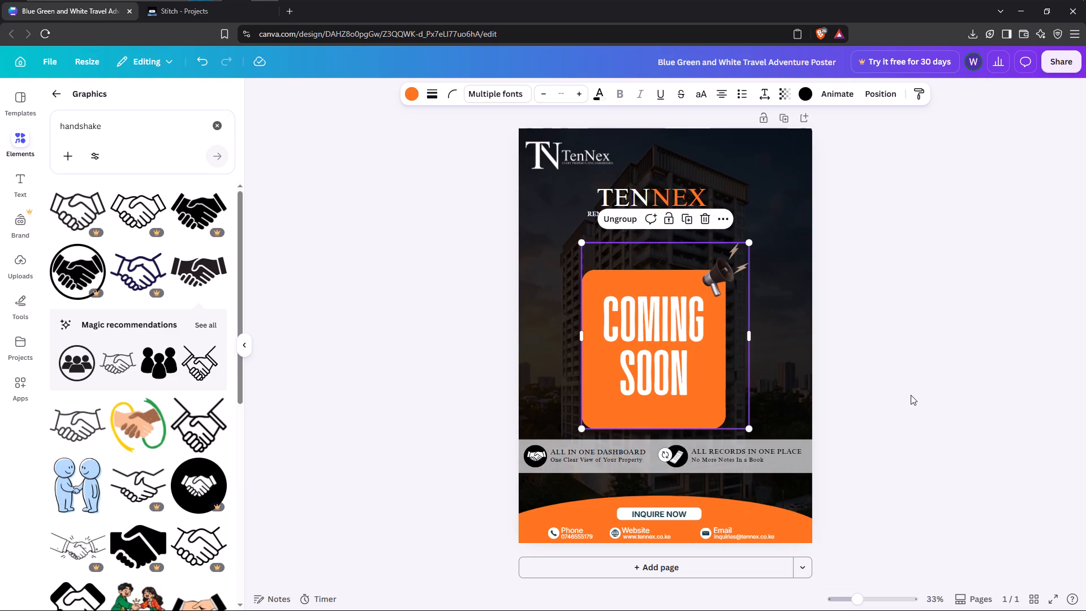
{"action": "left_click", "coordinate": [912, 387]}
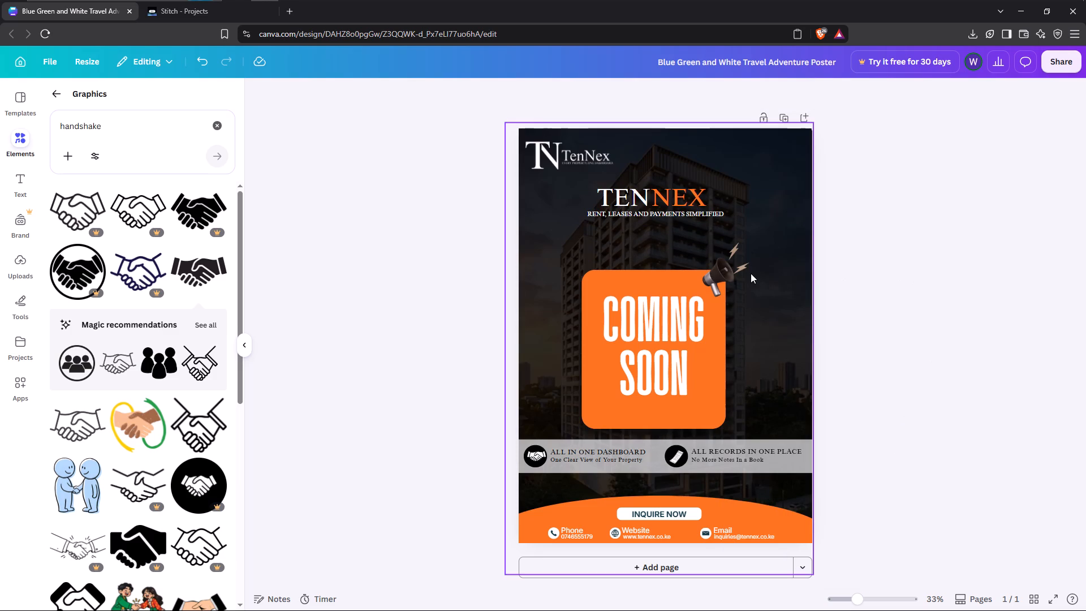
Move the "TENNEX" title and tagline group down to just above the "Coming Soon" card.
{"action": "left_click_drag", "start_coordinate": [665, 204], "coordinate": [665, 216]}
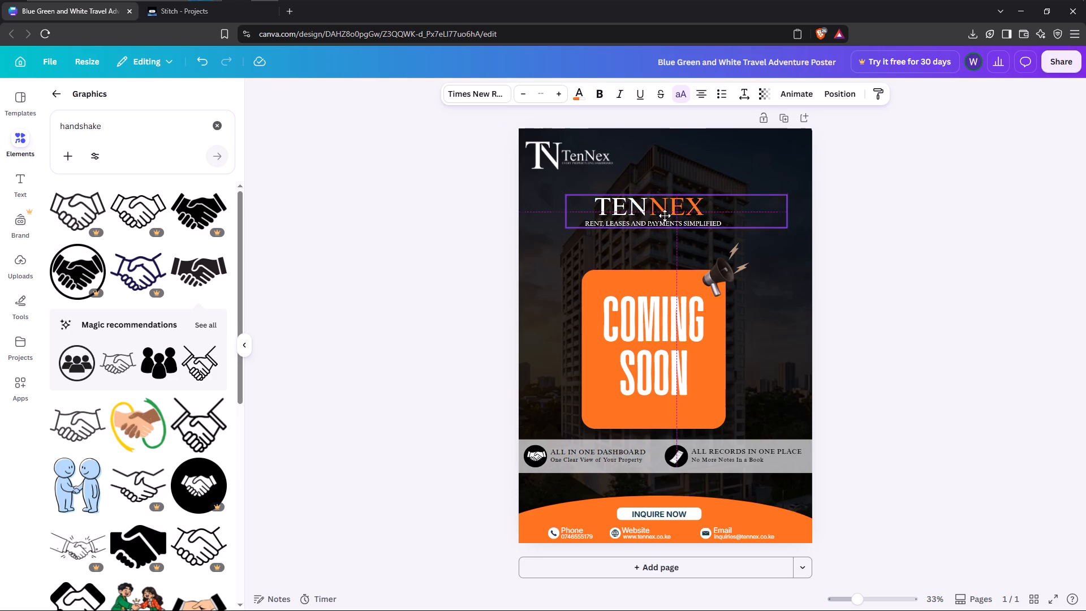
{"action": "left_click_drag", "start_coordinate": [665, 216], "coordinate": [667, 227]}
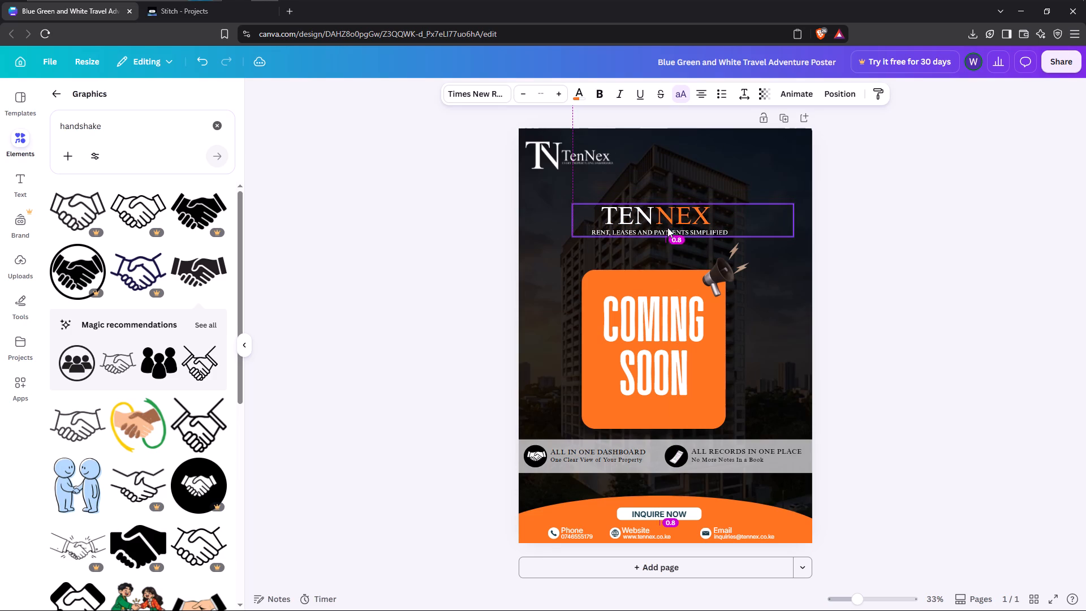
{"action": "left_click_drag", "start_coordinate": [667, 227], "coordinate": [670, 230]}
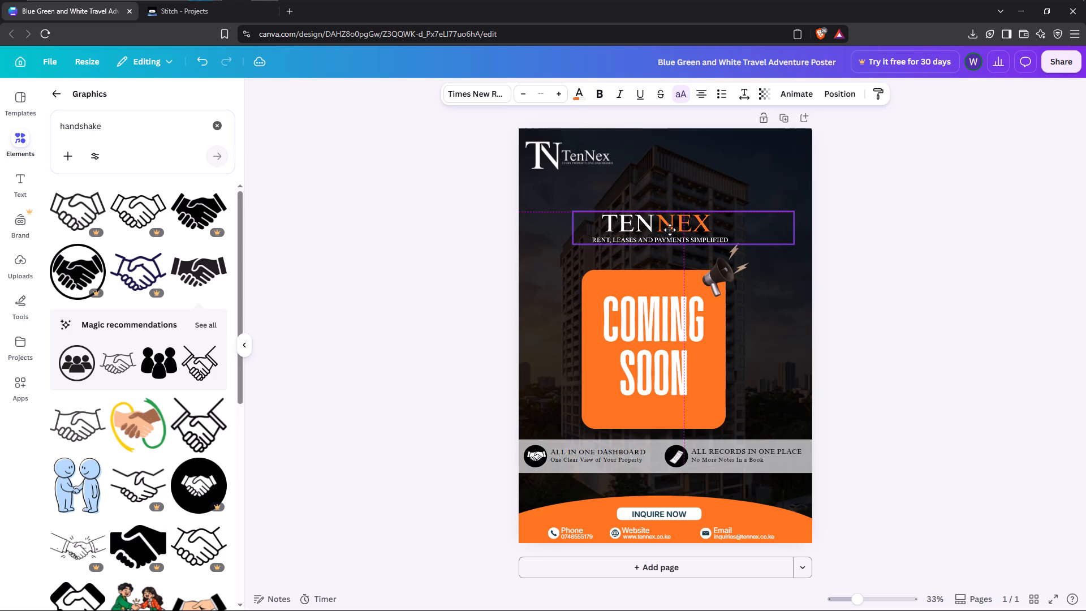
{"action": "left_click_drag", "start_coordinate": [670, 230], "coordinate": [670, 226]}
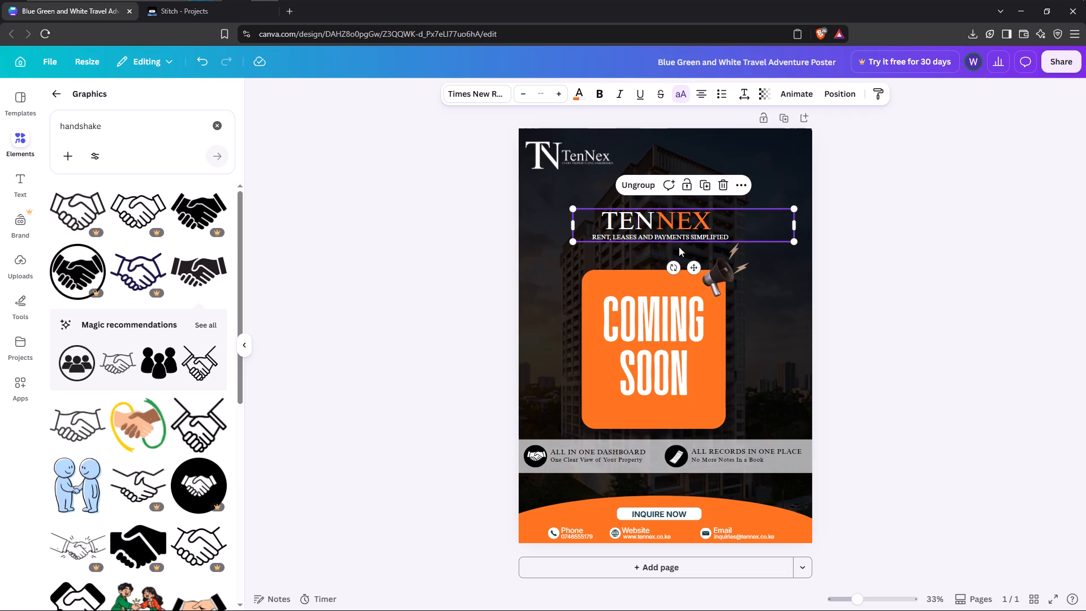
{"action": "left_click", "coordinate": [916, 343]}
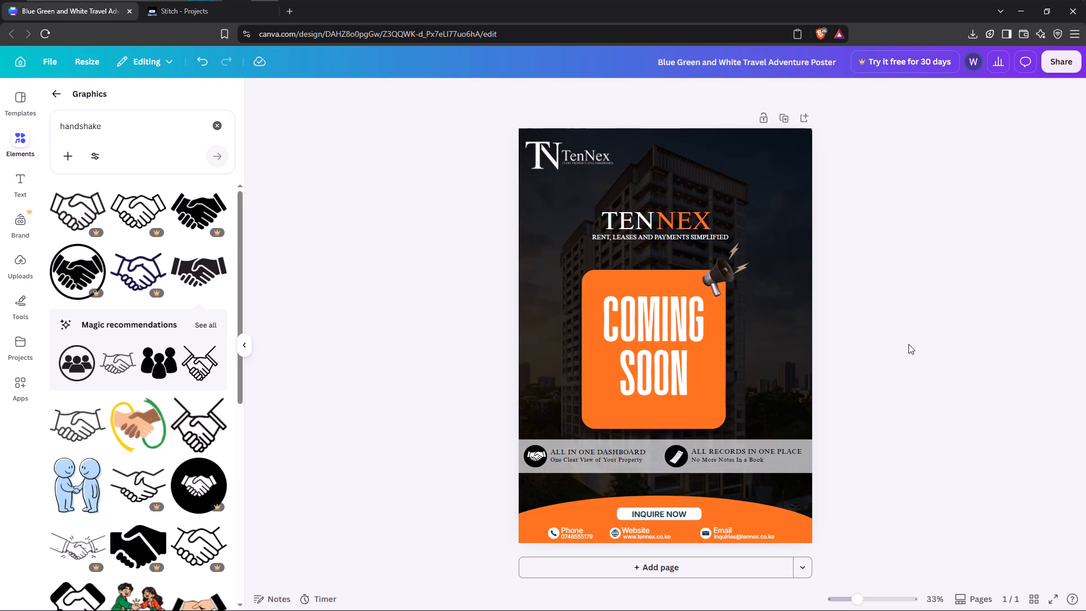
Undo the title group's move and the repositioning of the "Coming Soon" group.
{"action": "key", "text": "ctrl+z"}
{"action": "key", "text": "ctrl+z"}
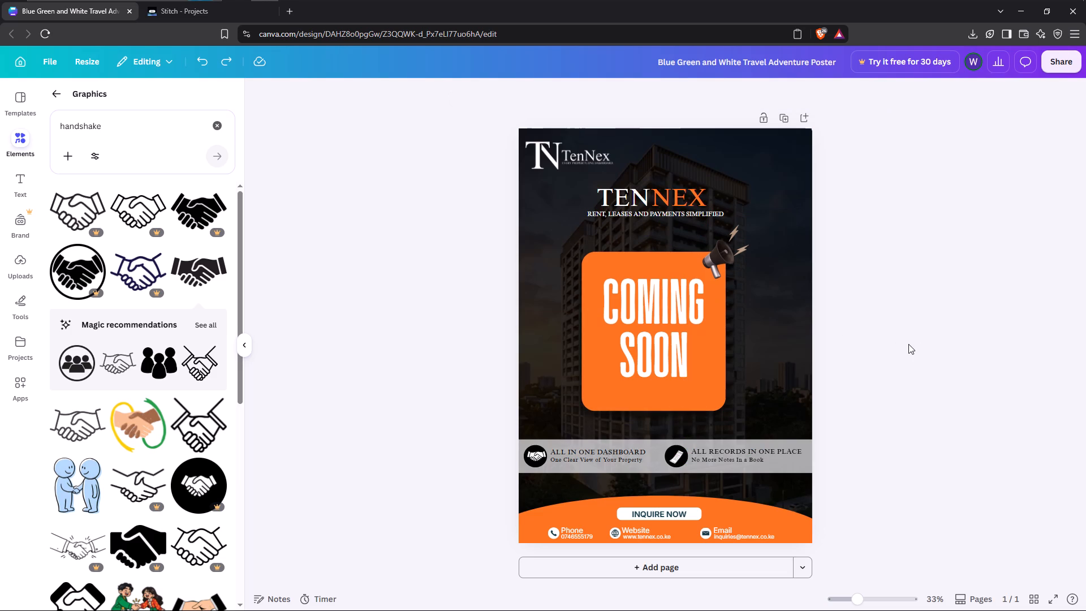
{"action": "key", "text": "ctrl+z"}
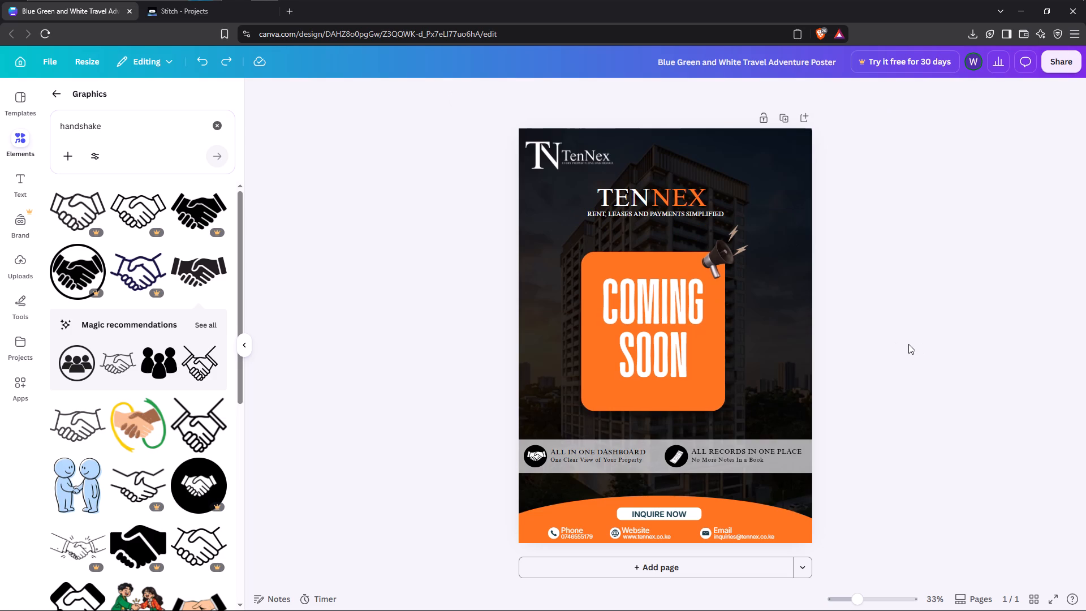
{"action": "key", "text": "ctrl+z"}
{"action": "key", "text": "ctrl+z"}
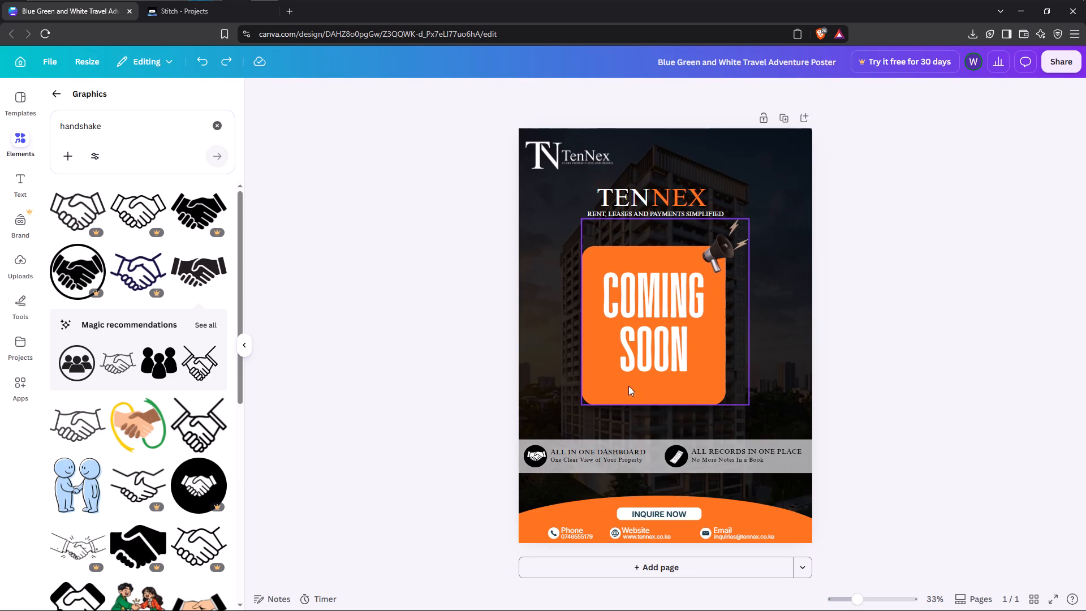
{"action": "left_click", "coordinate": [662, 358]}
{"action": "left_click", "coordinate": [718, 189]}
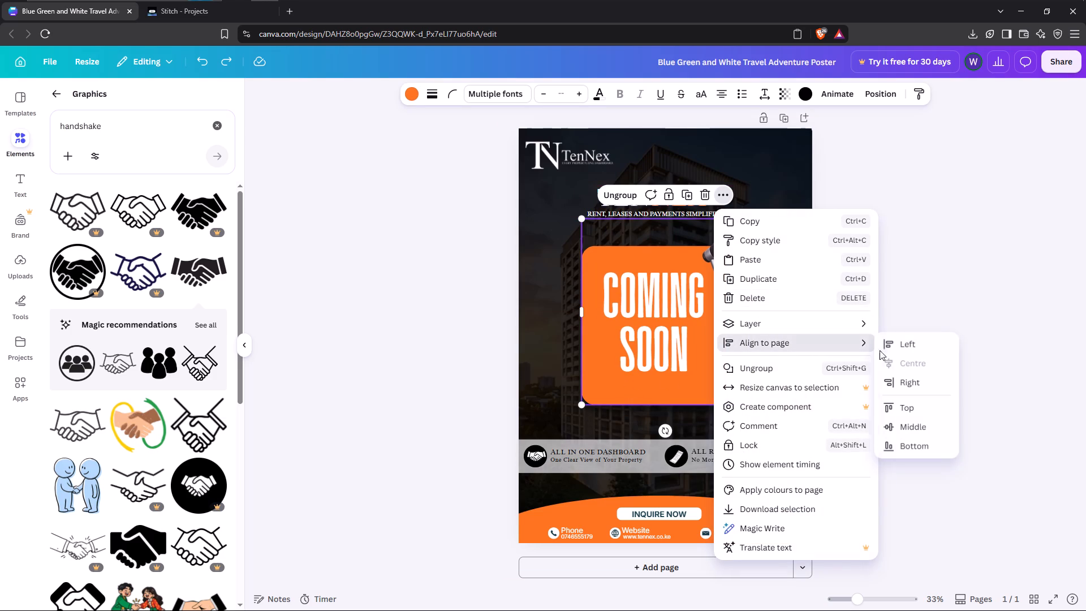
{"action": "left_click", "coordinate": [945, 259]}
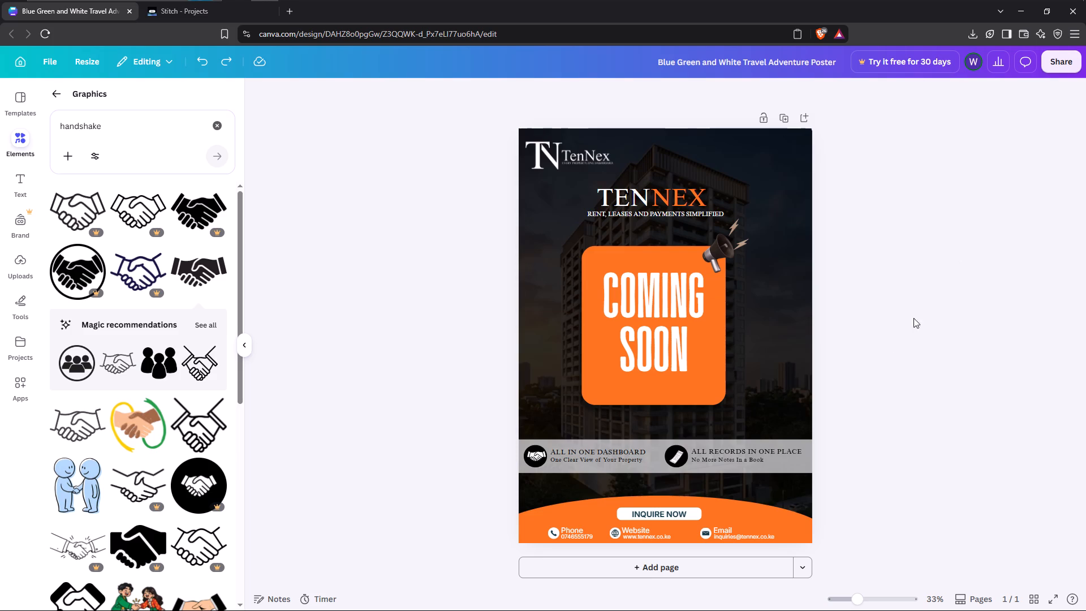
Nudge the "Coming Soon" group very slightly left on the poster, keeping a gap of about 4.9 above the feature strip.
{"action": "left_click", "coordinate": [636, 335]}
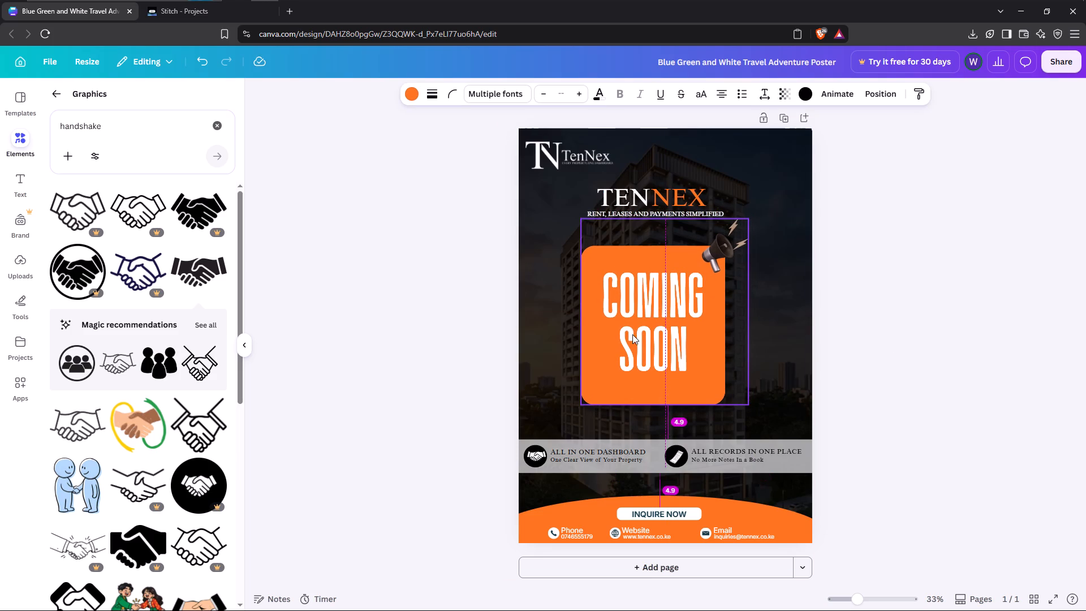
{"action": "left_click", "coordinate": [865, 335]}
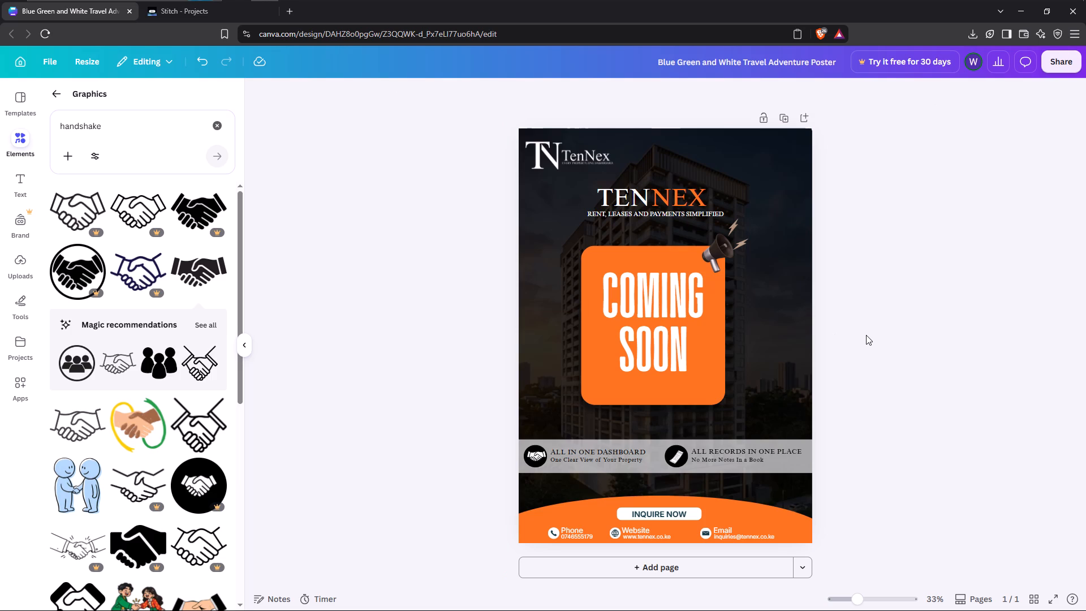